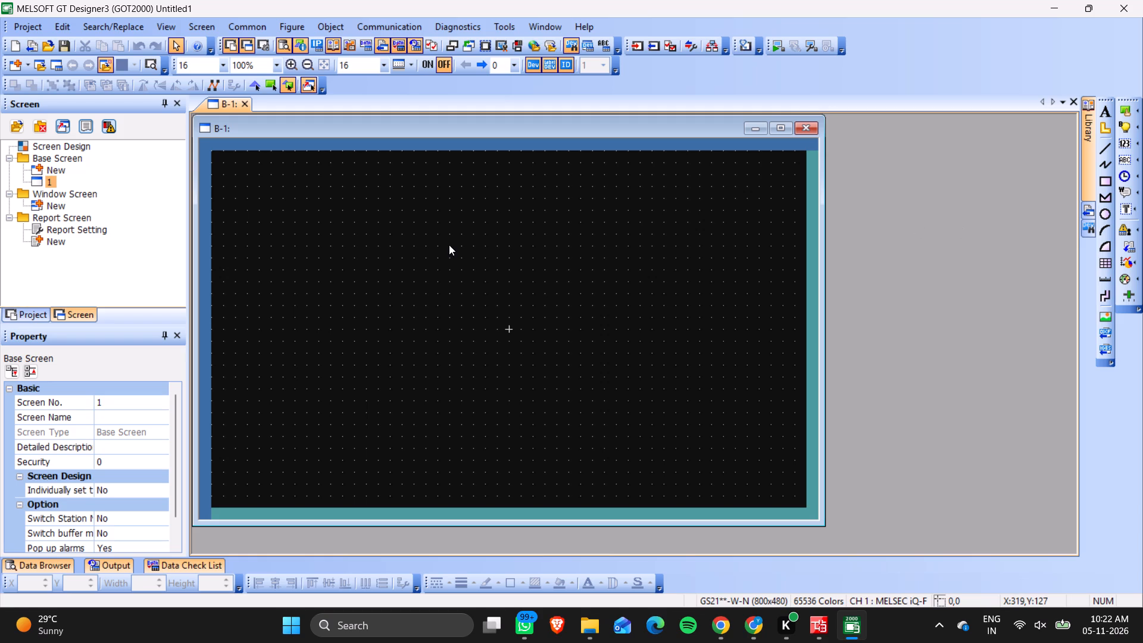
Place a Switch object on base screen 1 near its upper-left corner at X 64, Y 80, sized 65 by 65.
{"action": "double_click", "coordinate": [47, 179]}
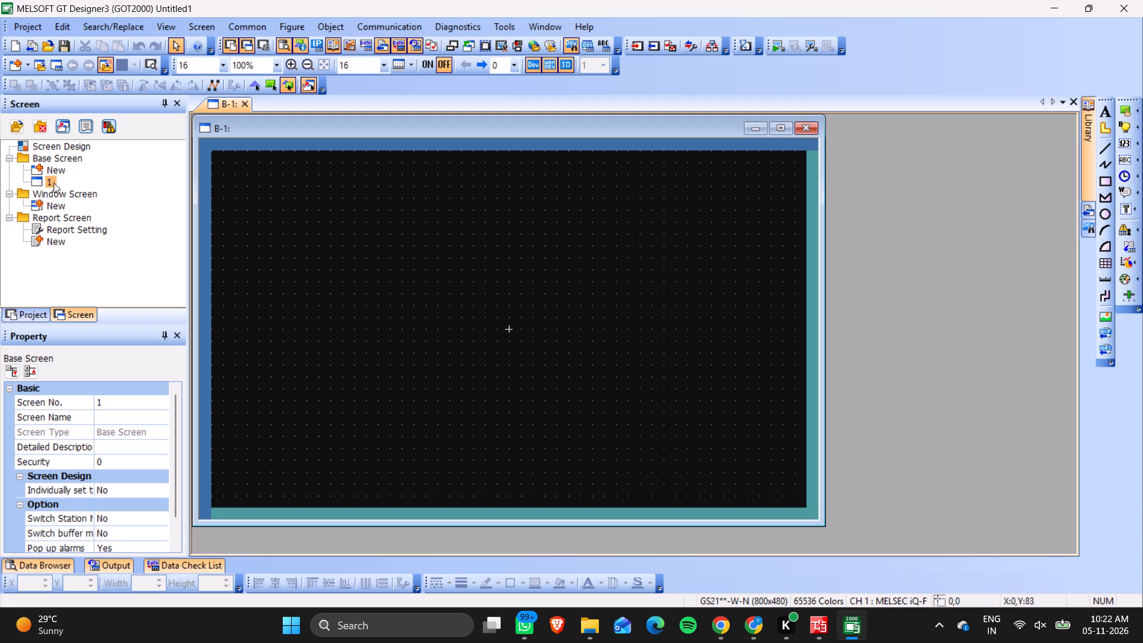
{"action": "double_click", "coordinate": [51, 183]}
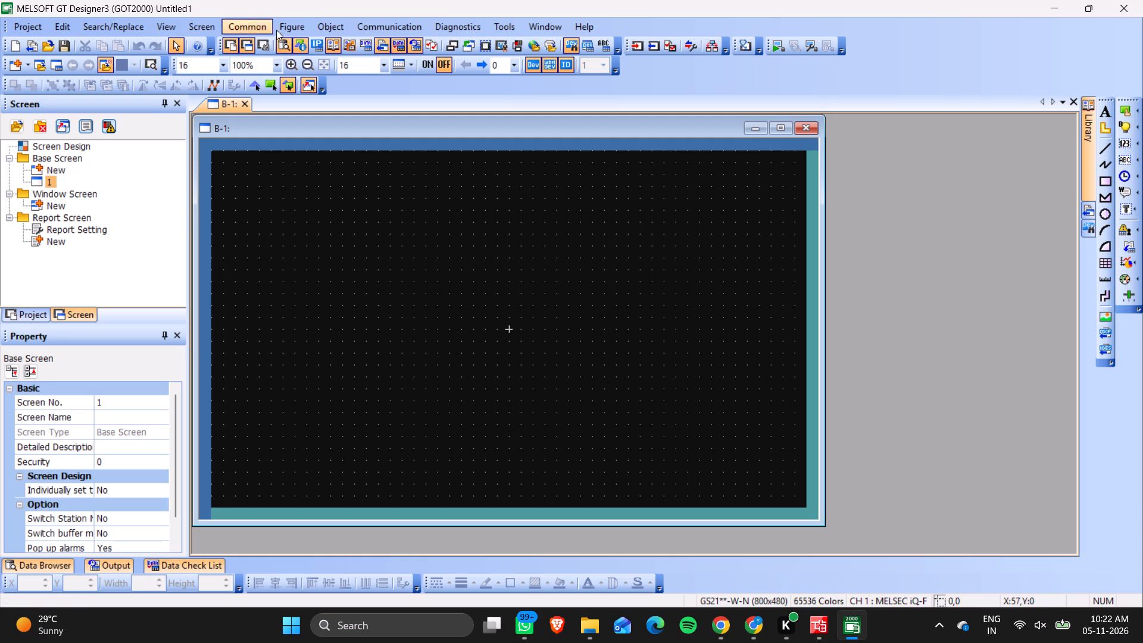
{"action": "left_click", "coordinate": [332, 30]}
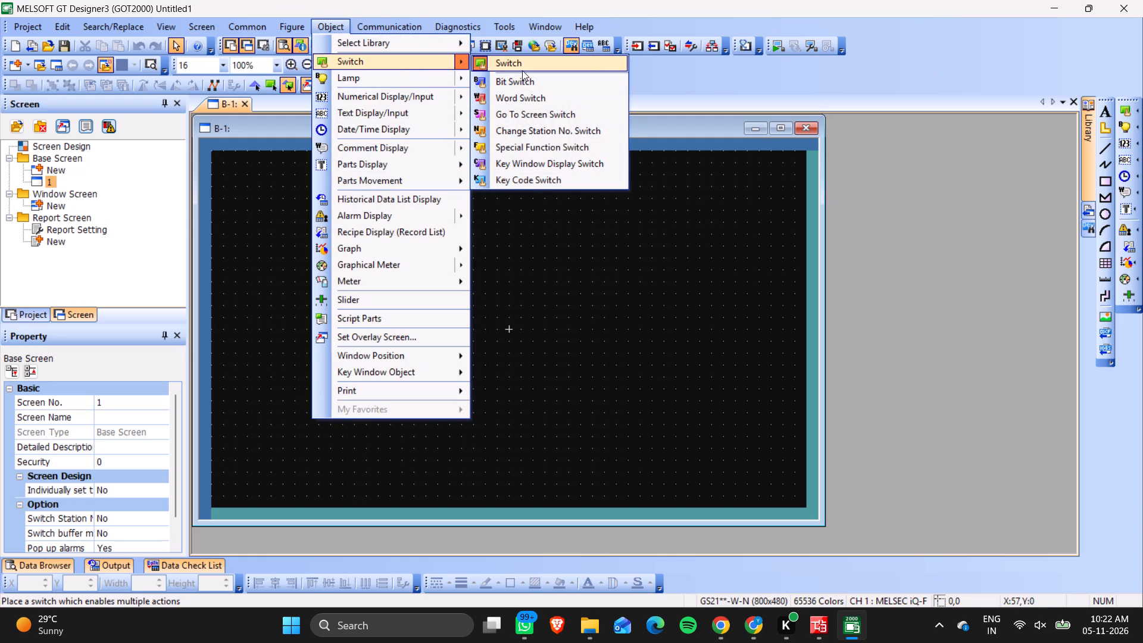
{"action": "left_click", "coordinate": [522, 70]}
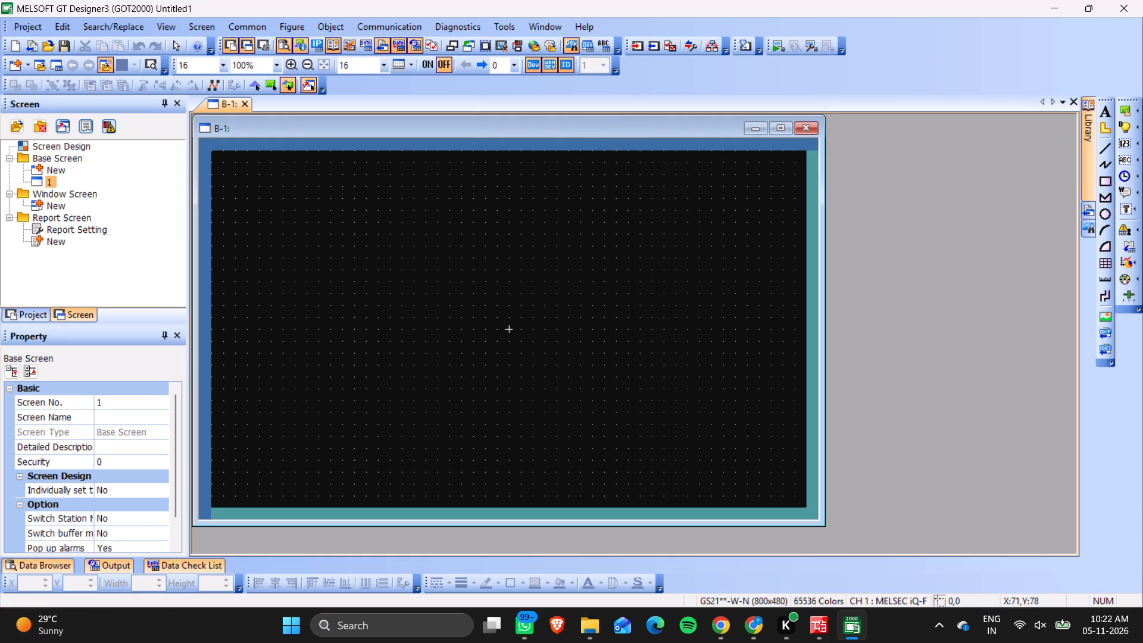
{"action": "left_click_drag", "start_coordinate": [261, 208], "coordinate": [311, 264]}
{"action": "left_click_drag", "start_coordinate": [258, 208], "coordinate": [280, 236]}
{"action": "right_click", "coordinate": [272, 218]}
{"action": "left_click_drag", "start_coordinate": [260, 205], "coordinate": [276, 231]}
{"action": "left_click_drag", "start_coordinate": [295, 244], "coordinate": [299, 248]}
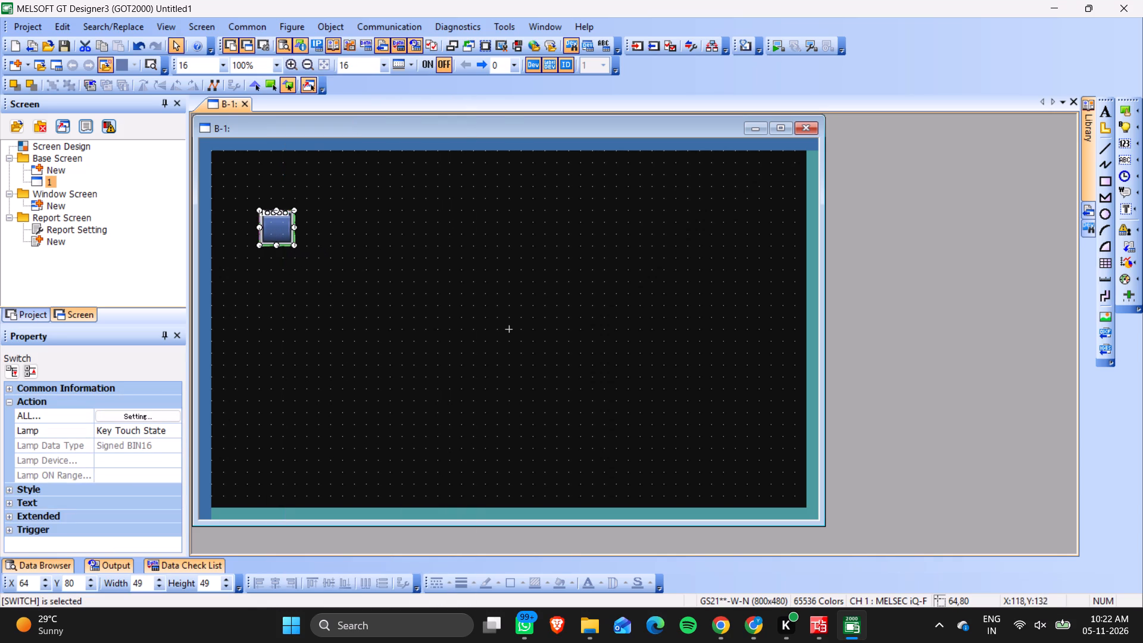
{"action": "left_click_drag", "start_coordinate": [299, 248], "coordinate": [305, 252]}
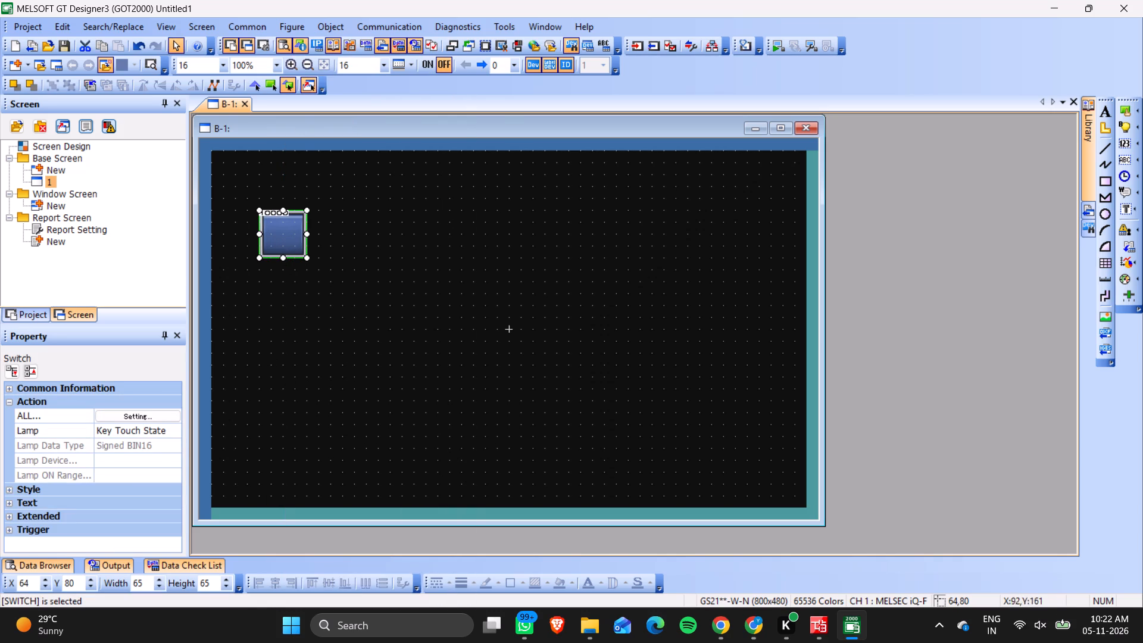
Duplicate the switch and place the copy directly below the original at X 64, Y 288.
{"action": "left_click", "coordinate": [288, 232]}
{"action": "key", "text": "ctrl+c"}
{"action": "key", "text": "ctrl+v"}
{"action": "left_click", "coordinate": [261, 367]}
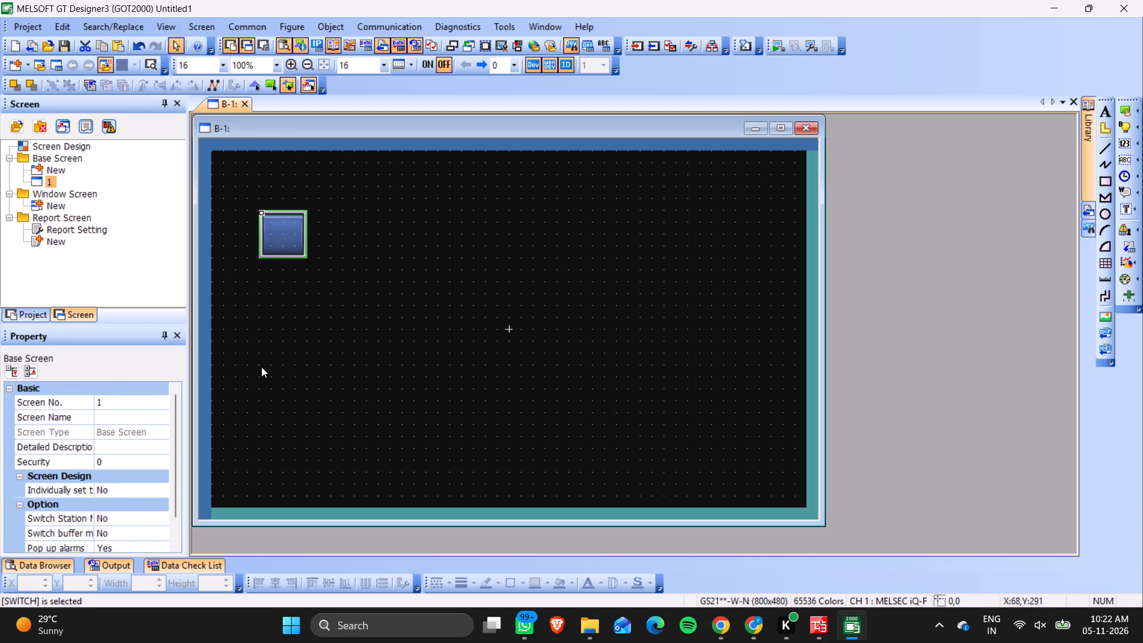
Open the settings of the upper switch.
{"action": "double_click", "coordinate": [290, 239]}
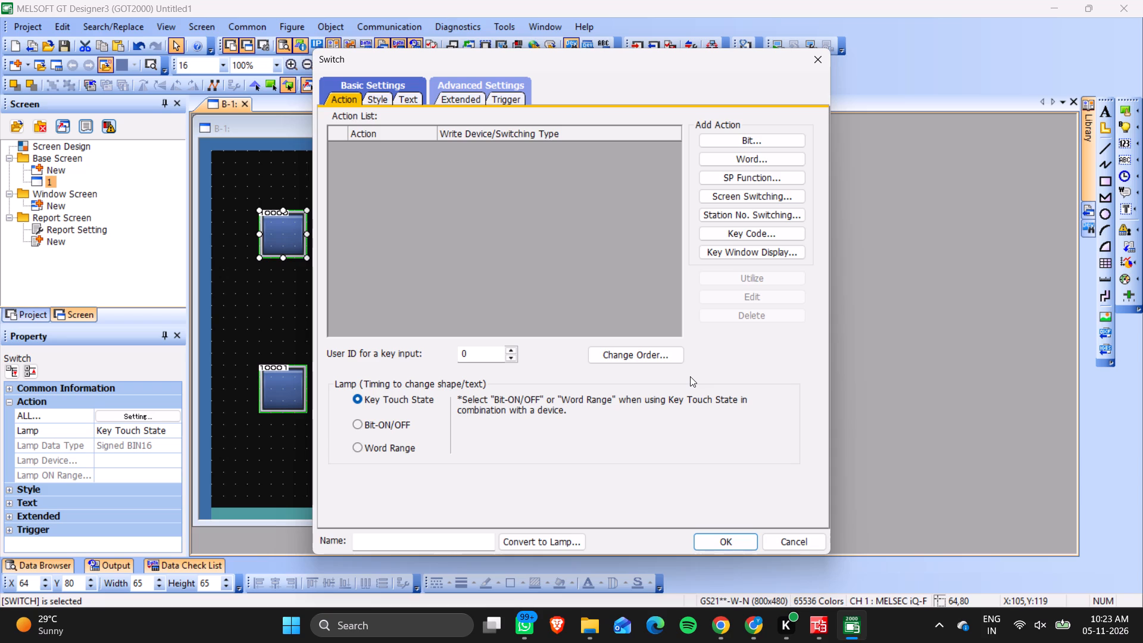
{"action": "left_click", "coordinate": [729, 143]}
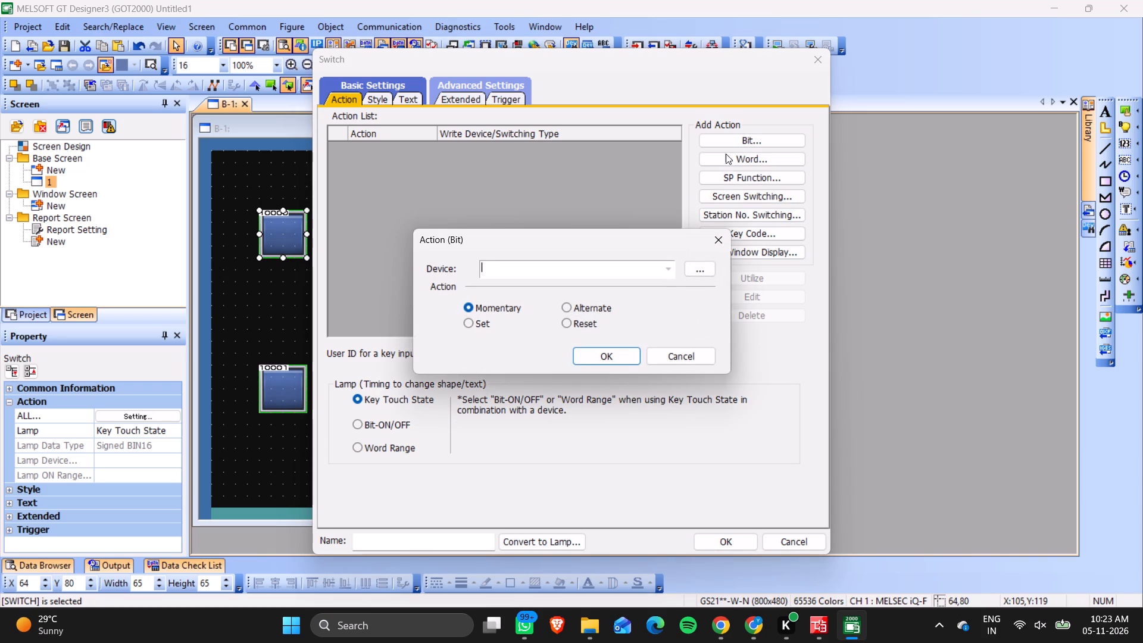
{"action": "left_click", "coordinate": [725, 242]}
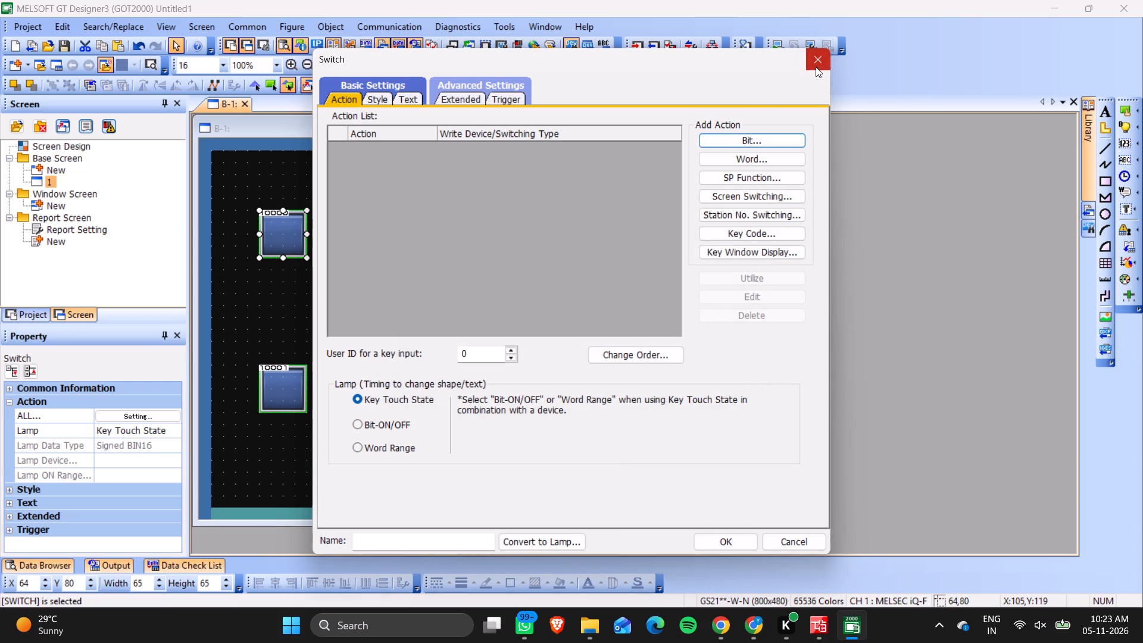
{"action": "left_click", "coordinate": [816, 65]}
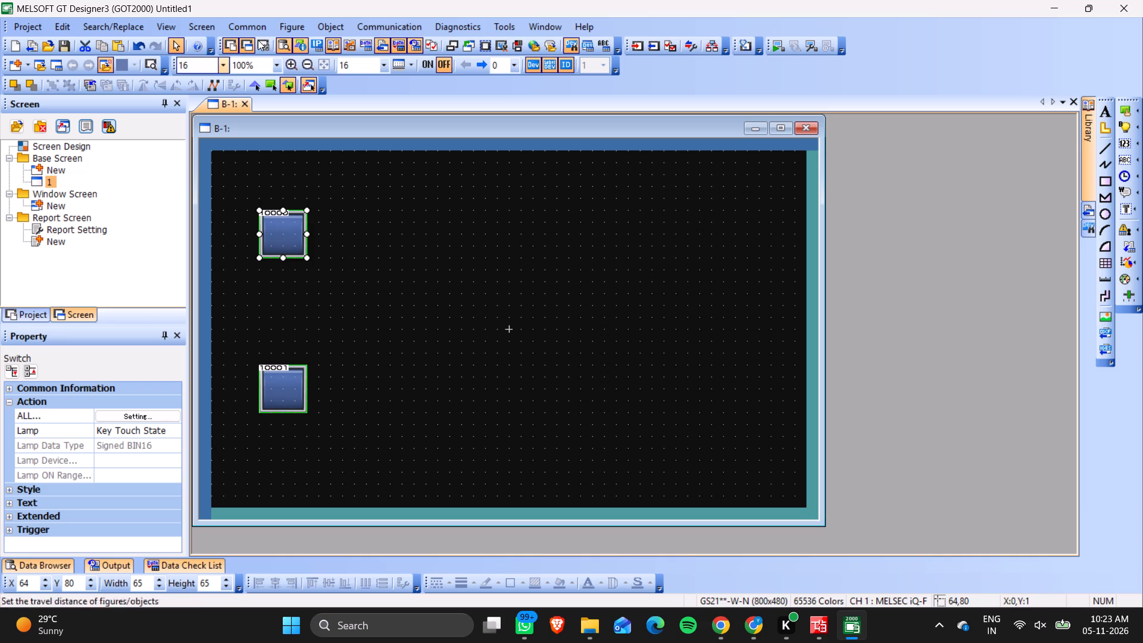
Place a Bit Lamp across from the upper switch at X 464, Y 80, sized 81 by 81.
{"action": "left_click", "coordinate": [323, 23]}
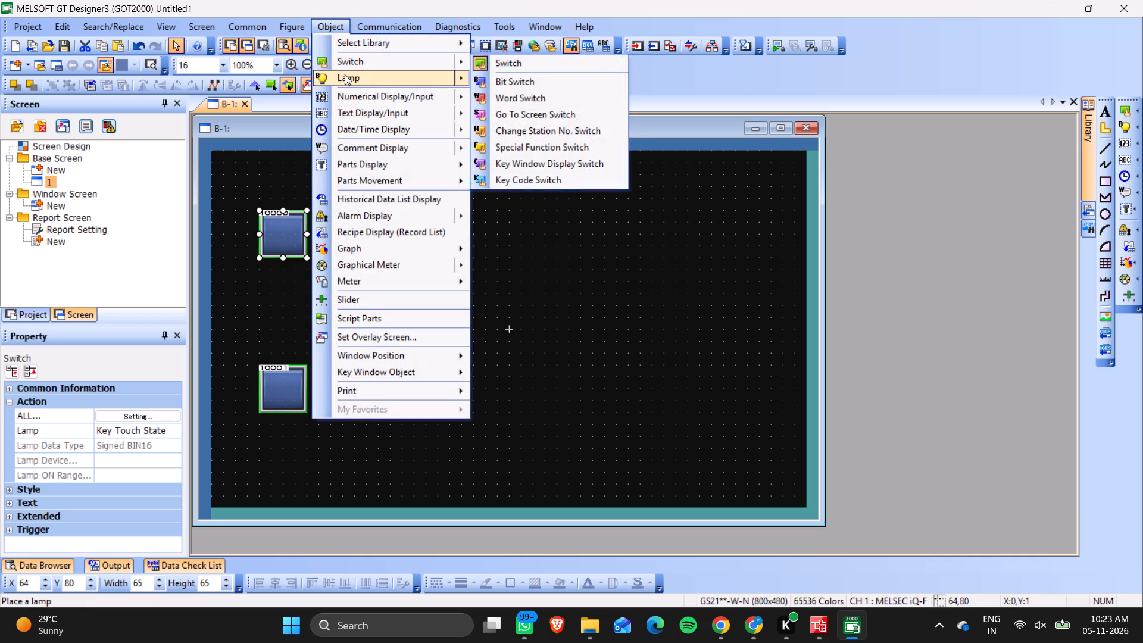
{"action": "left_click", "coordinate": [398, 84]}
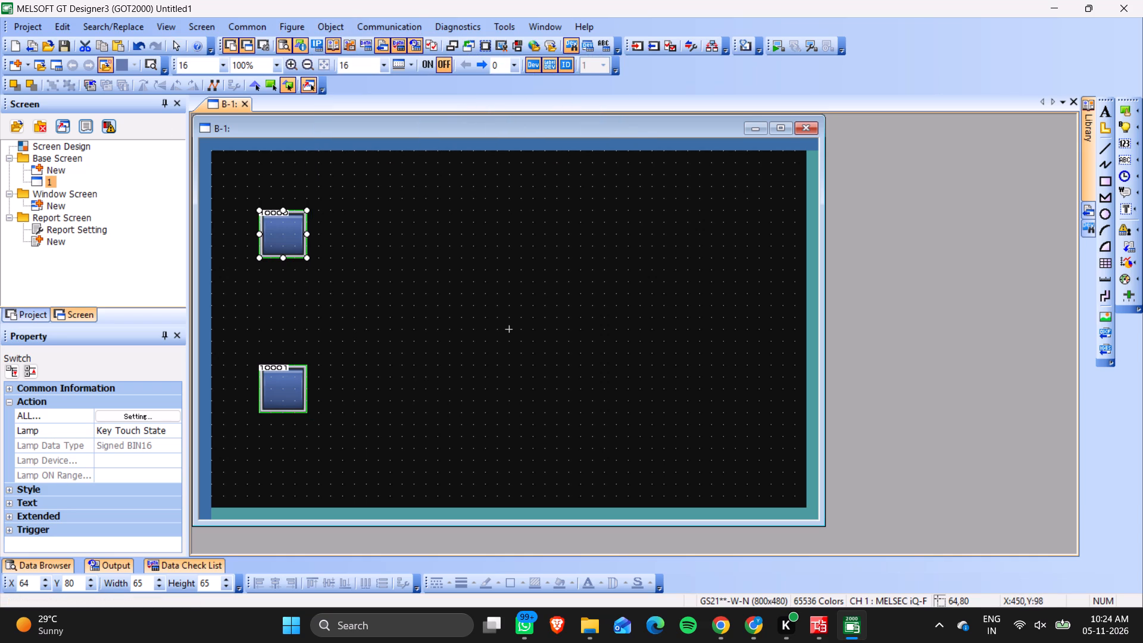
{"action": "left_click_drag", "start_coordinate": [551, 215], "coordinate": [590, 275]}
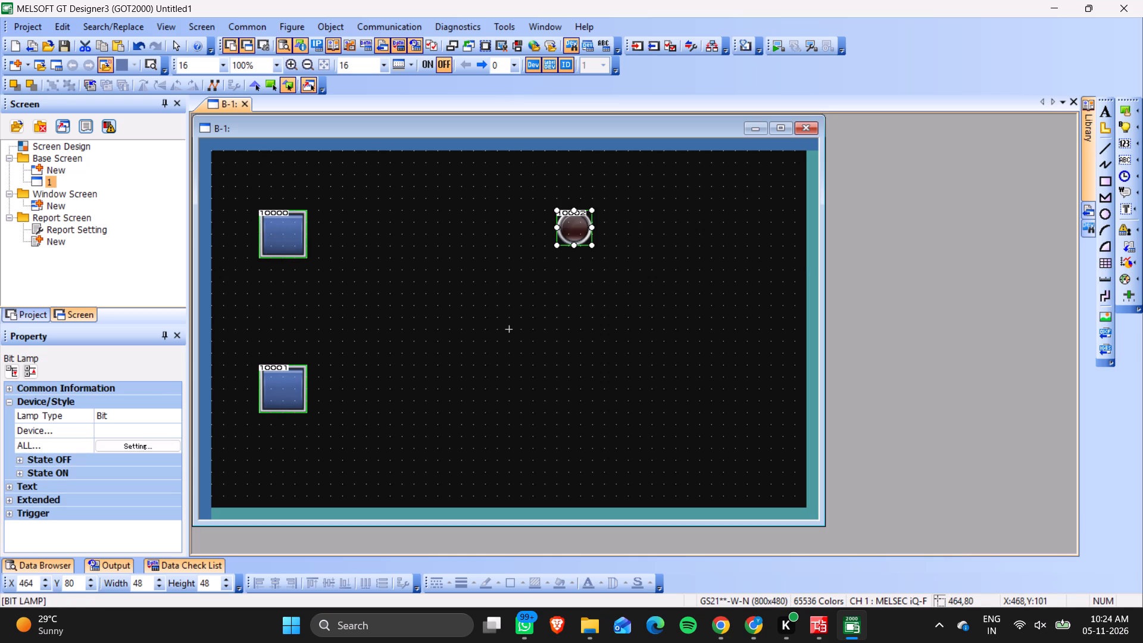
{"action": "left_click_drag", "start_coordinate": [592, 245], "coordinate": [611, 268]}
Duplicate the bit lamp twice in a column below the original, with the lowest copy at X 464, Y 288.
{"action": "key", "text": "ctrl+c"}
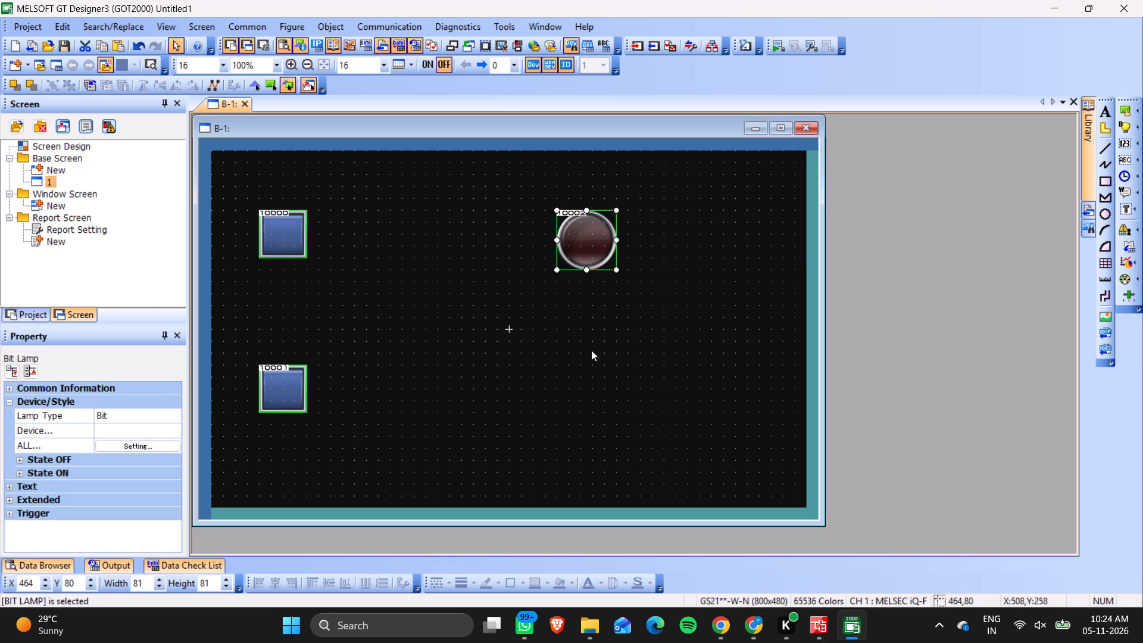
{"action": "key", "text": "ctrl+v"}
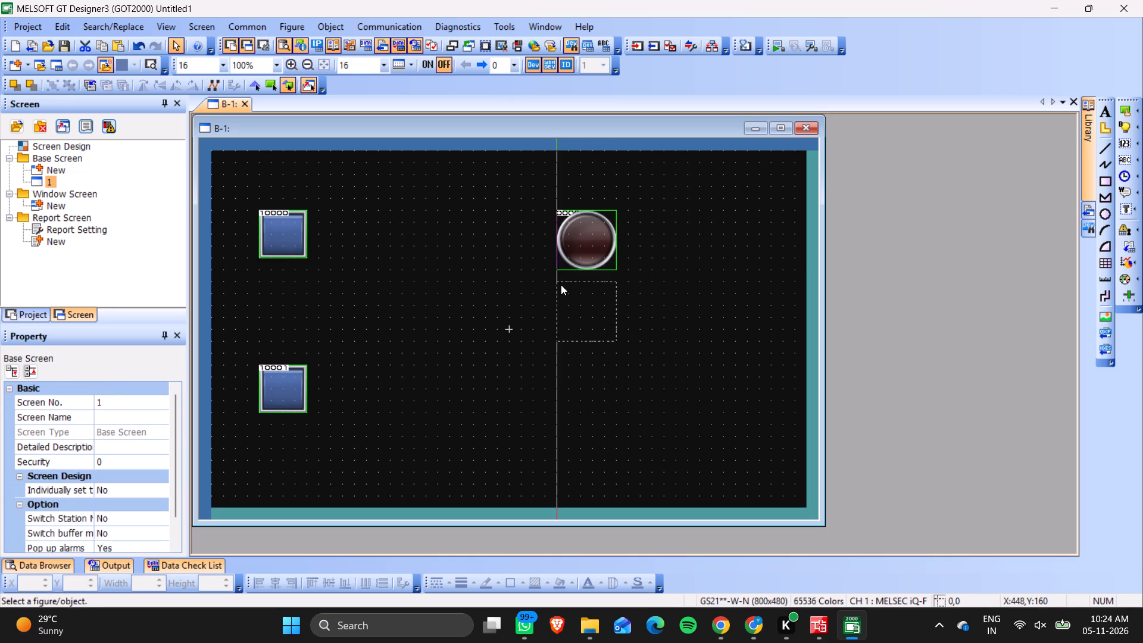
{"action": "left_click", "coordinate": [561, 285]}
{"action": "key", "text": "ctrl+v"}
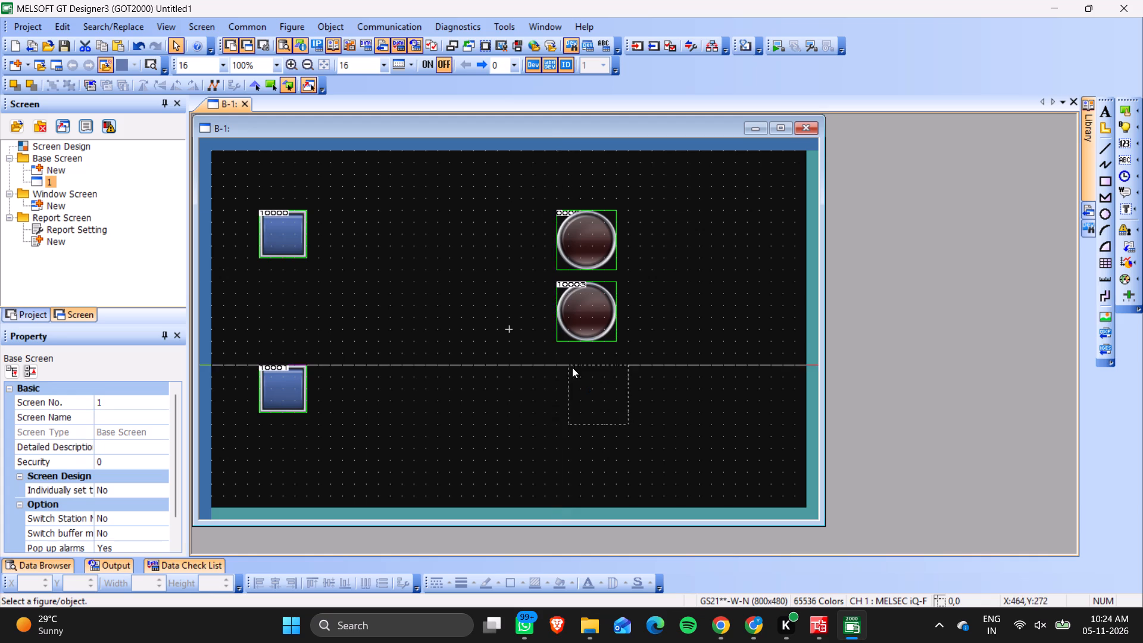
{"action": "left_click", "coordinate": [559, 362]}
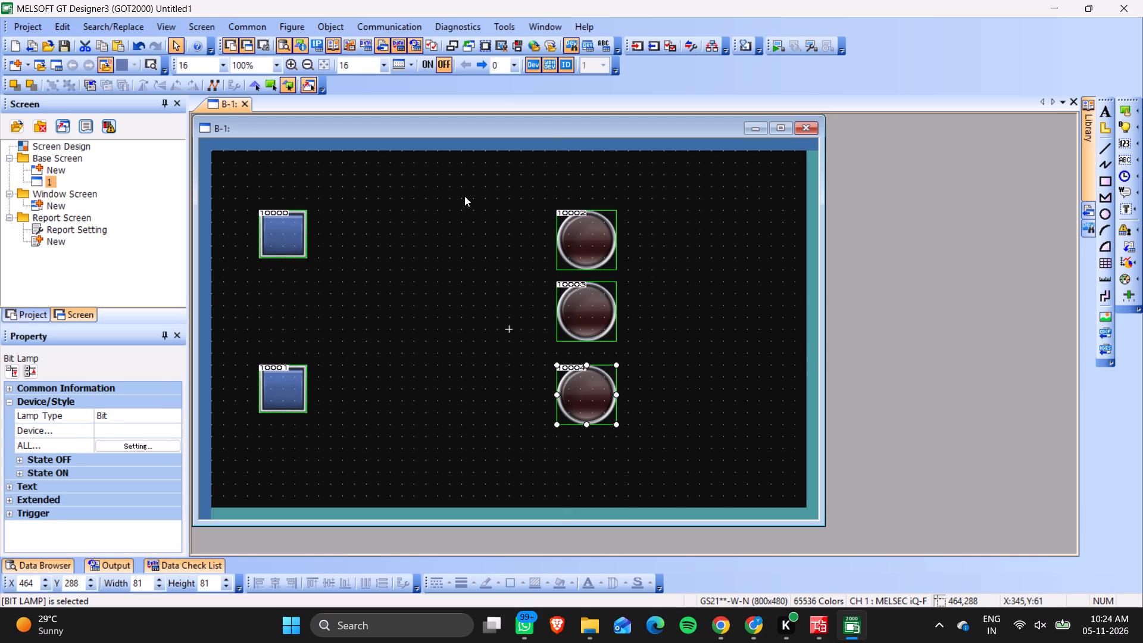
Set the upper switch's shape color to Green for both the Key Touch OFF and Key Touch ON states.
{"action": "double_click", "coordinate": [289, 236]}
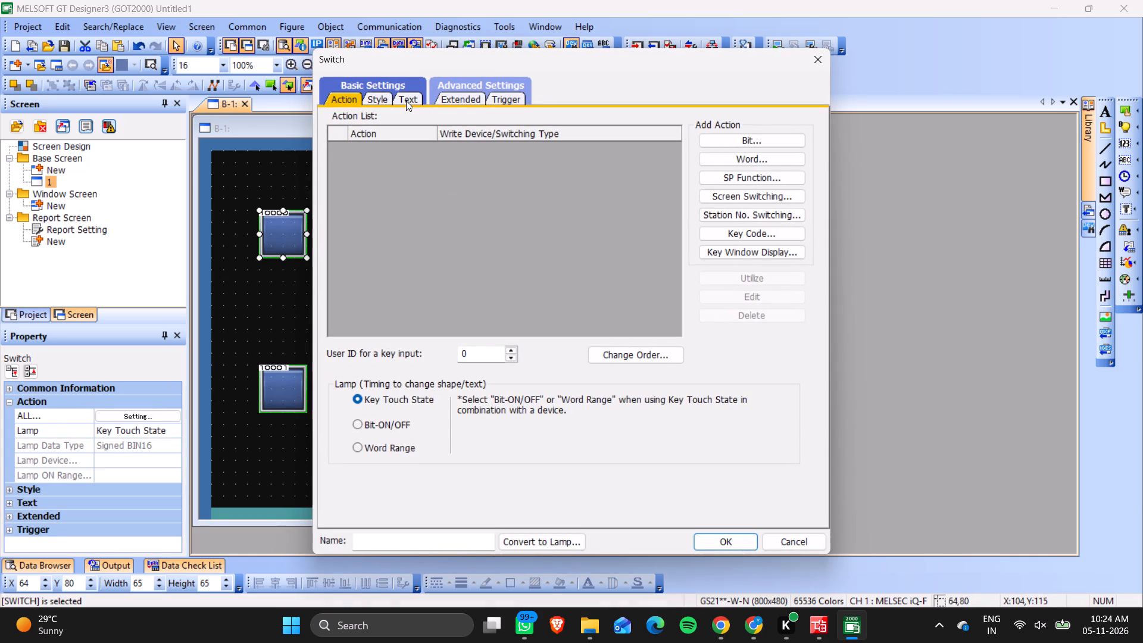
{"action": "left_click", "coordinate": [406, 101]}
{"action": "left_click", "coordinate": [382, 100]}
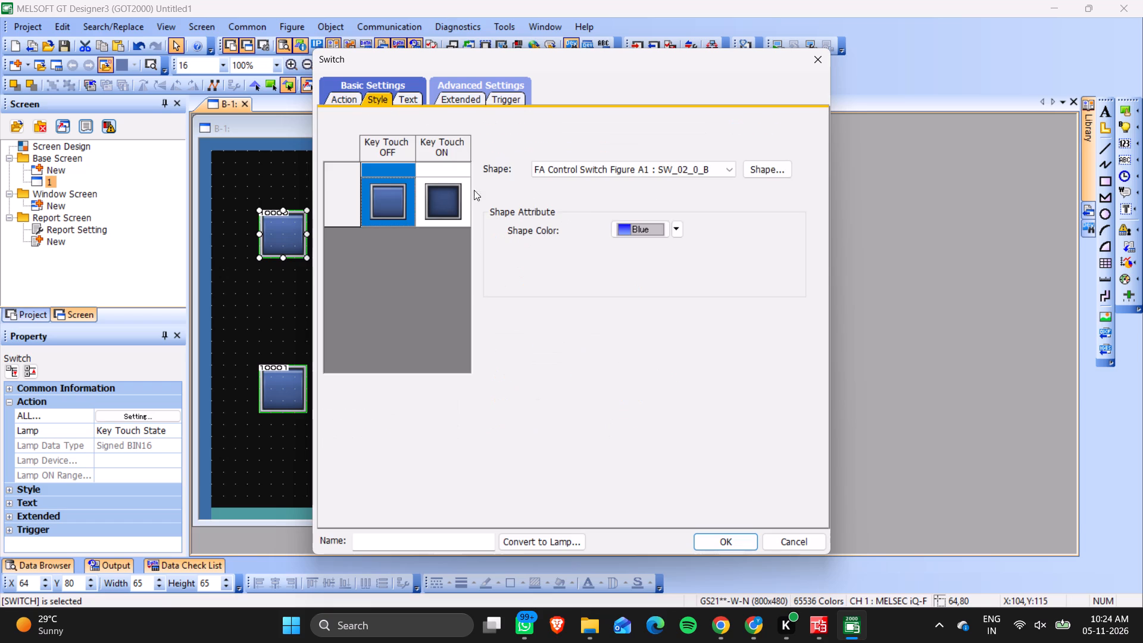
{"action": "left_click", "coordinate": [674, 229]}
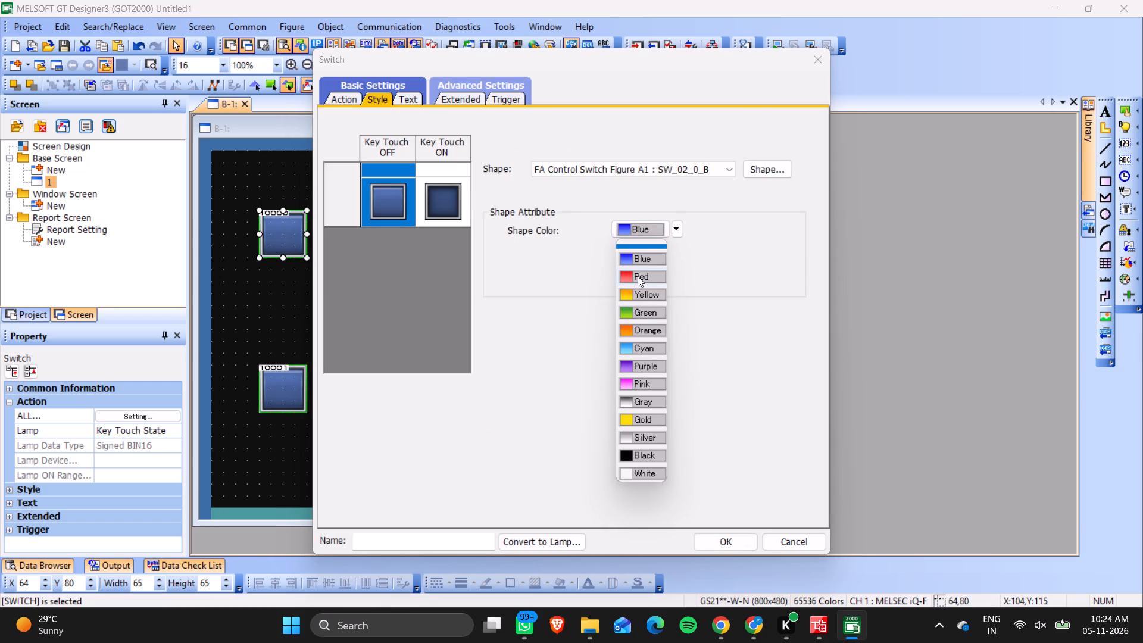
{"action": "left_click", "coordinate": [640, 315]}
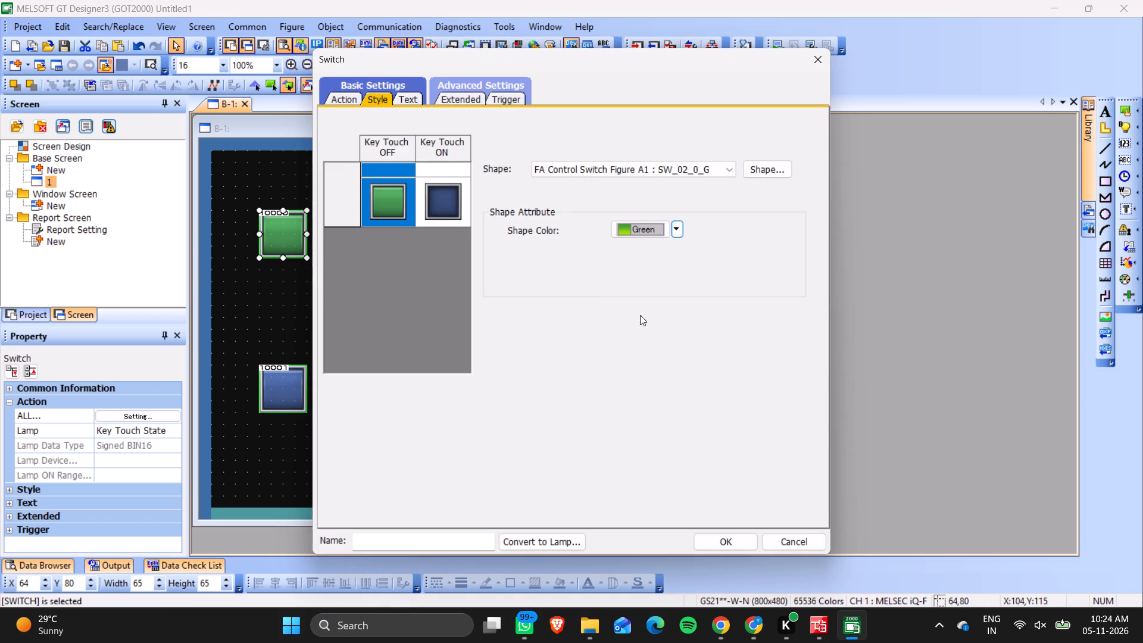
{"action": "left_click", "coordinate": [456, 210]}
{"action": "left_click", "coordinate": [670, 232]}
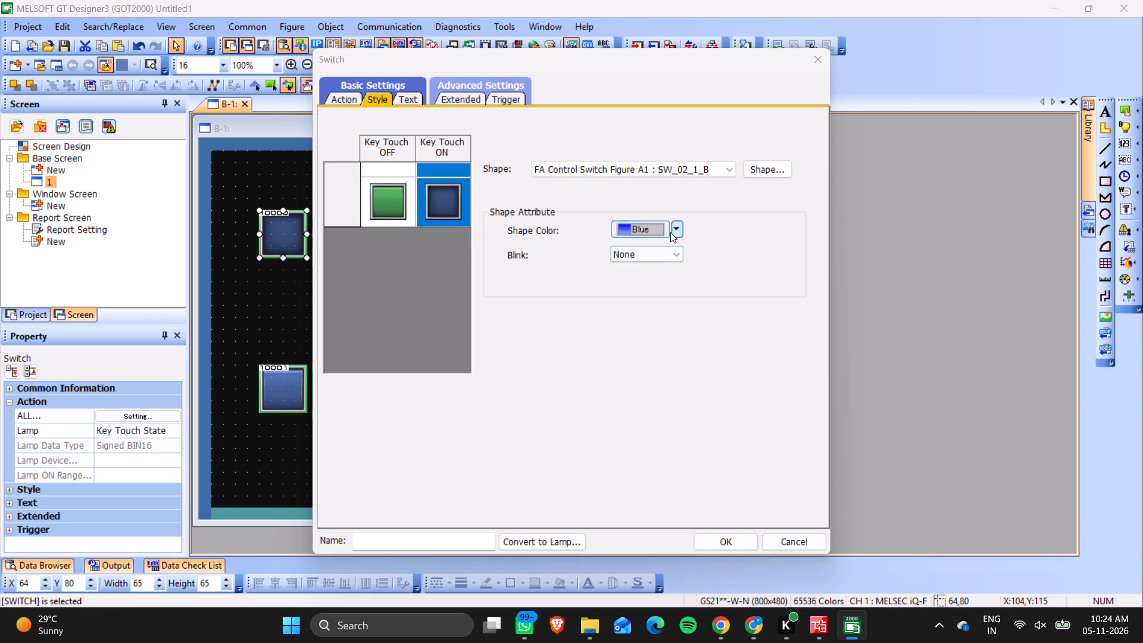
{"action": "left_click", "coordinate": [646, 313]}
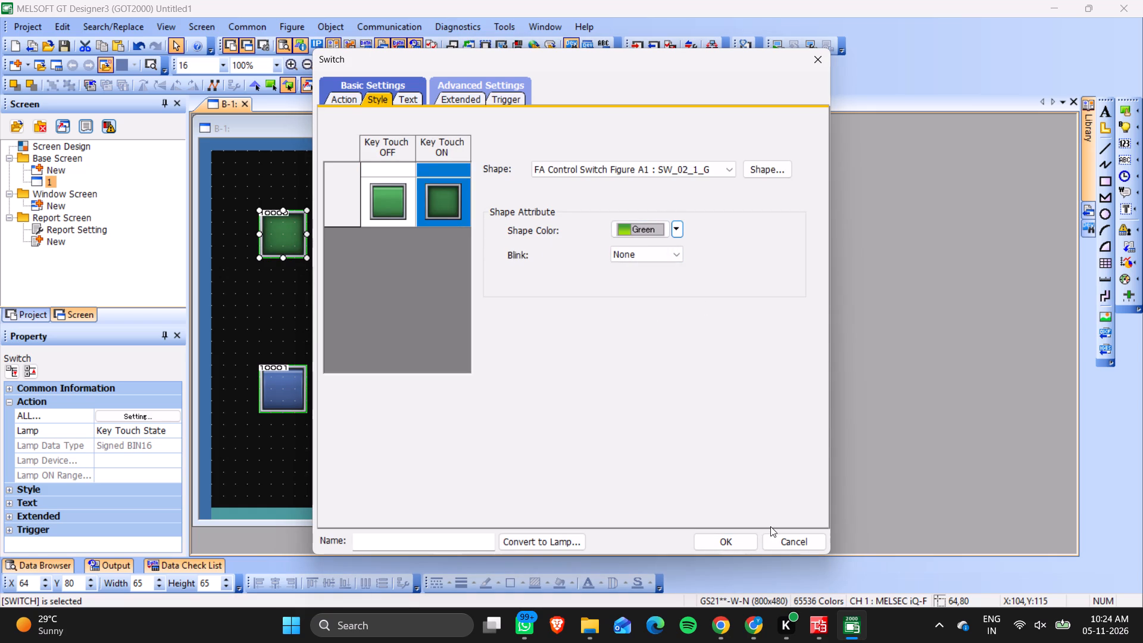
{"action": "left_click", "coordinate": [738, 544]}
Set the lower switch's shape color to Red for both the Key Touch OFF and Key Touch ON states.
{"action": "double_click", "coordinate": [282, 384]}
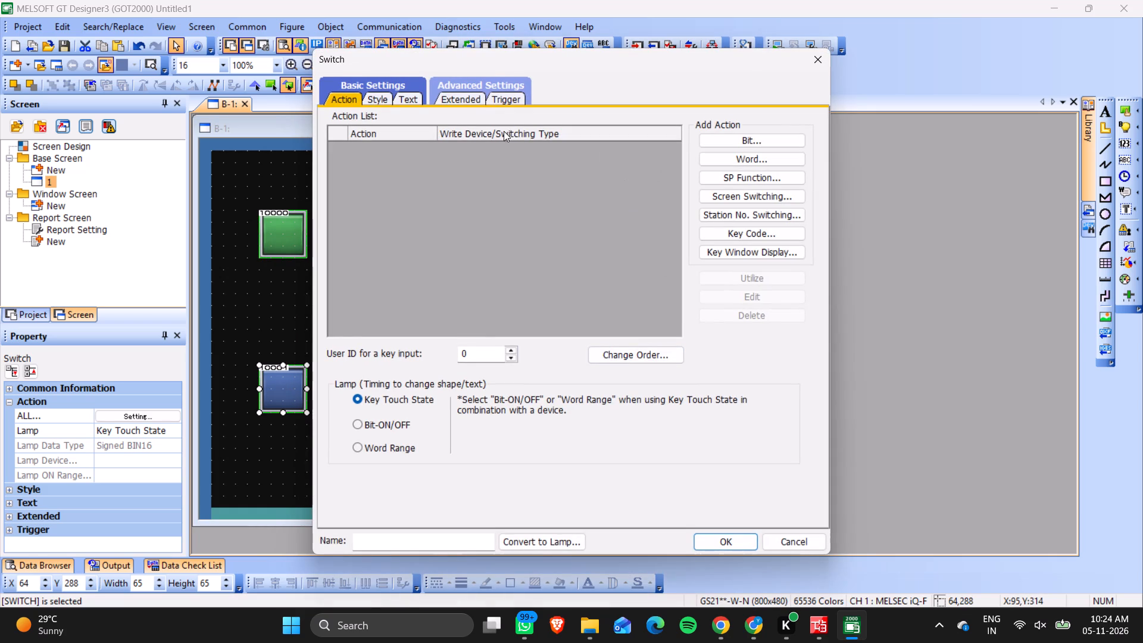
{"action": "left_click", "coordinate": [386, 98]}
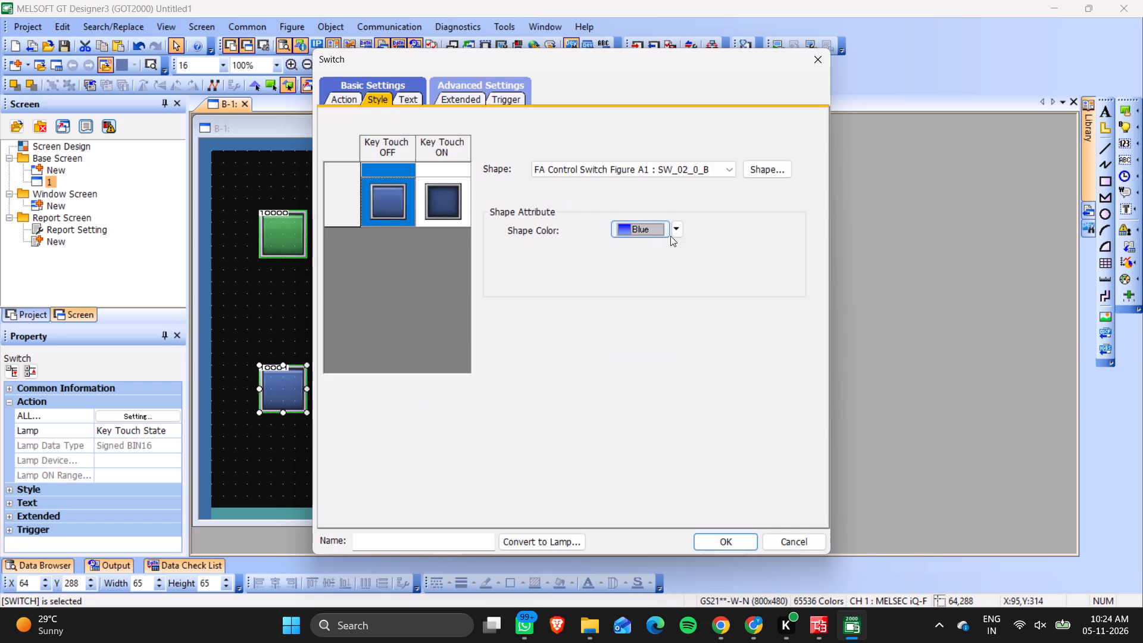
{"action": "left_click", "coordinate": [679, 231]}
{"action": "left_click", "coordinate": [639, 279]}
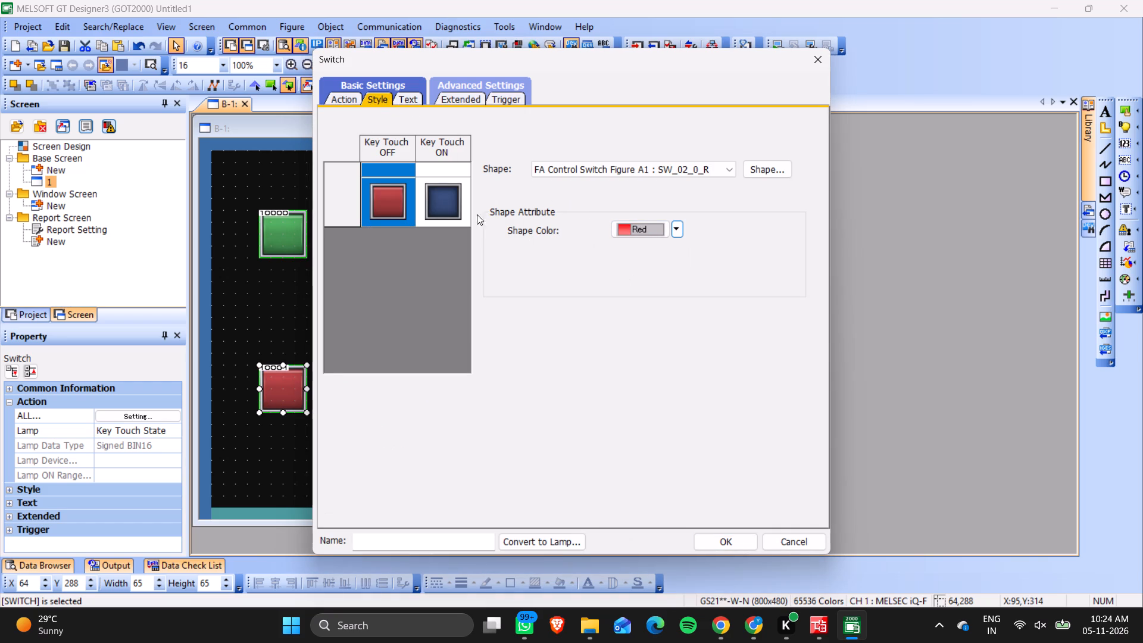
{"action": "left_click", "coordinate": [466, 210]}
{"action": "left_click", "coordinate": [673, 227]}
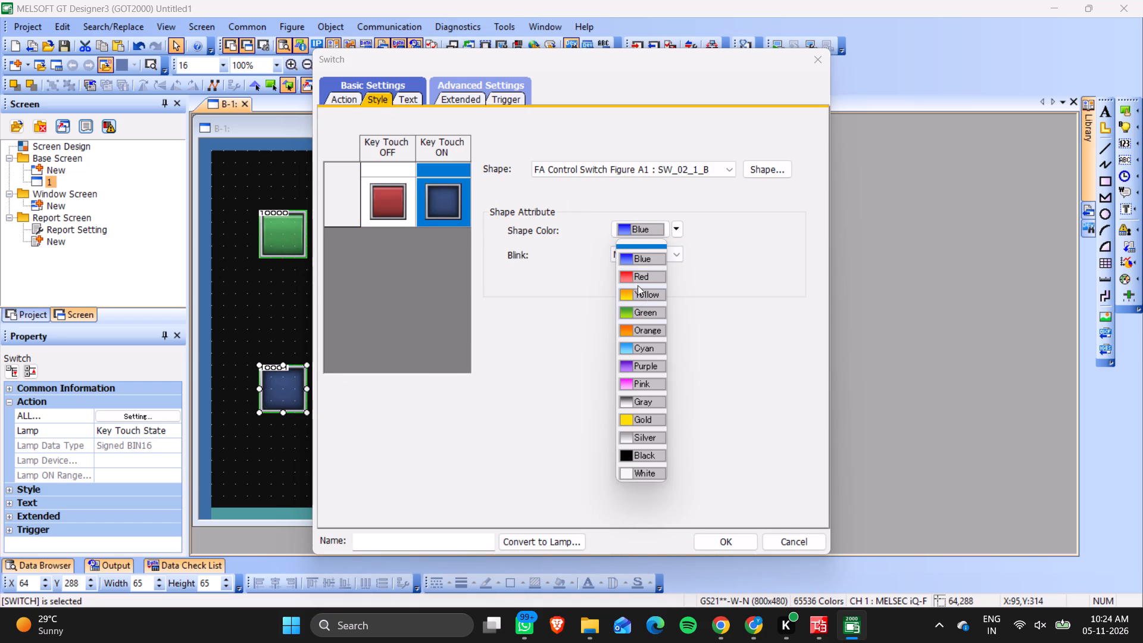
{"action": "left_click", "coordinate": [637, 278]}
{"action": "left_click", "coordinate": [733, 542]}
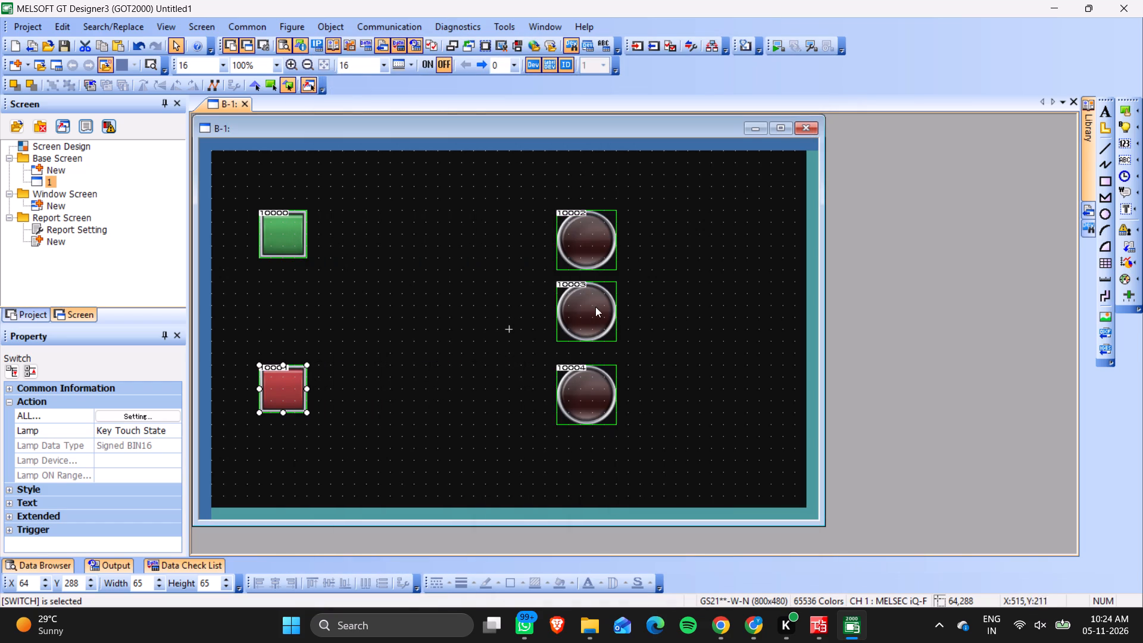
Check the top bit lamp's shape color setting for the OFF state.
{"action": "left_click", "coordinate": [585, 243]}
{"action": "double_click", "coordinate": [585, 243]}
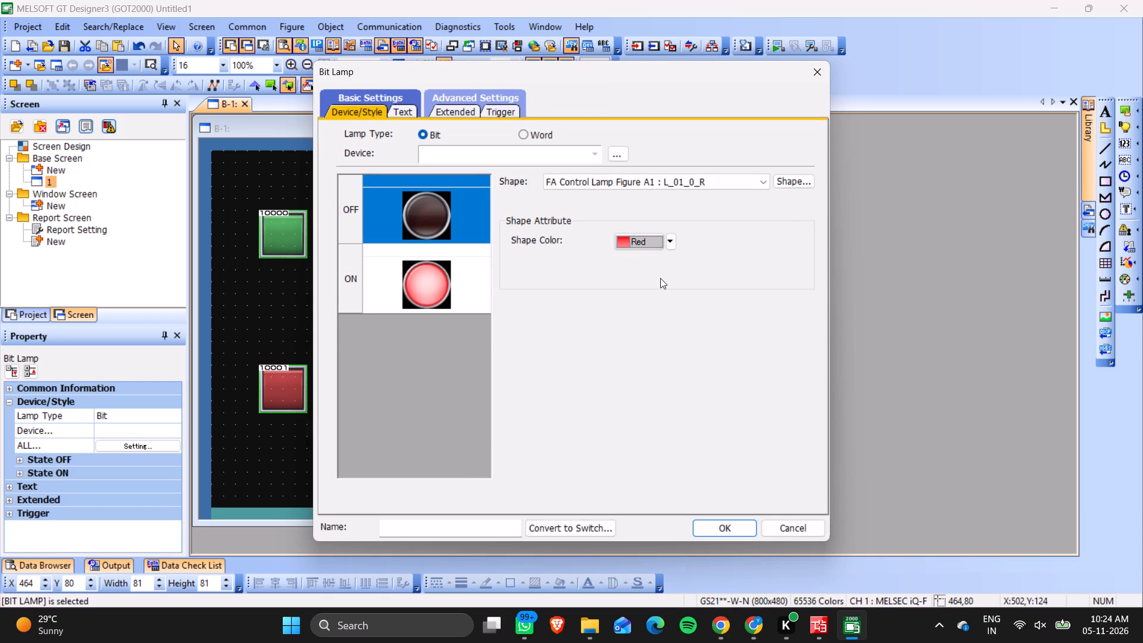
{"action": "left_click", "coordinate": [468, 226]}
{"action": "left_click", "coordinate": [716, 531]}
Set the middle bit lamp's shape color to Yellow for both the OFF and ON states.
{"action": "double_click", "coordinate": [573, 307]}
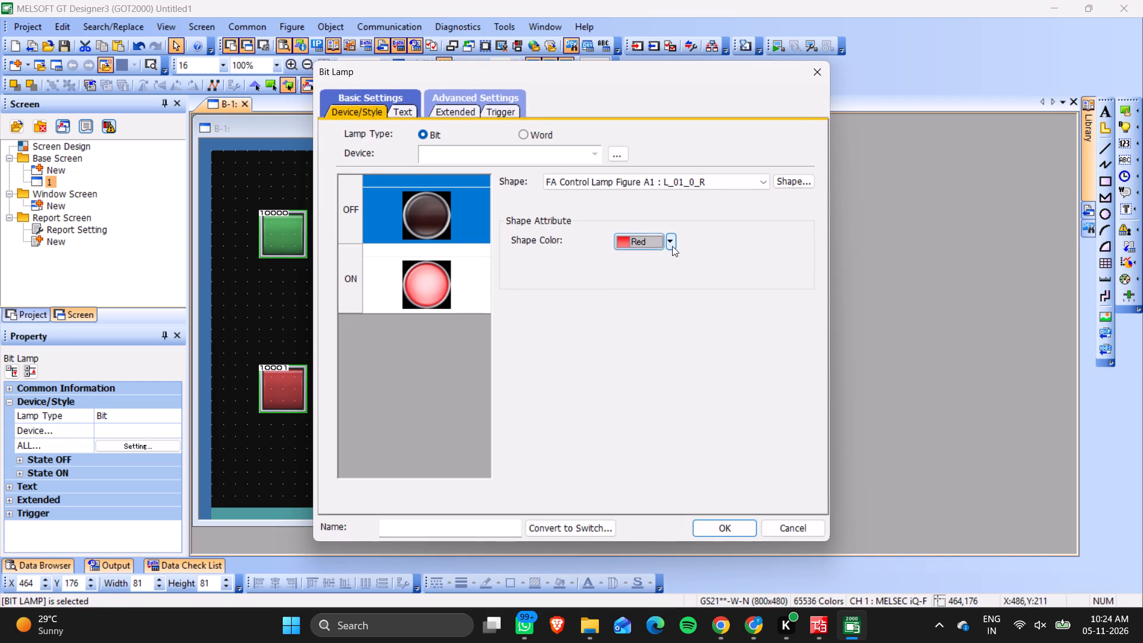
{"action": "left_click", "coordinate": [672, 246]}
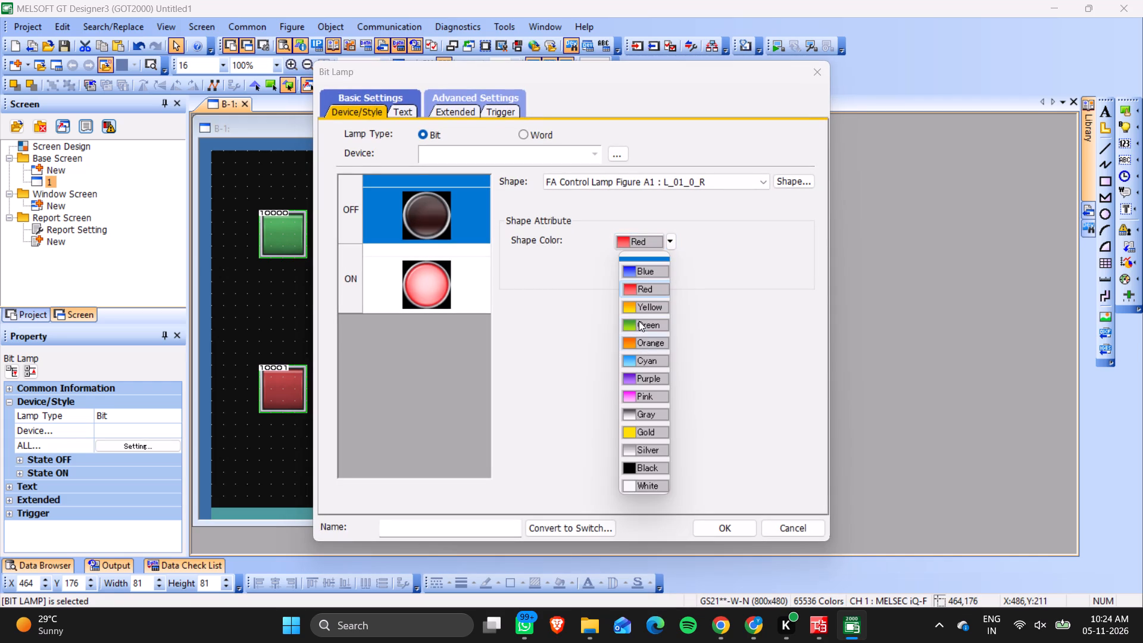
{"action": "left_click", "coordinate": [639, 307]}
{"action": "double_click", "coordinate": [454, 291]}
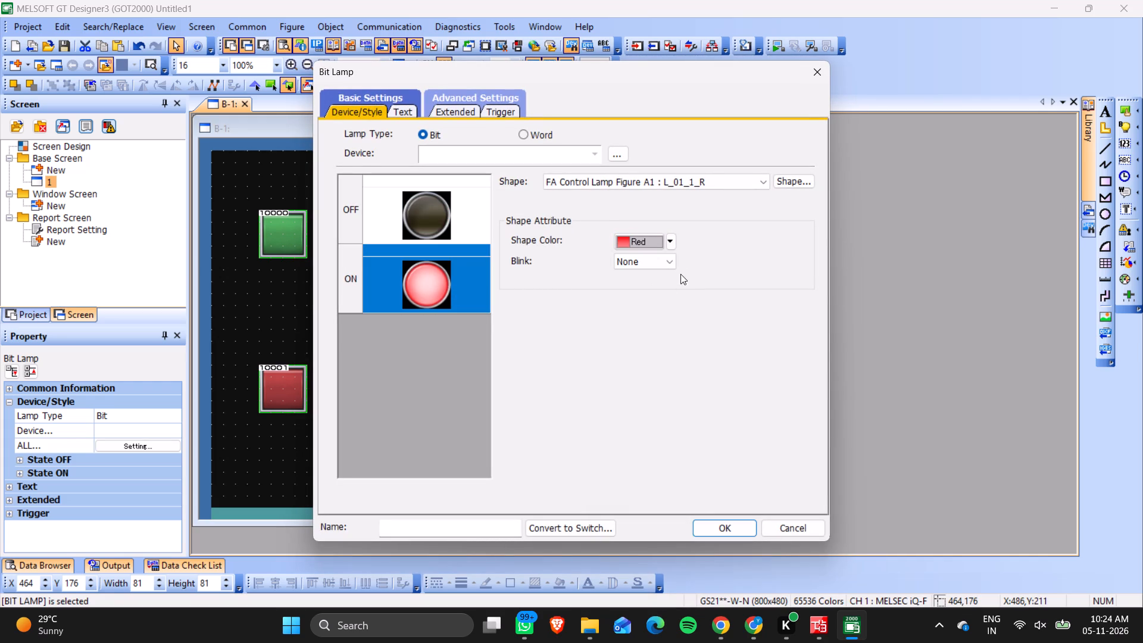
{"action": "left_click", "coordinate": [674, 241]}
{"action": "left_click", "coordinate": [647, 310]}
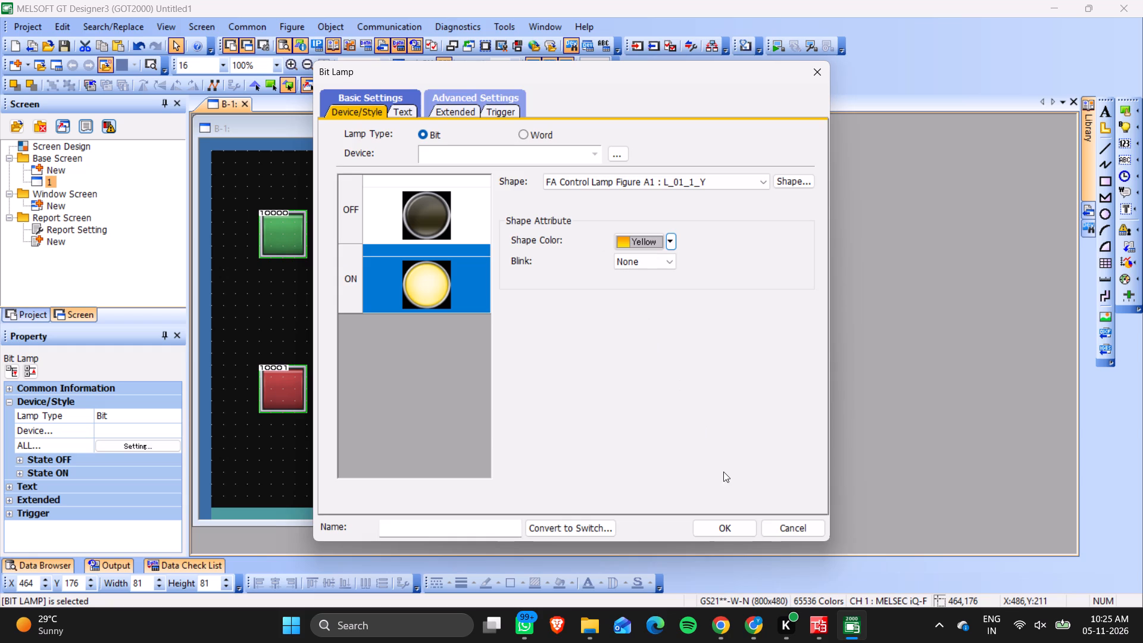
{"action": "left_click", "coordinate": [724, 527]}
Set the bottom bit lamp's shape color to Green for both the OFF and ON states.
{"action": "double_click", "coordinate": [589, 397]}
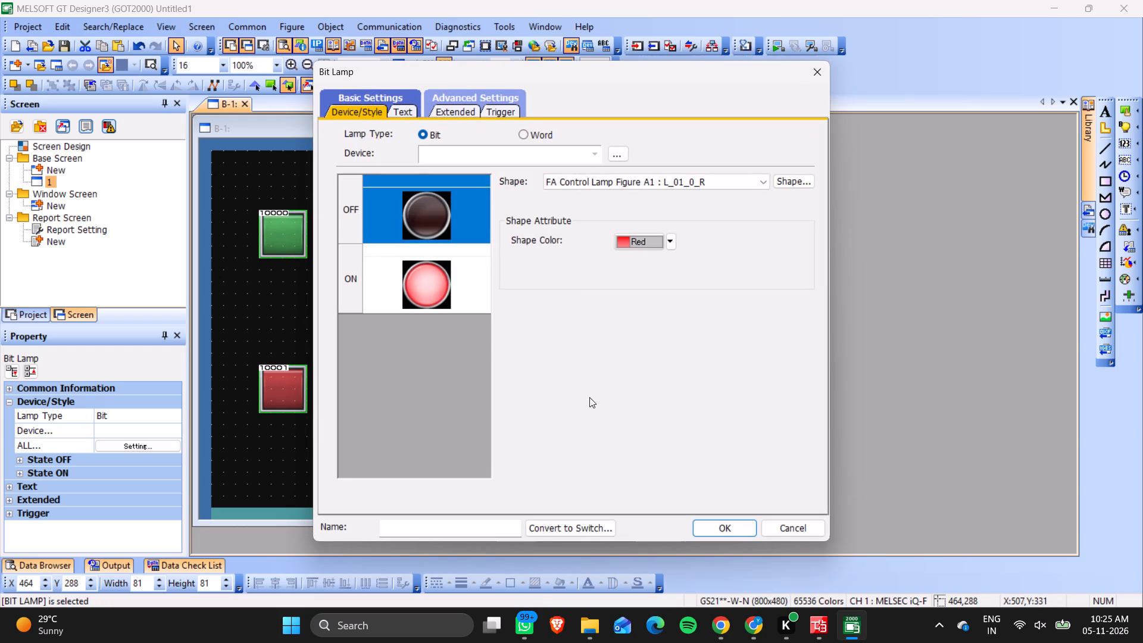
{"action": "left_click", "coordinate": [669, 239]}
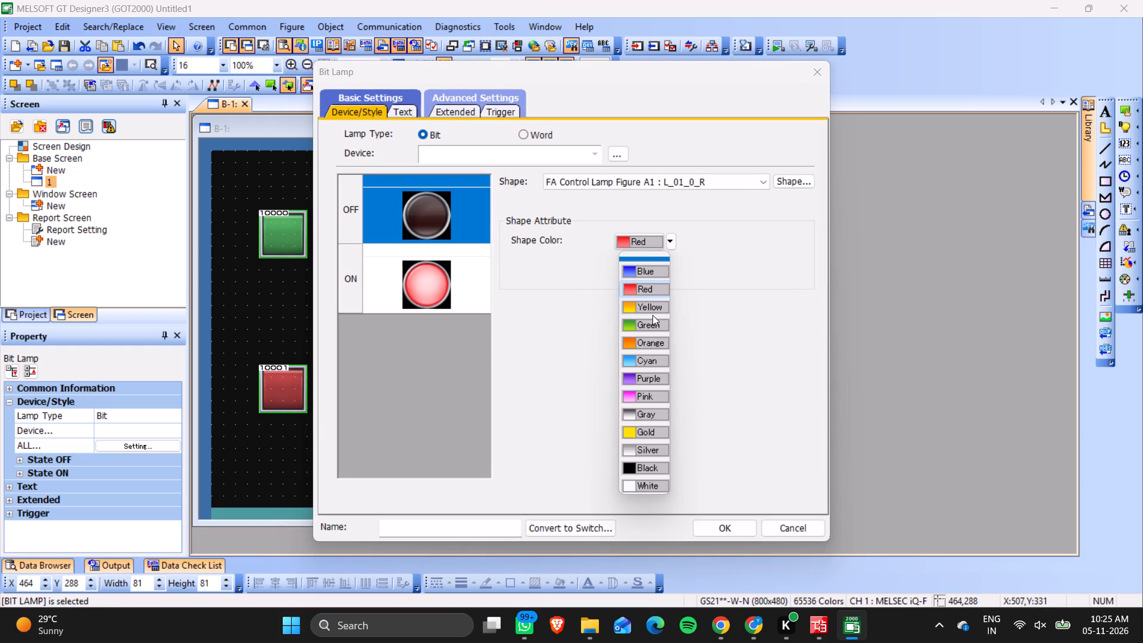
{"action": "left_click", "coordinate": [656, 324]}
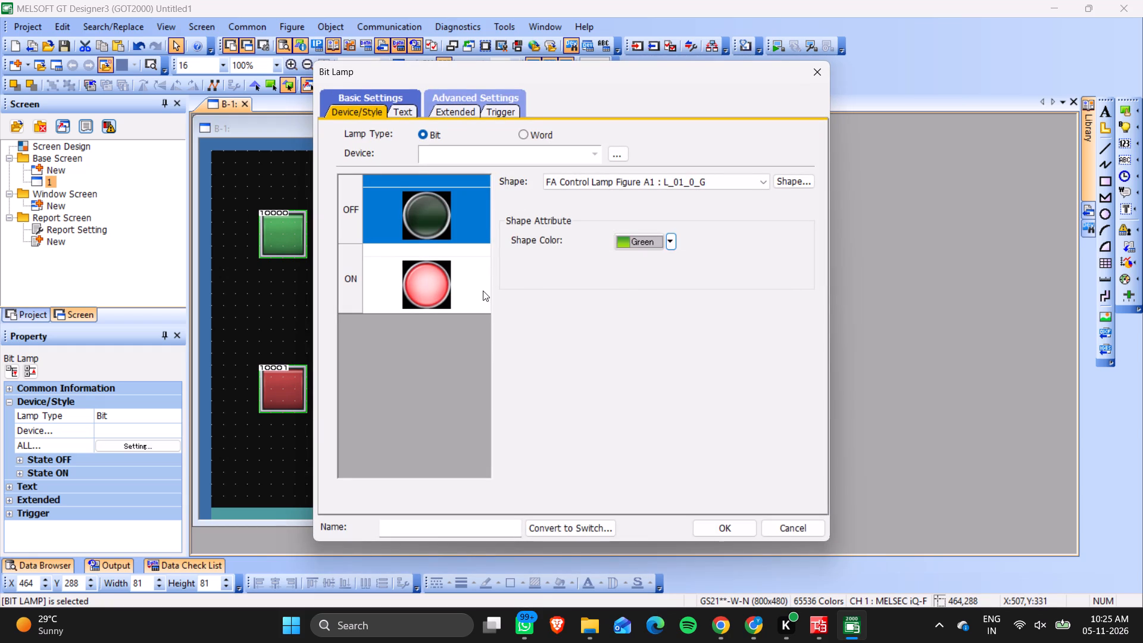
{"action": "left_click", "coordinate": [482, 291]}
{"action": "left_click", "coordinate": [669, 243]}
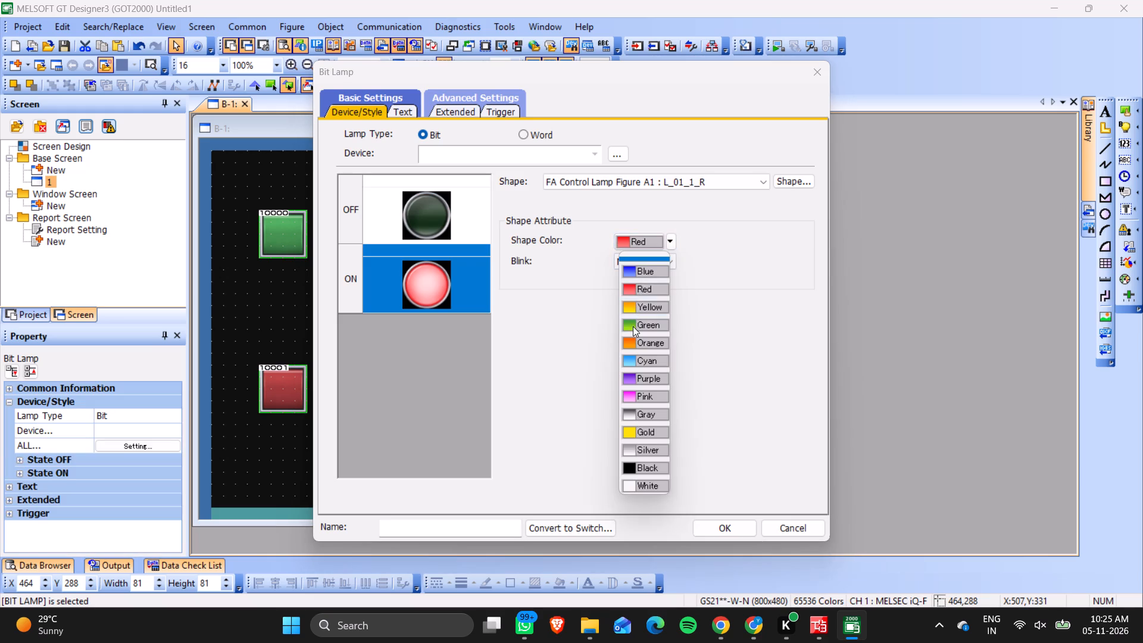
{"action": "left_click", "coordinate": [633, 326]}
{"action": "left_click", "coordinate": [741, 527]}
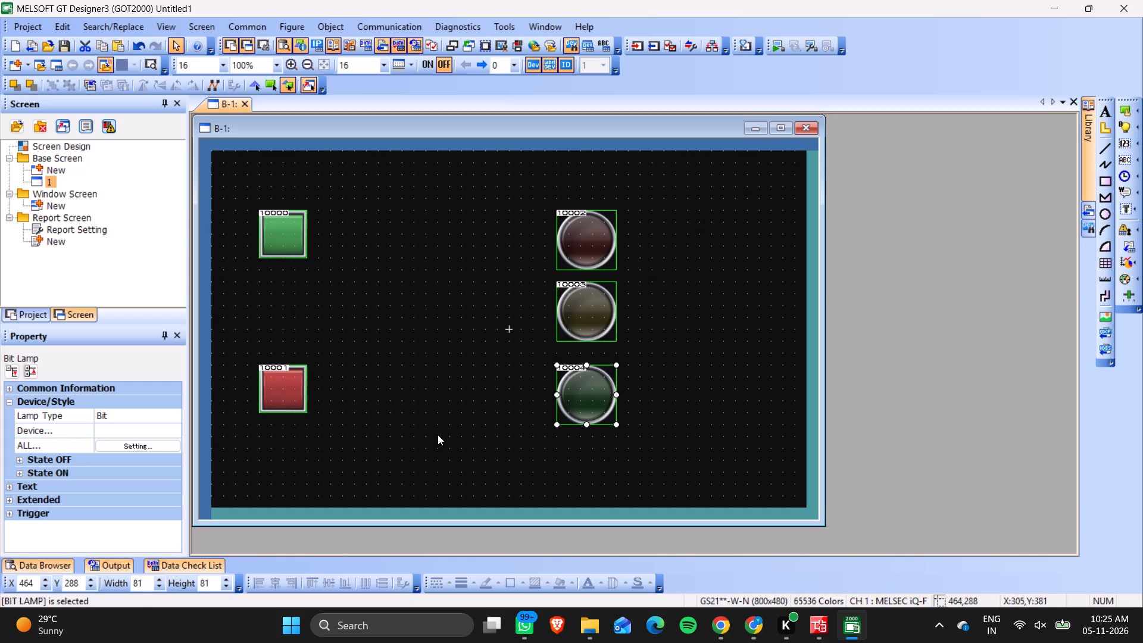
Place a wide switch below the red switch at X 32, Y 416, sized 129 by 49.
{"action": "left_click", "coordinate": [342, 23]}
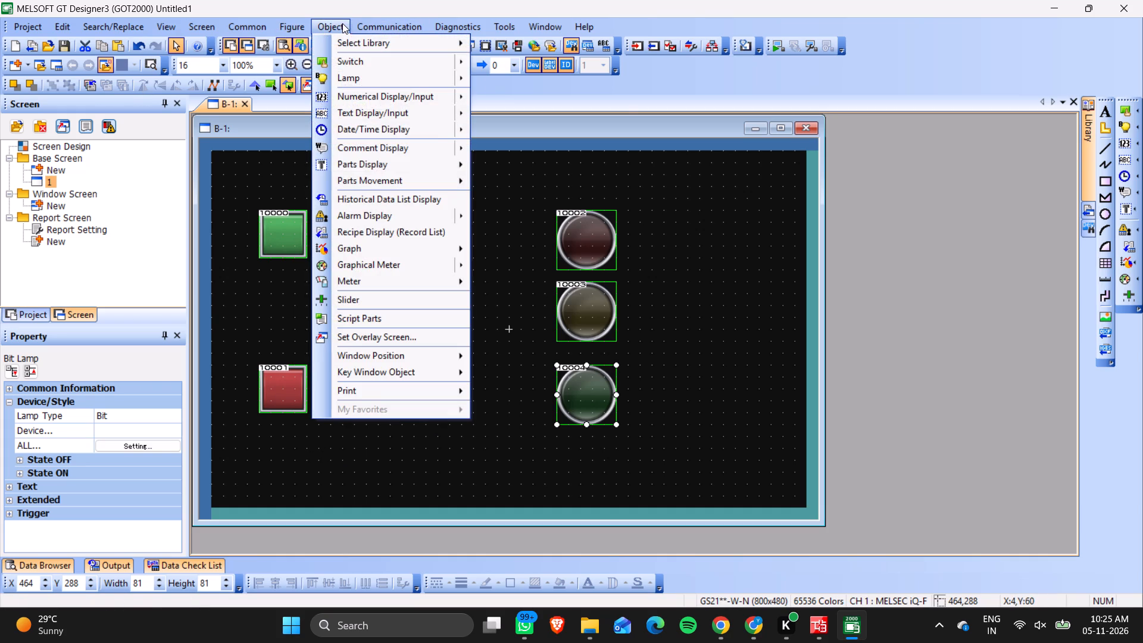
{"action": "left_click", "coordinate": [391, 61]}
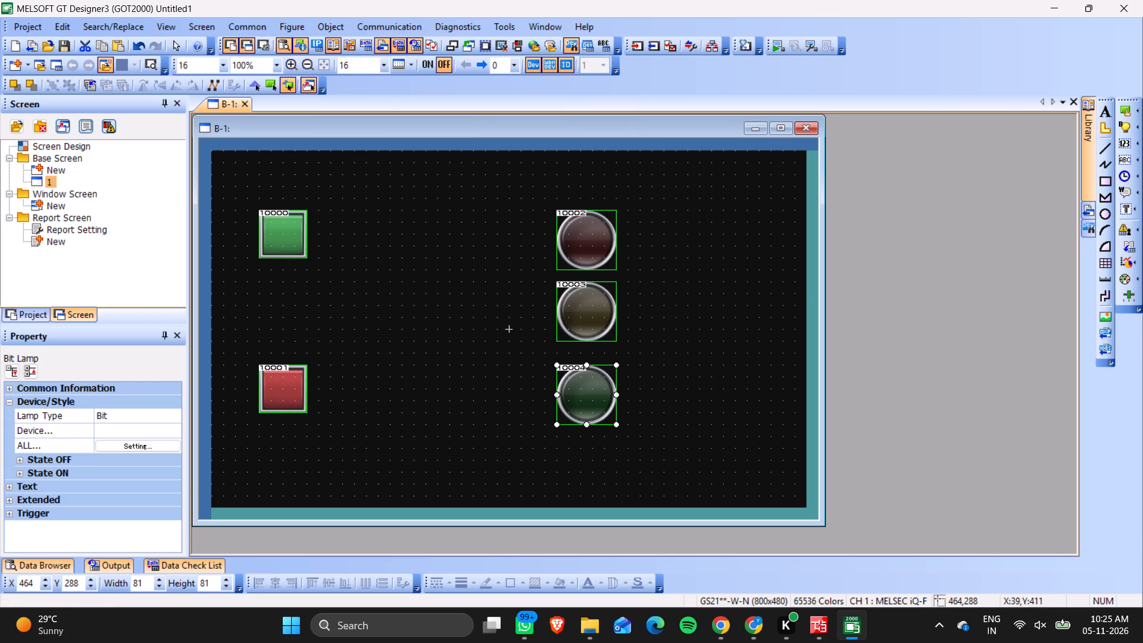
{"action": "left_click_drag", "start_coordinate": [232, 456], "coordinate": [337, 489]}
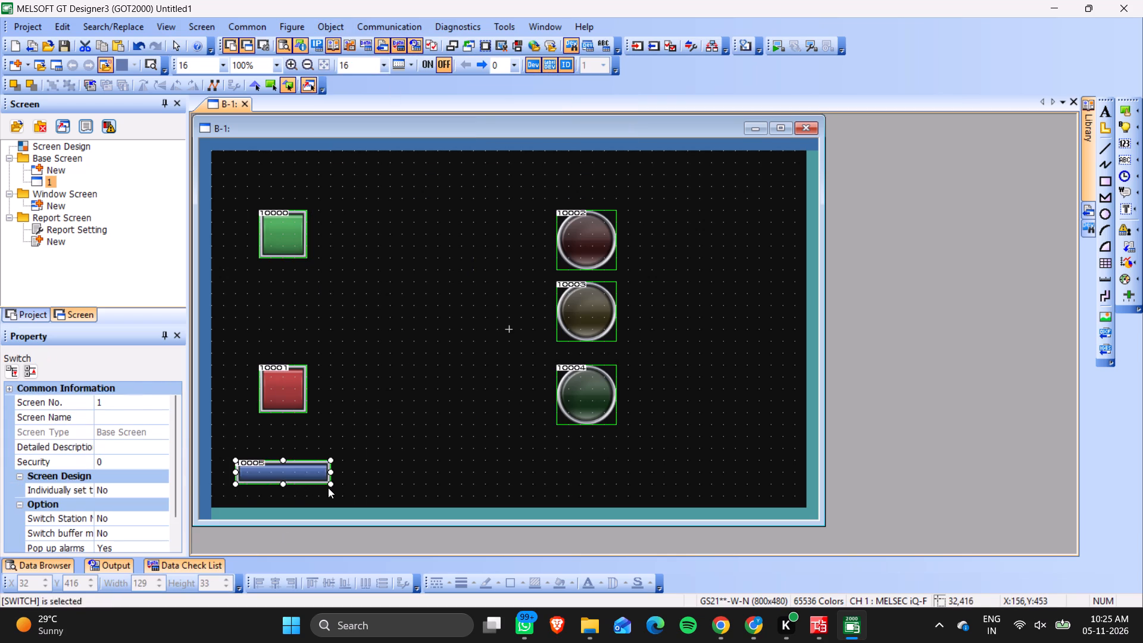
{"action": "left_click_drag", "start_coordinate": [283, 484], "coordinate": [283, 495]}
Label the wide blue switch "Next" with a text size of 36 dots.
{"action": "double_click", "coordinate": [280, 480]}
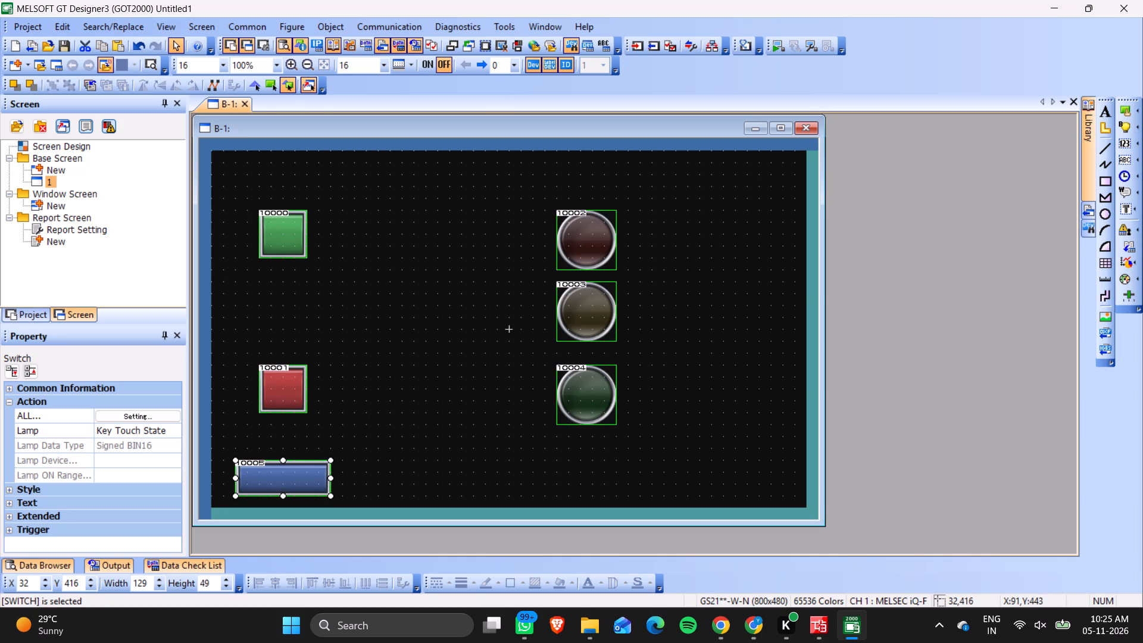
{"action": "left_click", "coordinate": [410, 98]}
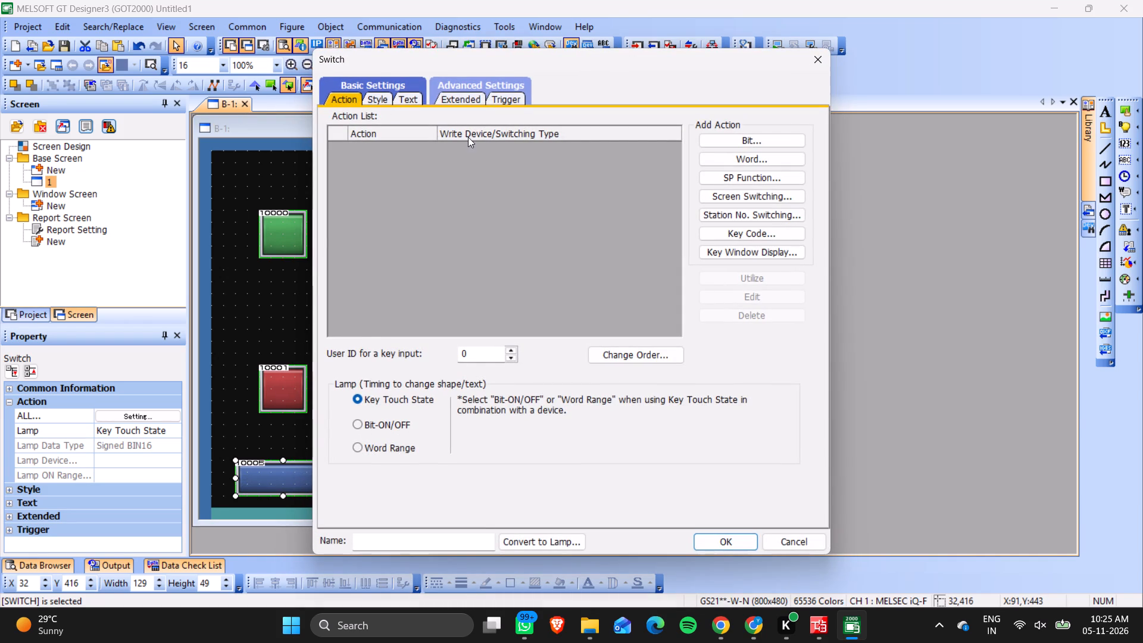
{"action": "left_click", "coordinate": [664, 307]}
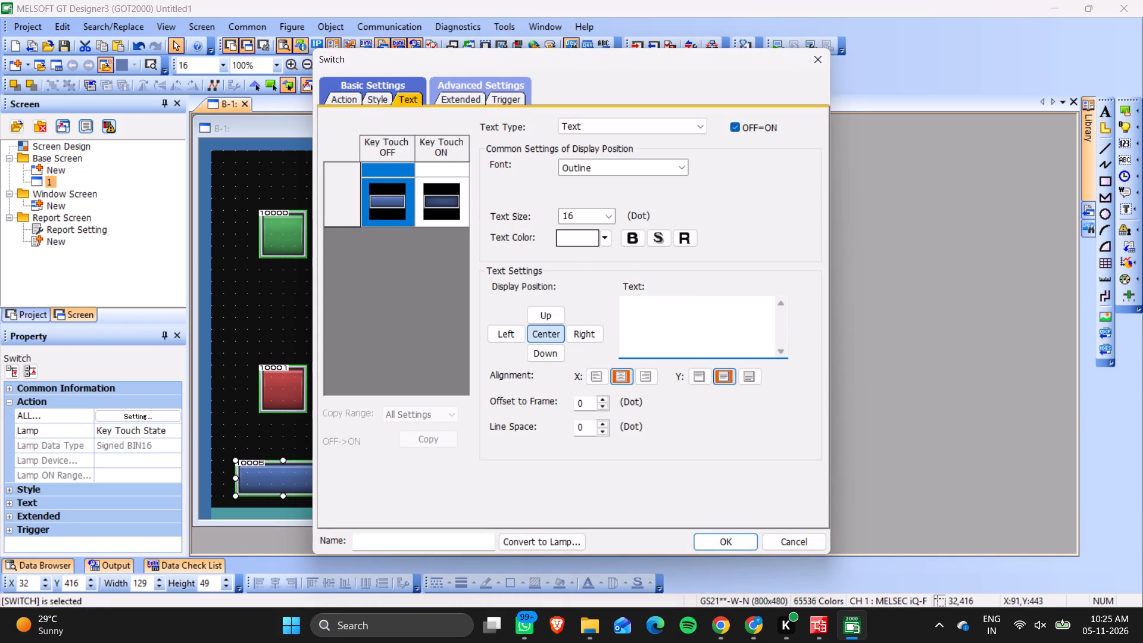
{"action": "type", "text": "Next"}
{"action": "left_click", "coordinate": [607, 213]}
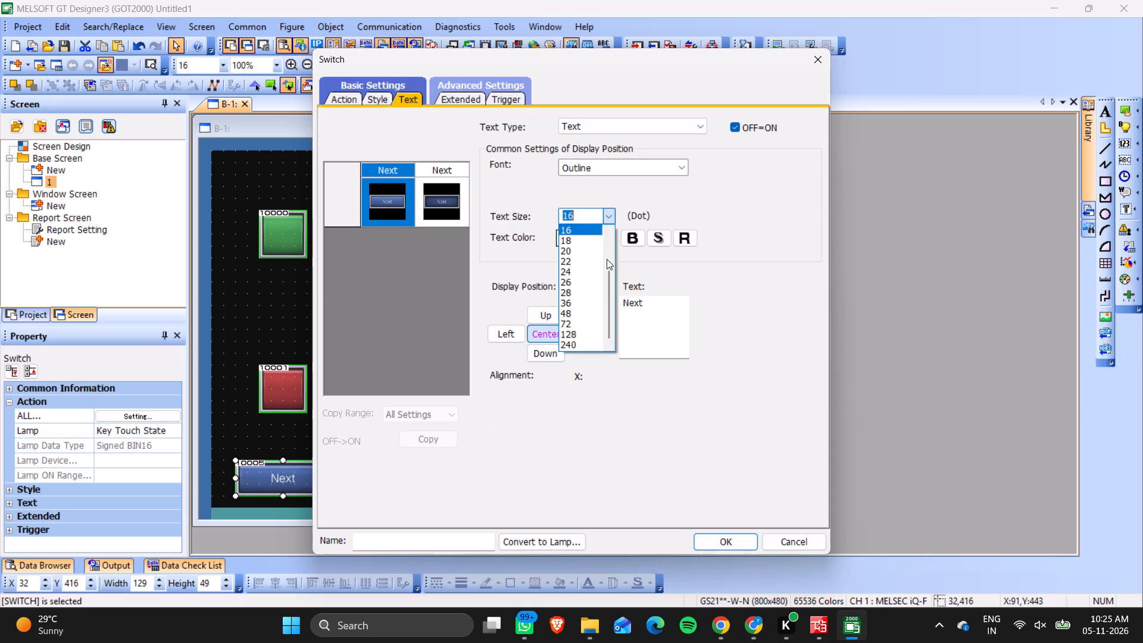
{"action": "left_click", "coordinate": [588, 299]}
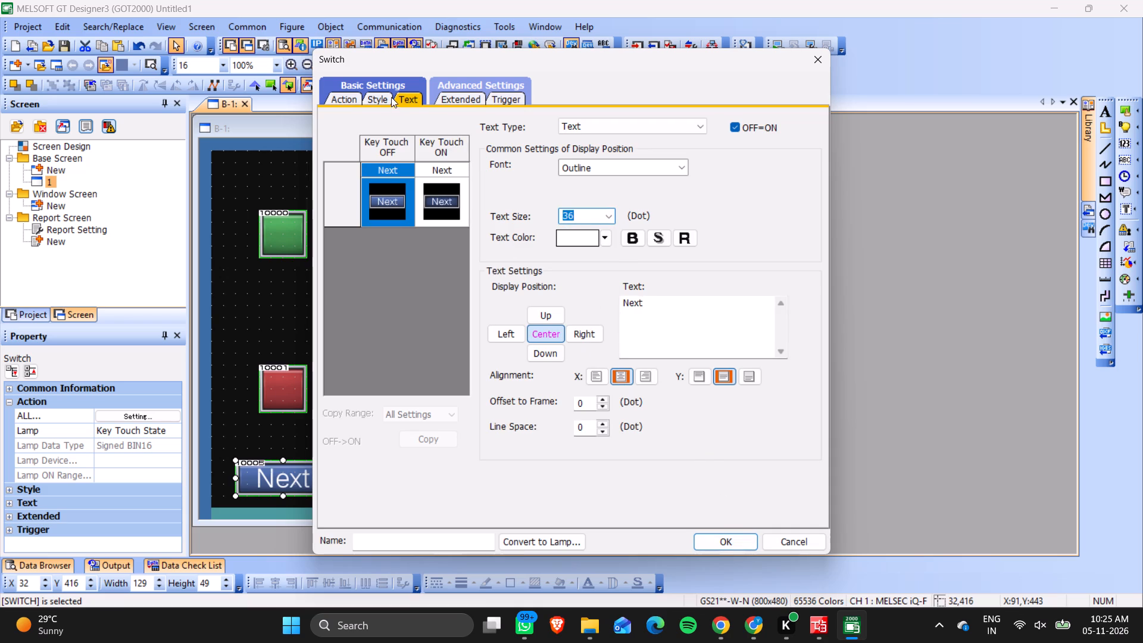
{"action": "left_click", "coordinate": [376, 95]}
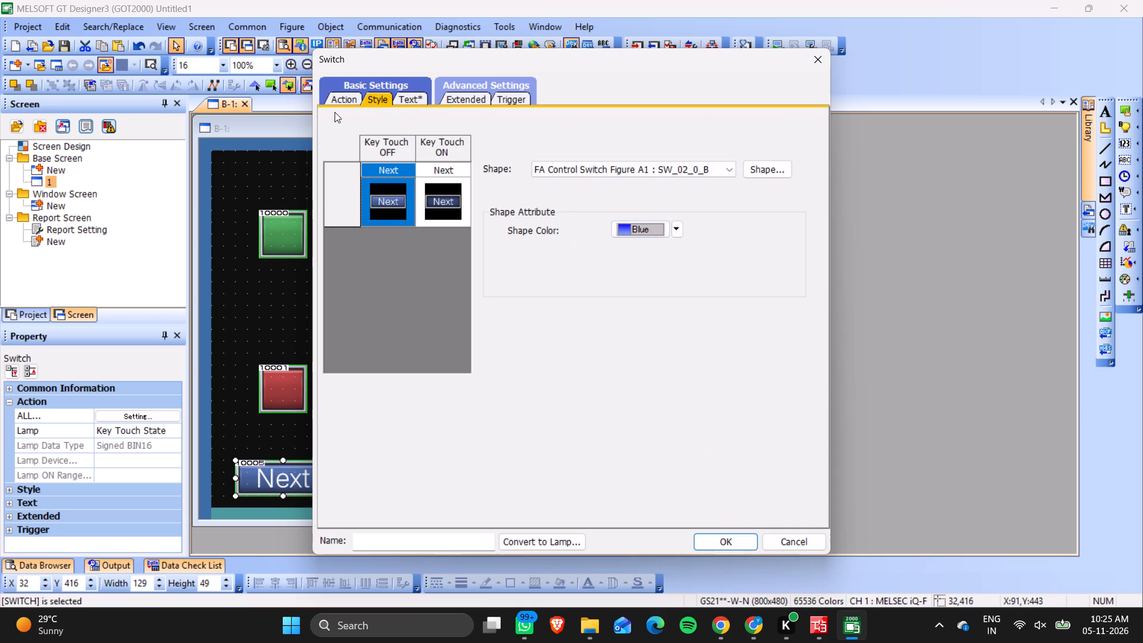
{"action": "left_click", "coordinate": [339, 99]}
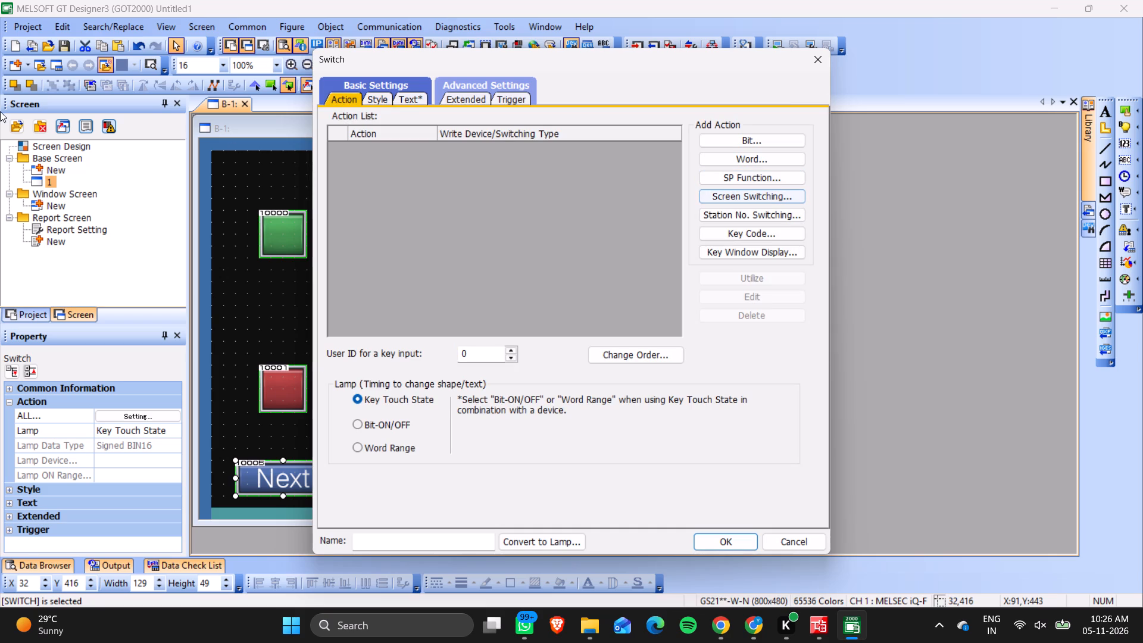
{"action": "left_click", "coordinate": [743, 541]}
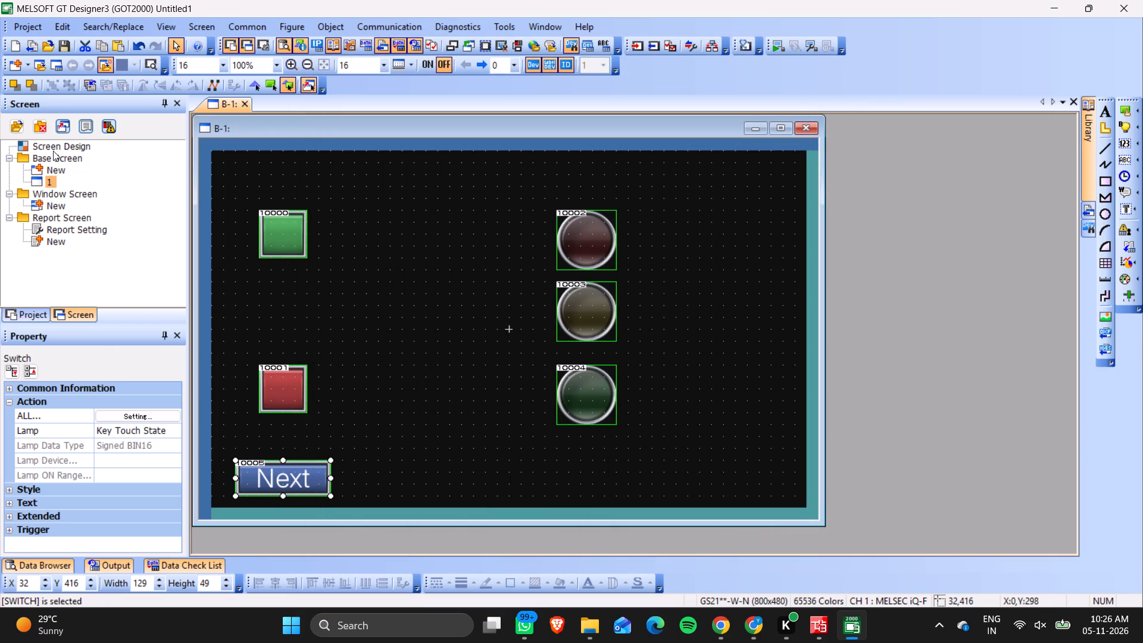
Create base screen 2 with the screen name "Digital Calculator" and align its window over base screen 1.
{"action": "left_click", "coordinate": [49, 170]}
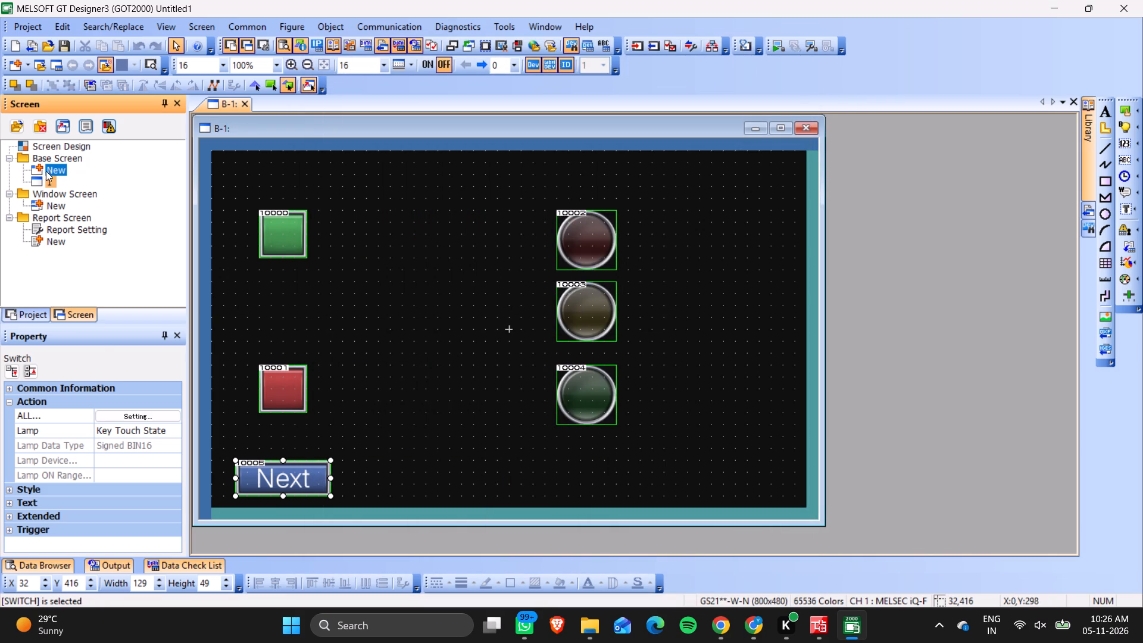
{"action": "double_click", "coordinate": [39, 171]}
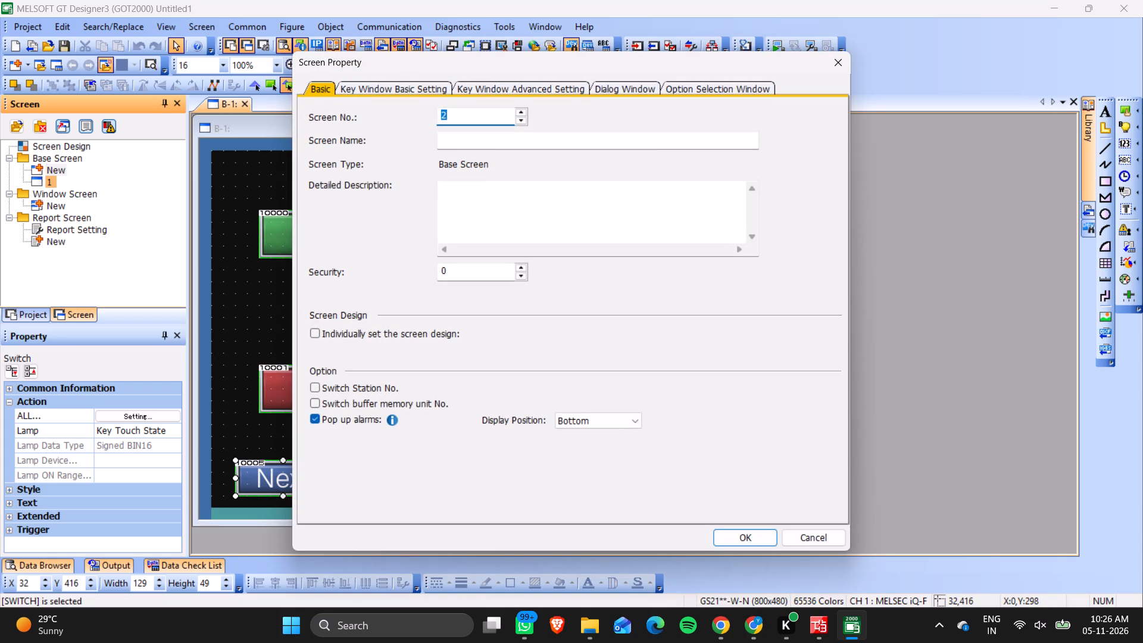
{"action": "left_click", "coordinate": [476, 144]}
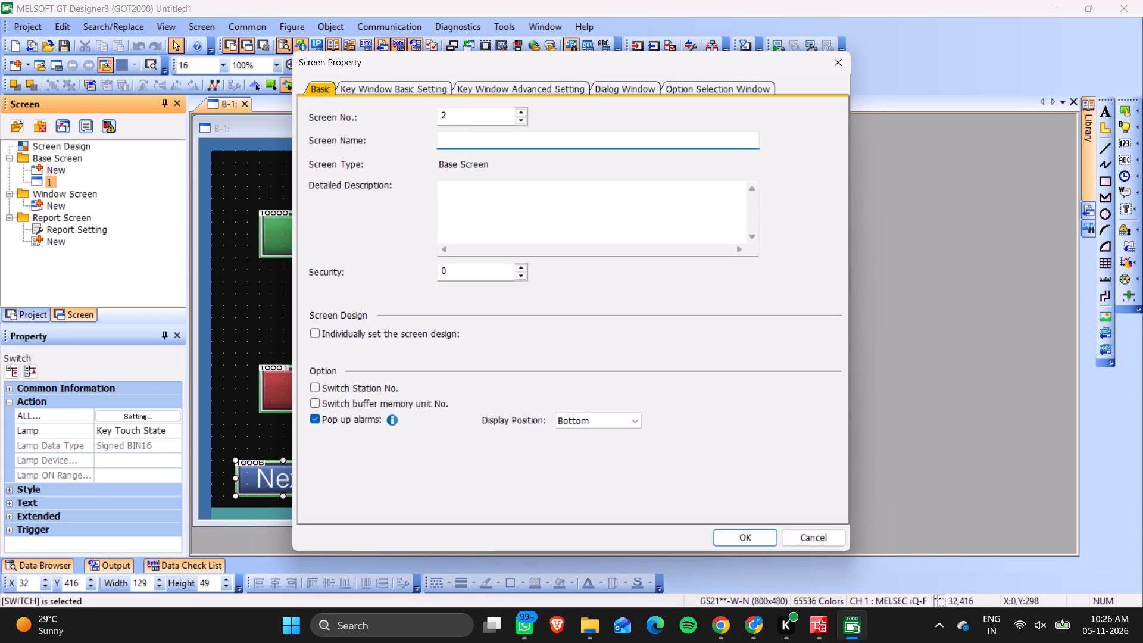
{"action": "type", "text": "DigitL"}
{"action": "key", "text": "BackSpace"}
{"action": "key", "text": "BackSpace"}
{"action": "type", "text": "tl"}
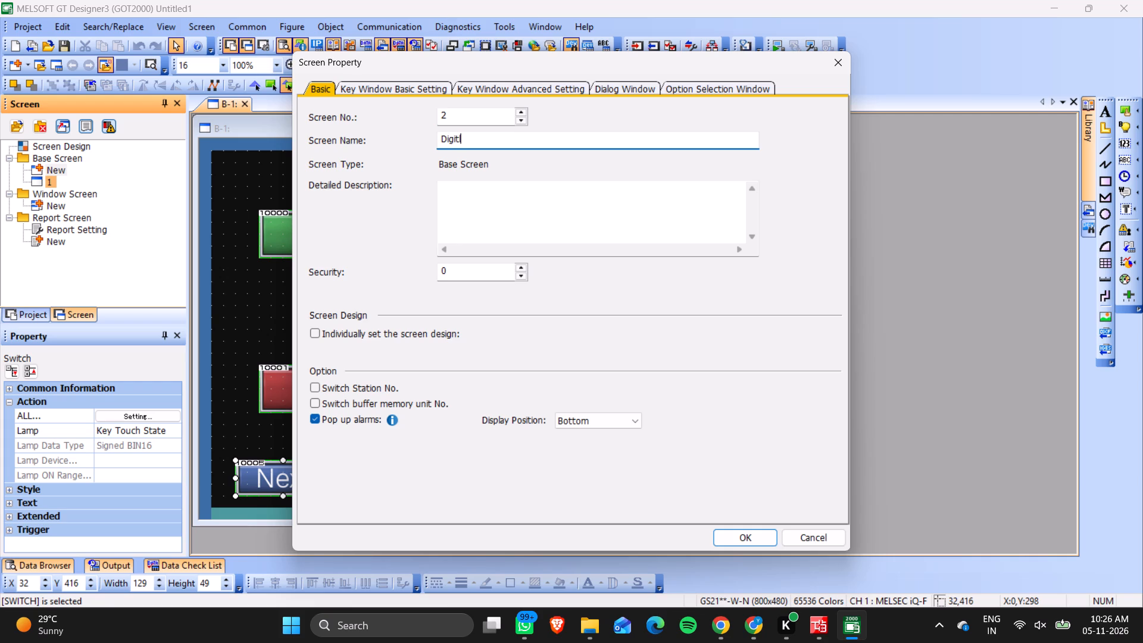
{"action": "key", "text": "BackSpace"}
{"action": "type", "text": "al"}
{"action": "key", "text": "space"}
{"action": "type", "text": "Cal"}
{"action": "type", "text": "culat"}
{"action": "type", "text": "ou"}
{"action": "key", "text": "BackSpace"}
{"action": "key", "text": "r"}
{"action": "left_click", "coordinate": [749, 538]}
{"action": "left_click_drag", "start_coordinate": [217, 143], "coordinate": [210, 135]}
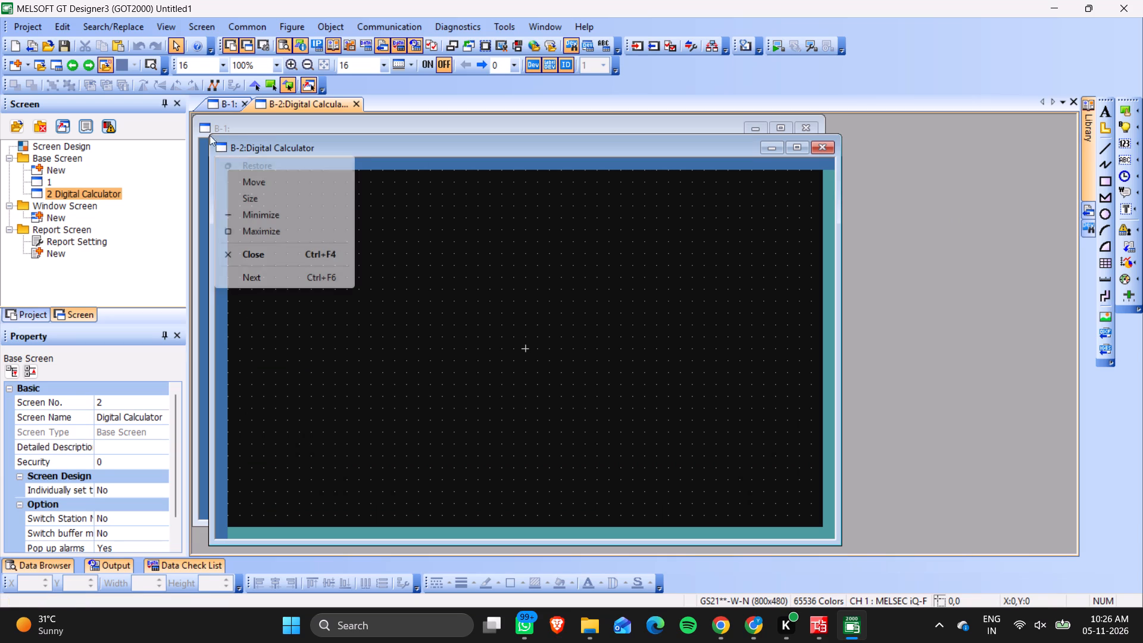
{"action": "left_click_drag", "start_coordinate": [210, 135], "coordinate": [200, 123]}
{"action": "left_click_drag", "start_coordinate": [312, 146], "coordinate": [298, 132]}
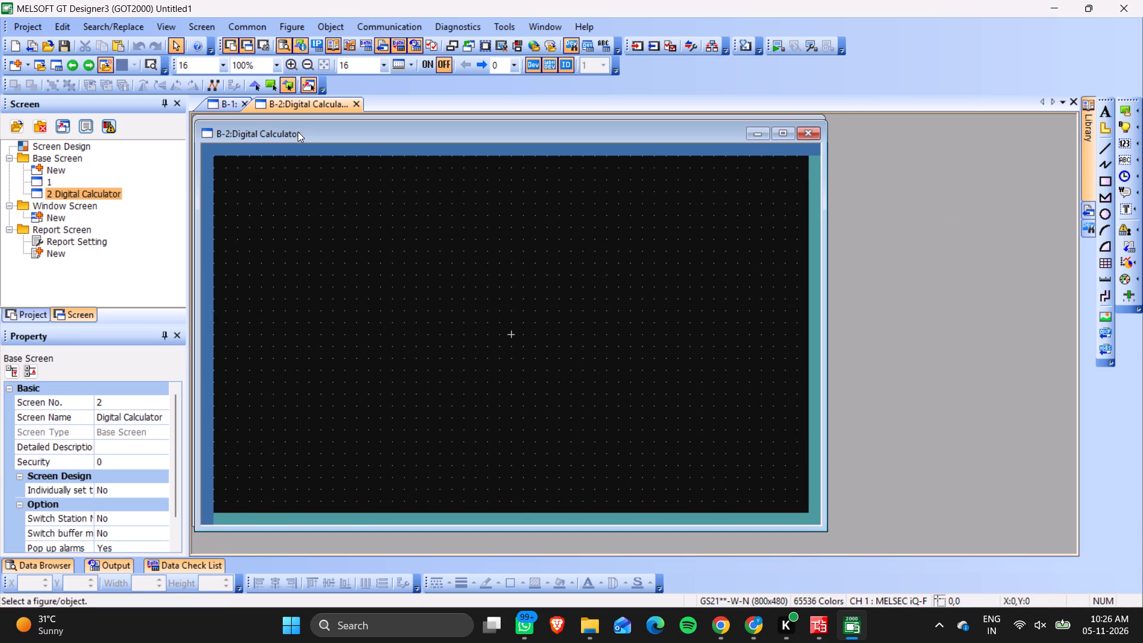
{"action": "left_click_drag", "start_coordinate": [298, 132], "coordinate": [296, 128]}
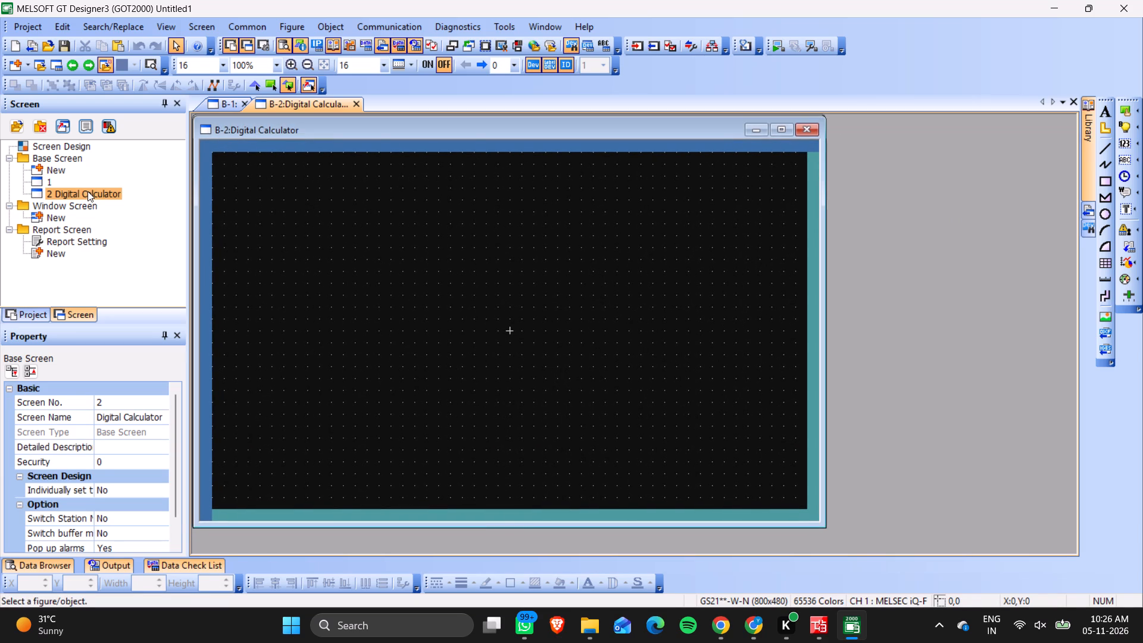
Give the Next switch on base screen 1 a Screen Switching action to fixed base screen 2, Digital Calculator.
{"action": "left_click", "coordinate": [227, 109]}
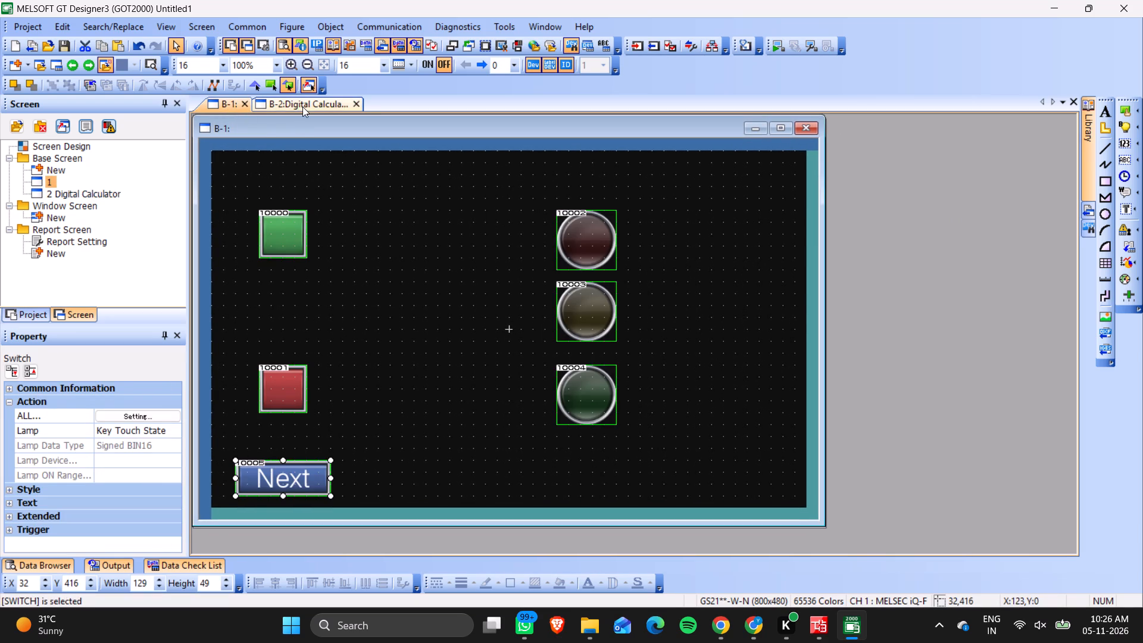
{"action": "double_click", "coordinate": [289, 476]}
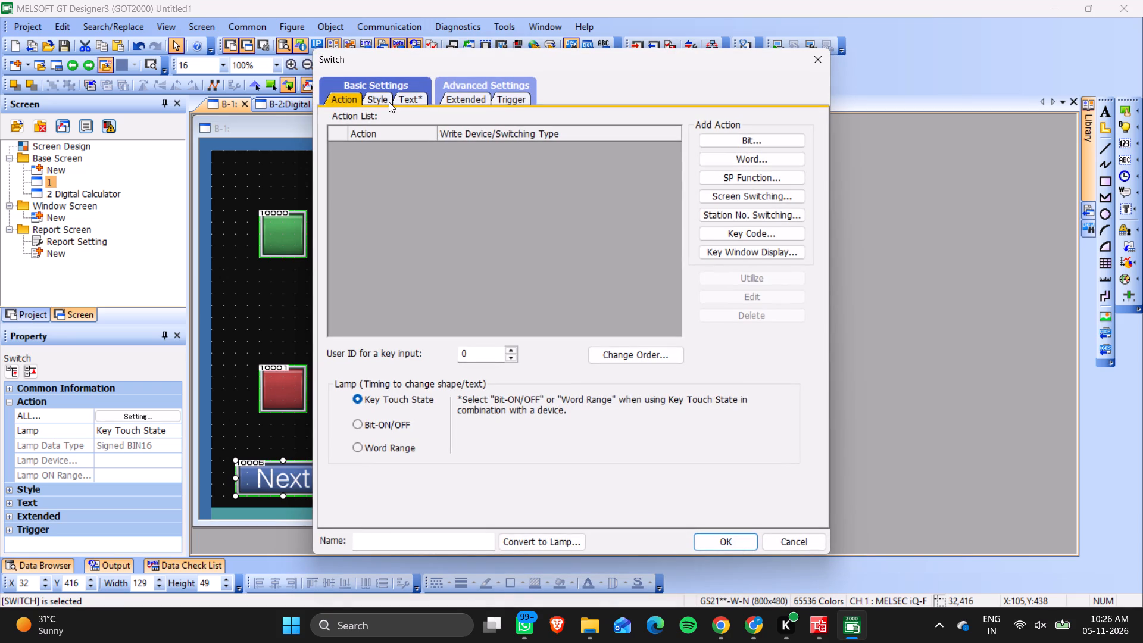
{"action": "left_click", "coordinate": [740, 197]}
{"action": "left_click", "coordinate": [544, 314]}
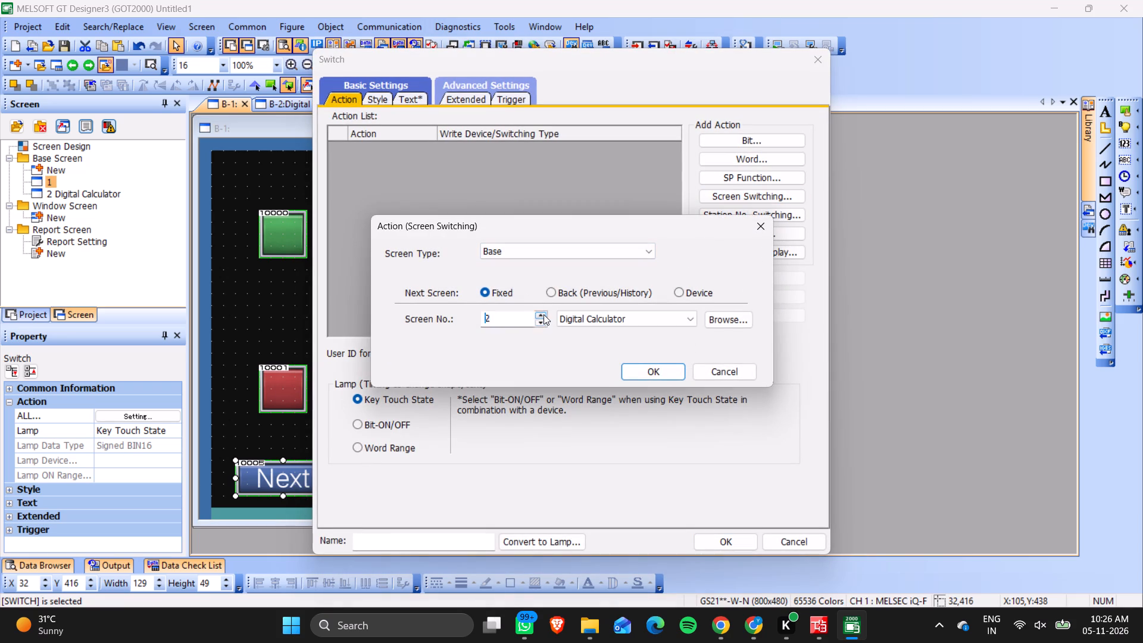
{"action": "left_click", "coordinate": [657, 375]}
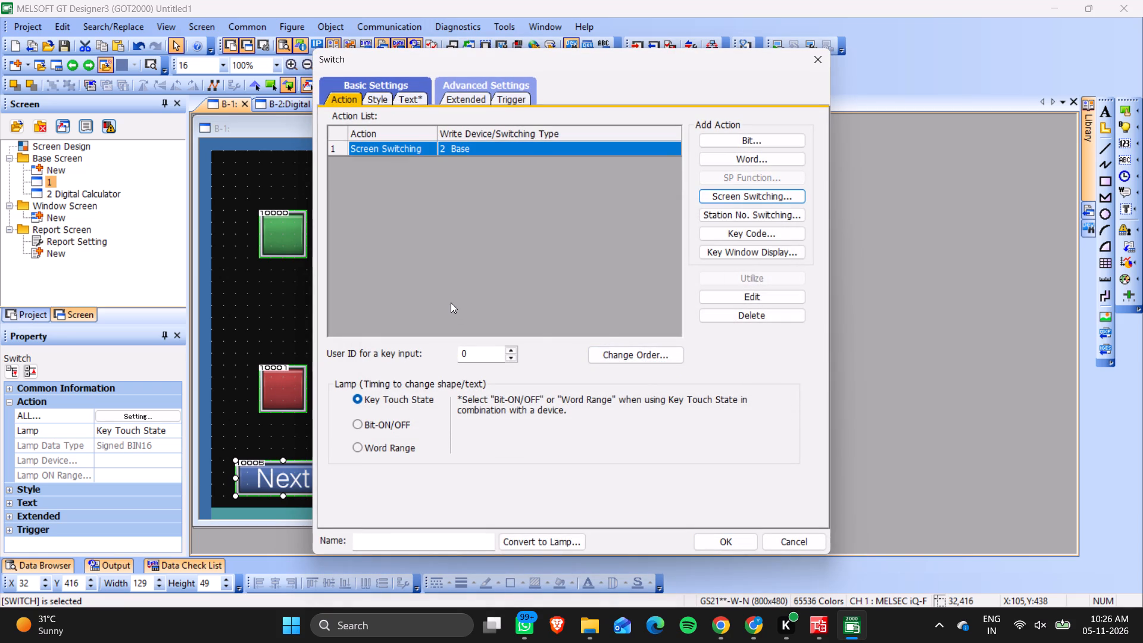
{"action": "left_click", "coordinate": [732, 544]}
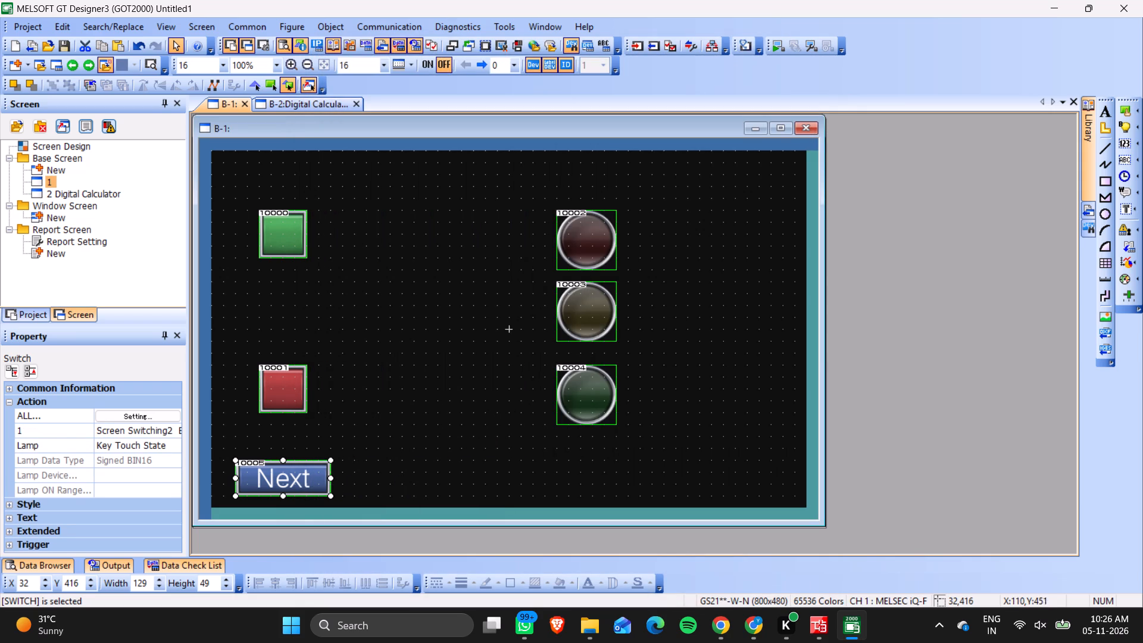
Create base screen 3 with the screen name "Addition".
{"action": "left_click", "coordinate": [51, 167]}
{"action": "double_click", "coordinate": [51, 167]}
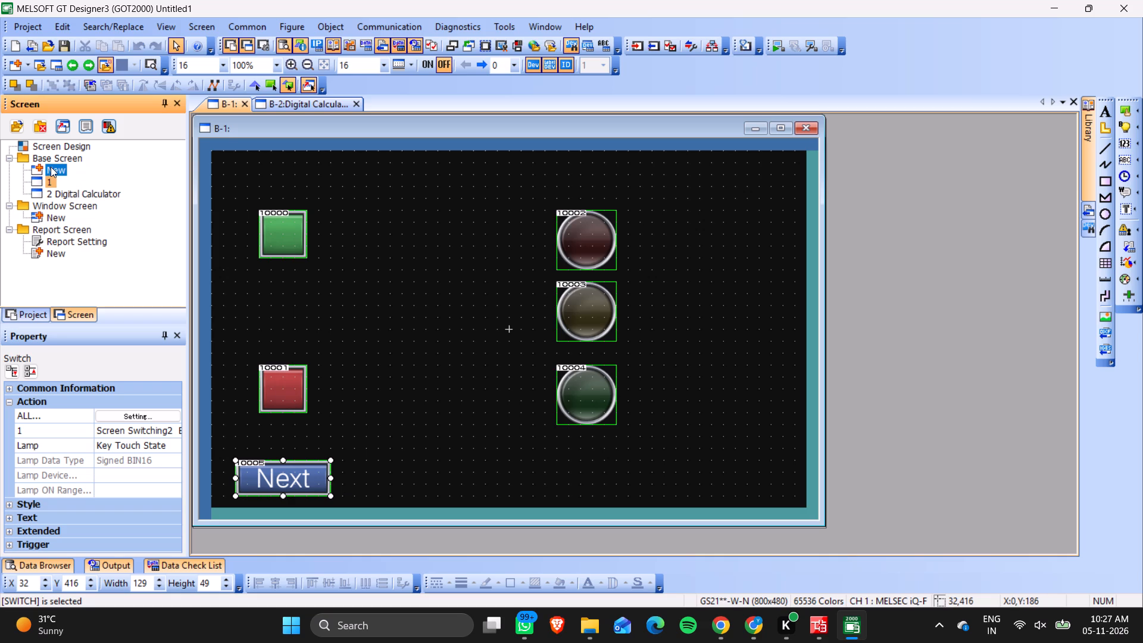
{"action": "left_click", "coordinate": [452, 136]}
{"action": "type", "text": "Add"}
{"action": "type", "text": "ition"}
{"action": "key", "text": "space"}
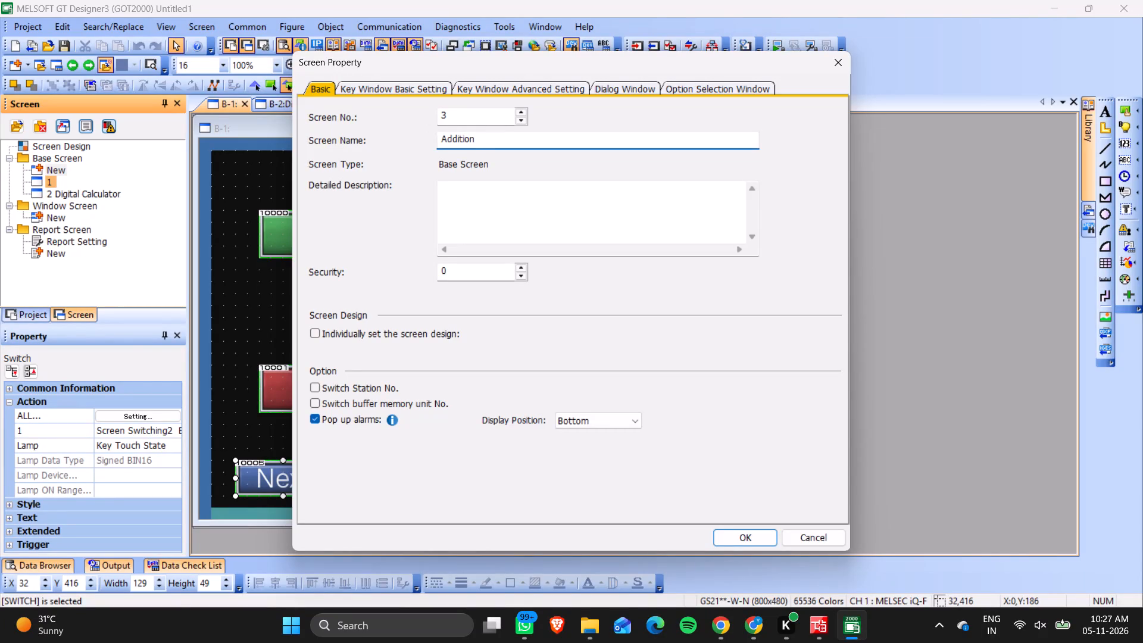
{"action": "left_click", "coordinate": [735, 540]}
Create base screen 4 with the screen name "Substraction" and align its window over the previous screen.
{"action": "double_click", "coordinate": [58, 171]}
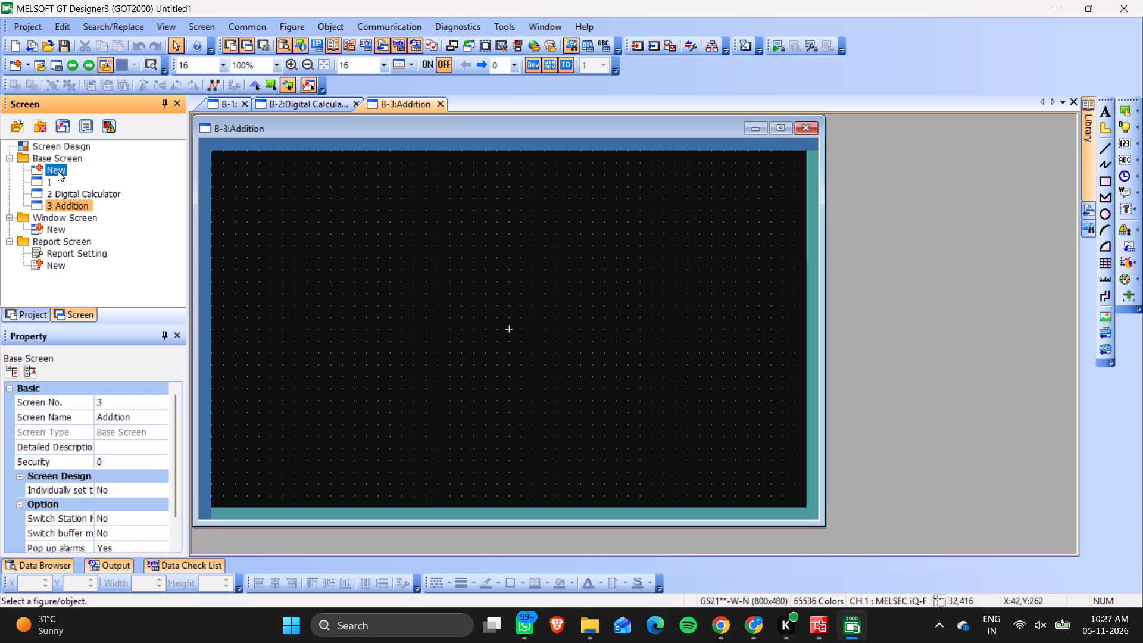
{"action": "left_click", "coordinate": [467, 133]}
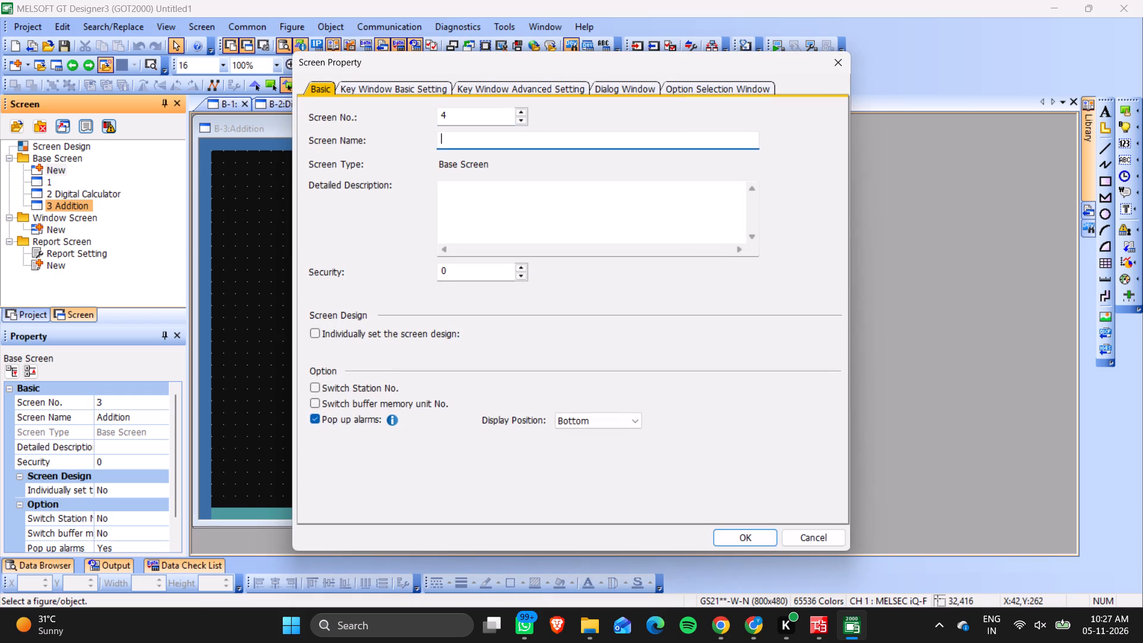
{"action": "type", "text": "Substraction"}
{"action": "left_click", "coordinate": [739, 531]}
{"action": "left_click_drag", "start_coordinate": [216, 146], "coordinate": [211, 142]}
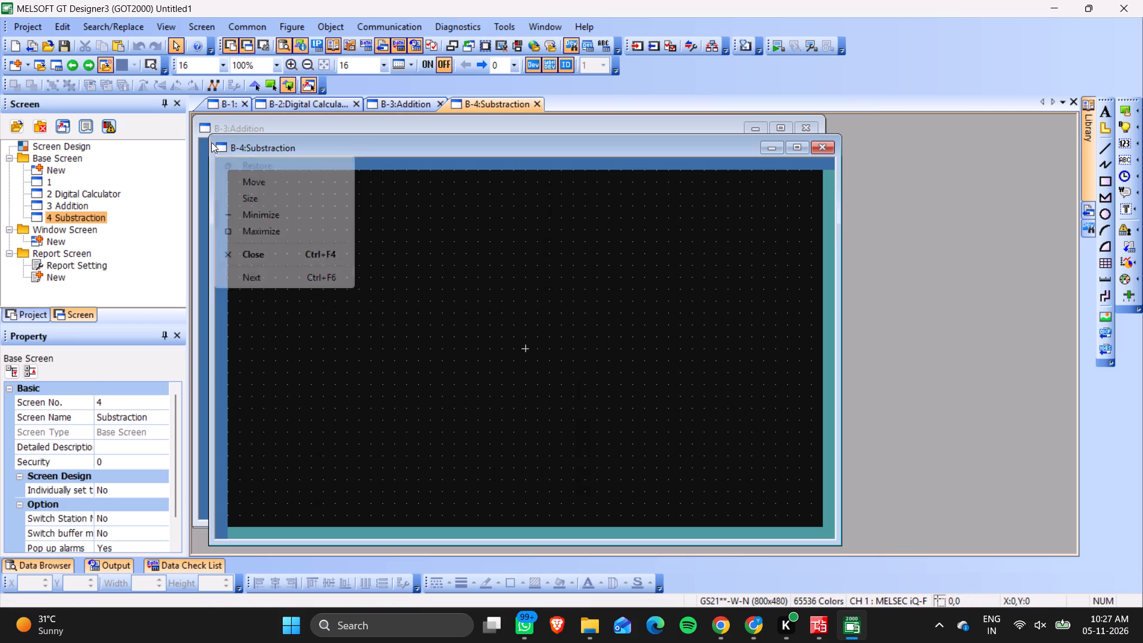
{"action": "left_click_drag", "start_coordinate": [211, 142], "coordinate": [201, 127]}
{"action": "left_click_drag", "start_coordinate": [242, 145], "coordinate": [225, 128]}
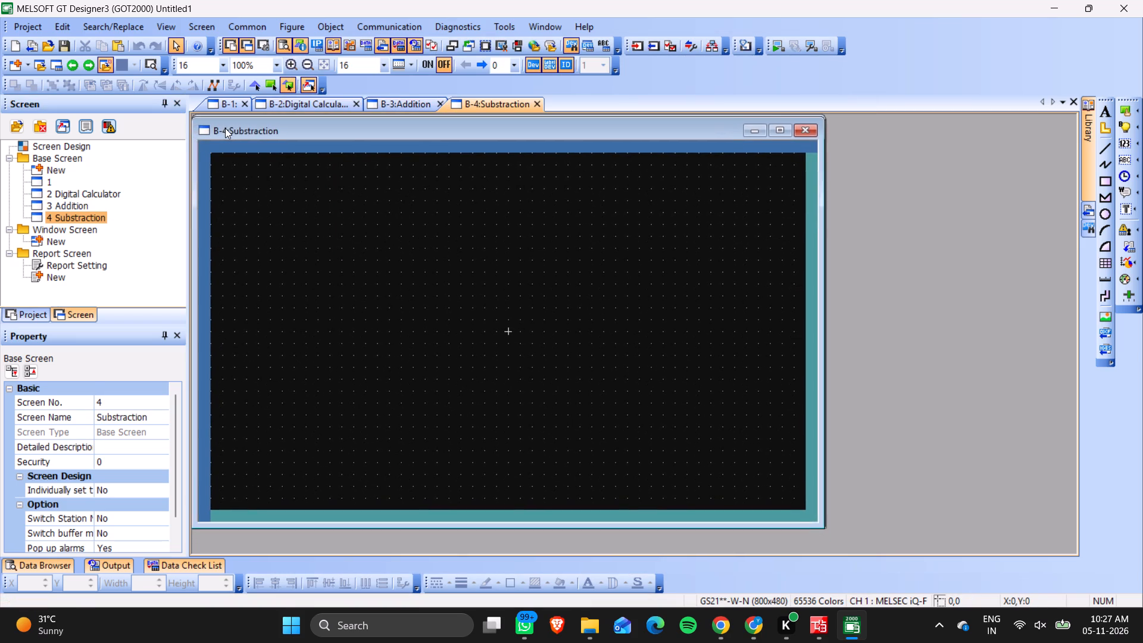
{"action": "left_click_drag", "start_coordinate": [225, 128], "coordinate": [227, 128]}
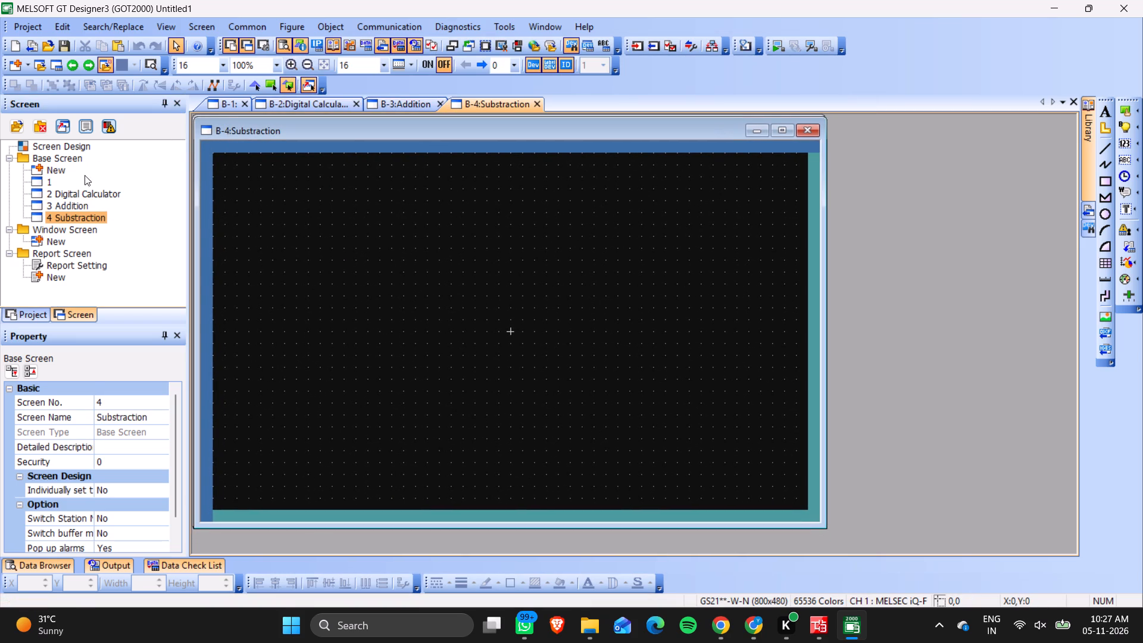
Create base screen 5 with the screen name "Multiplication".
{"action": "double_click", "coordinate": [60, 168]}
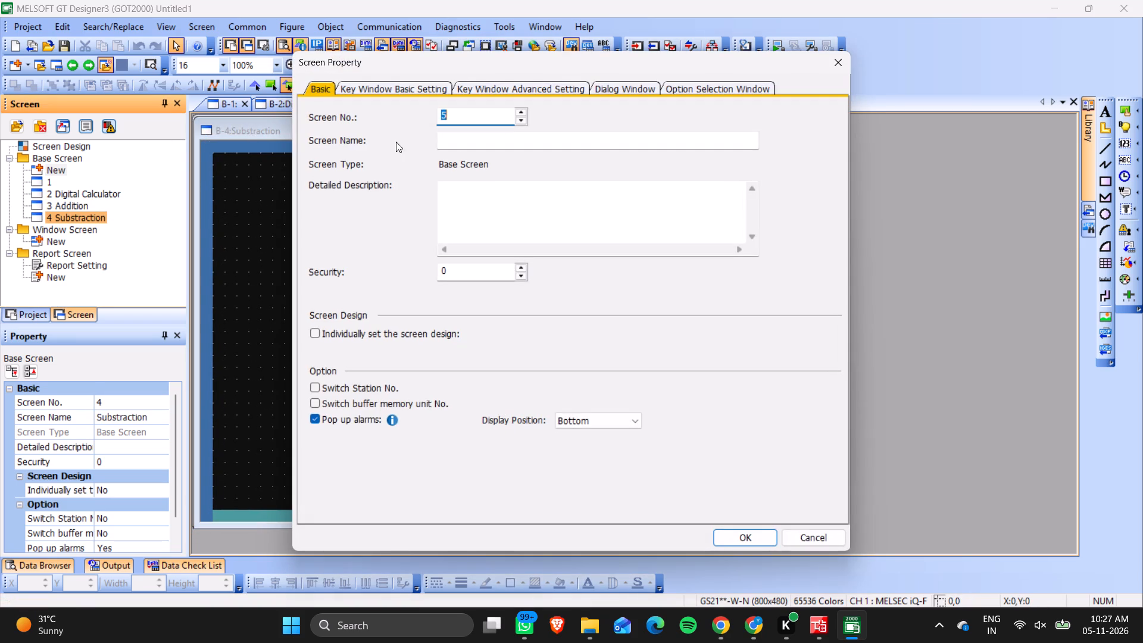
{"action": "left_click", "coordinate": [463, 132]}
{"action": "left_click", "coordinate": [461, 139]}
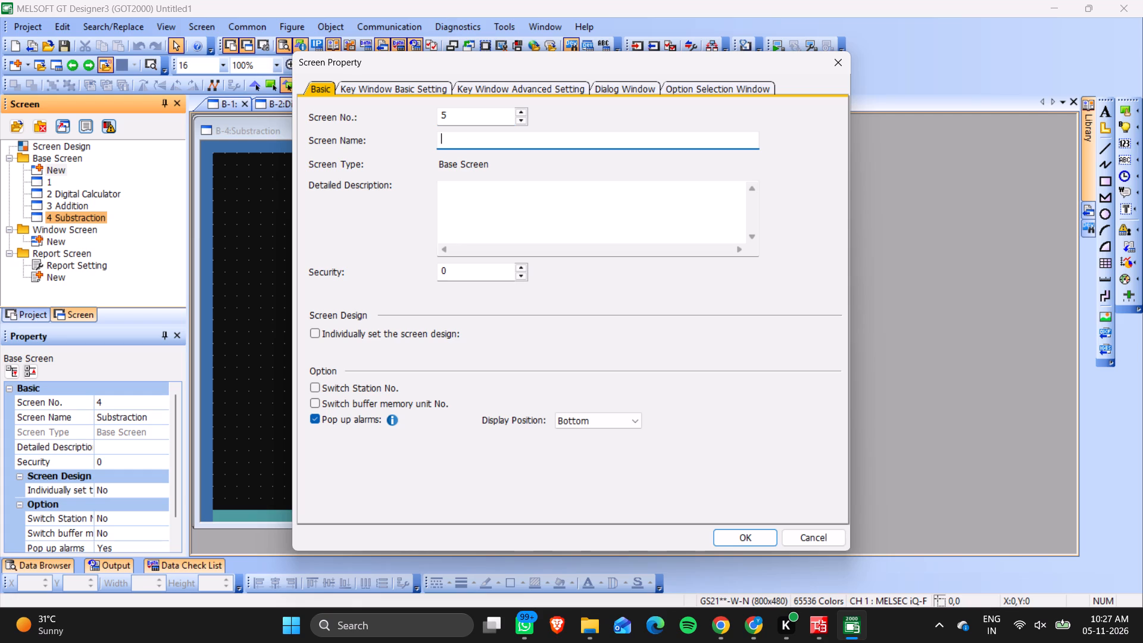
{"action": "type", "text": "Multiplication"}
{"action": "key", "text": "Return"}
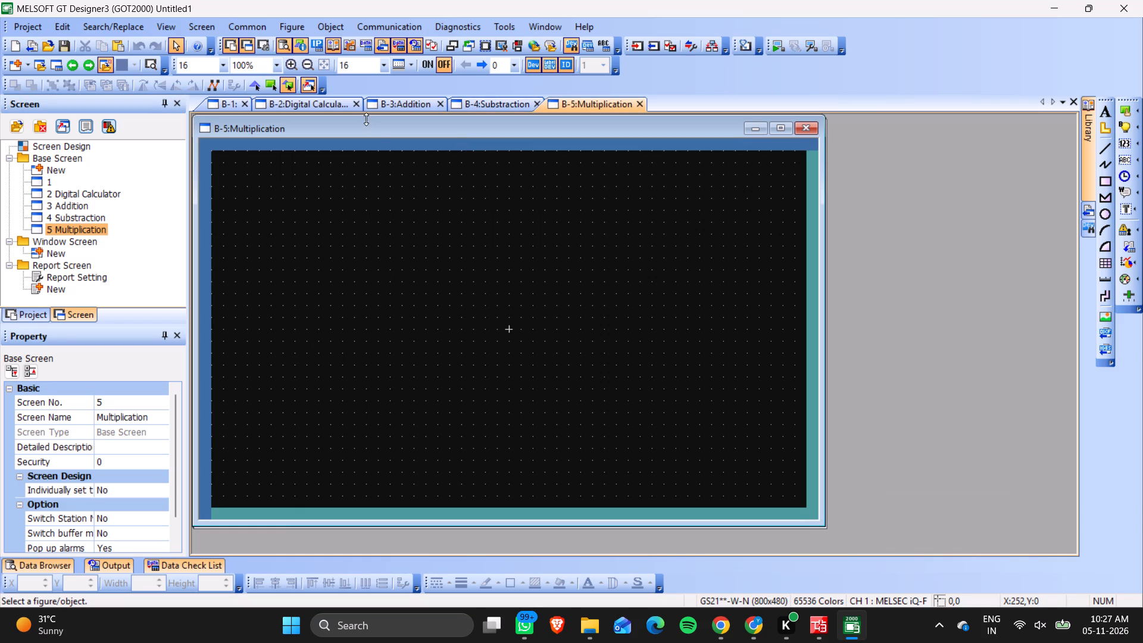
Create base screen 6 with the screen name "Division".
{"action": "double_click", "coordinate": [48, 168]}
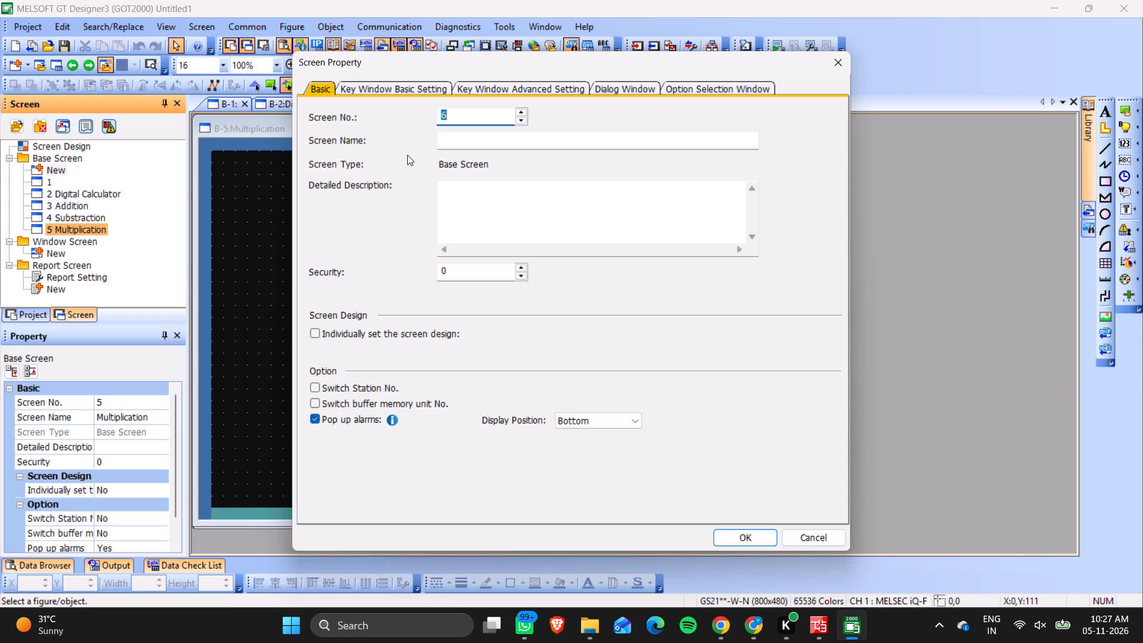
{"action": "left_click", "coordinate": [451, 142]}
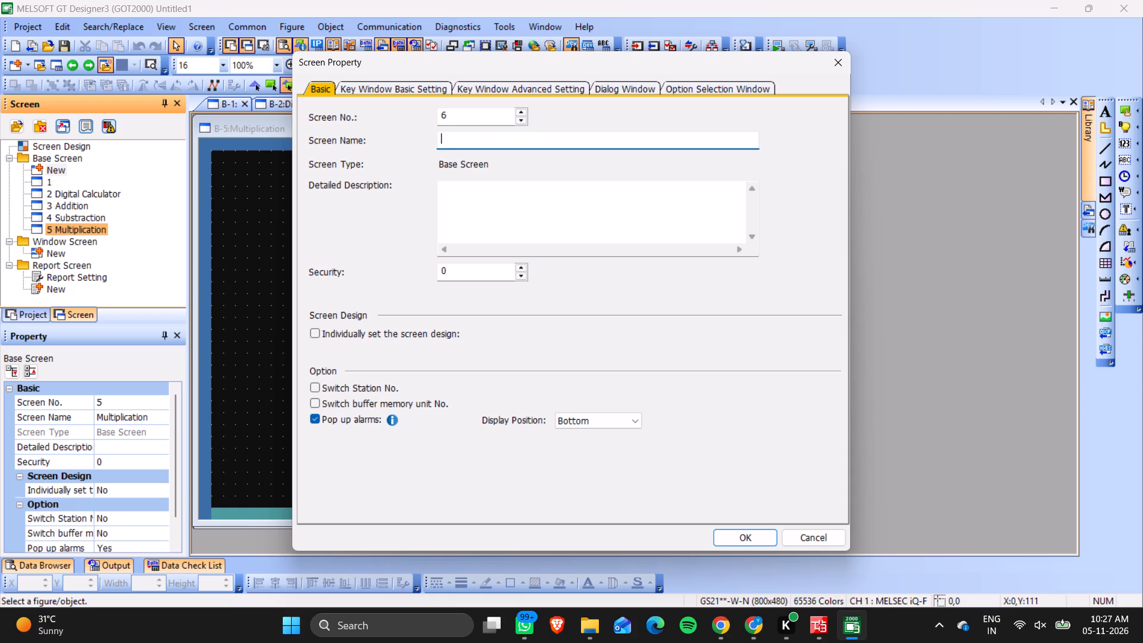
{"action": "type", "text": "Division"}
{"action": "left_click", "coordinate": [737, 538]}
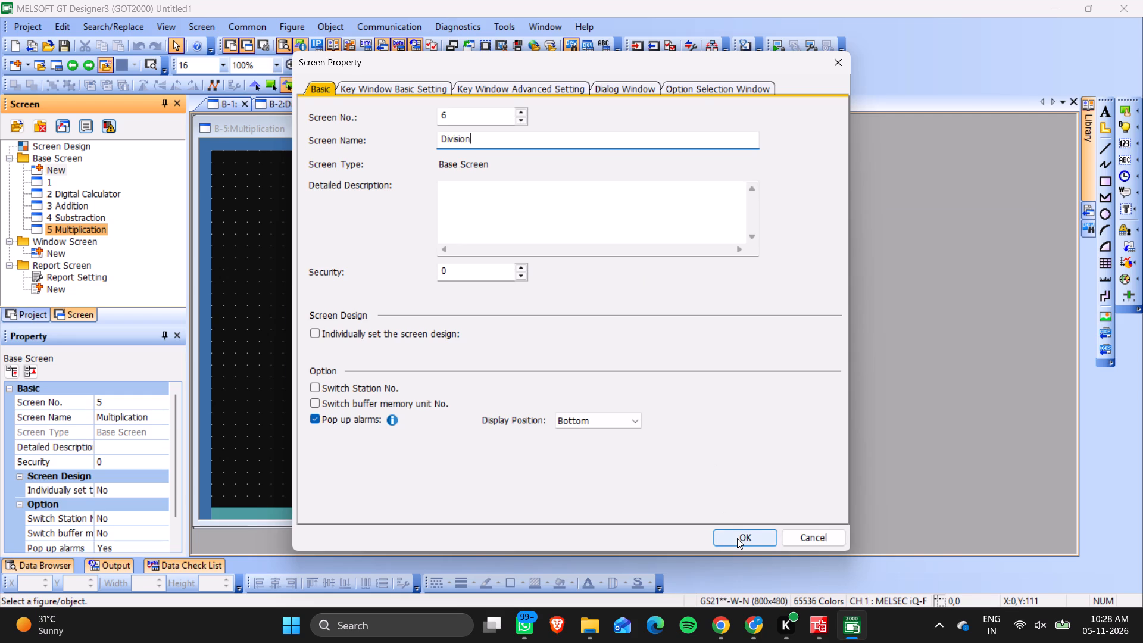
View the Digital Calculator screen and return to base screen 1 with the switches and lamps.
{"action": "left_click", "coordinate": [67, 182]}
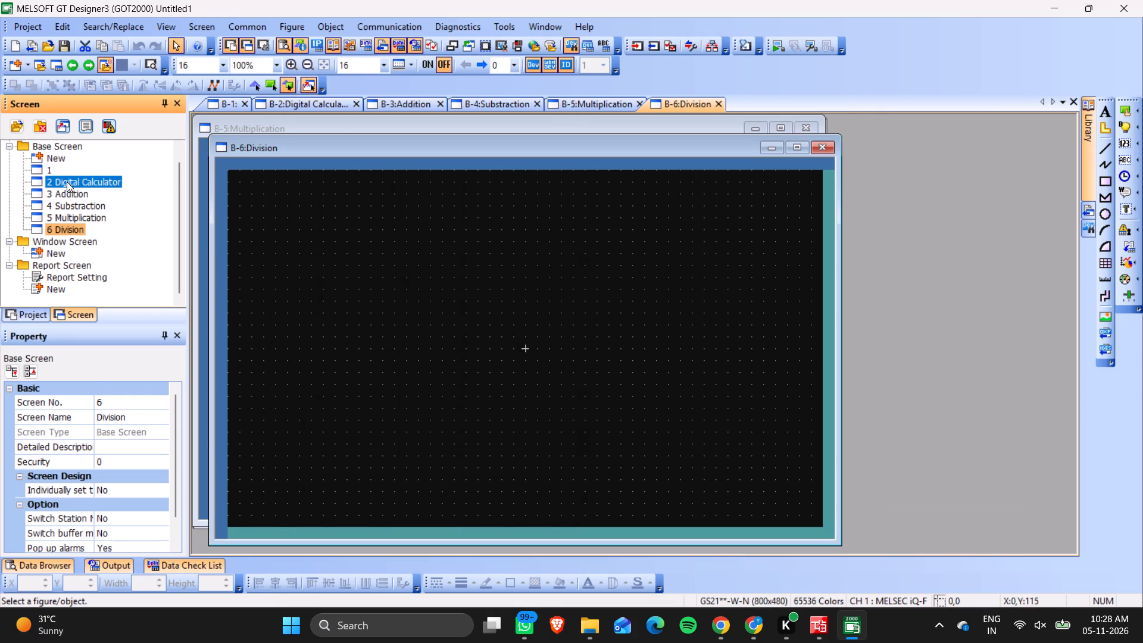
{"action": "left_click", "coordinate": [307, 101]}
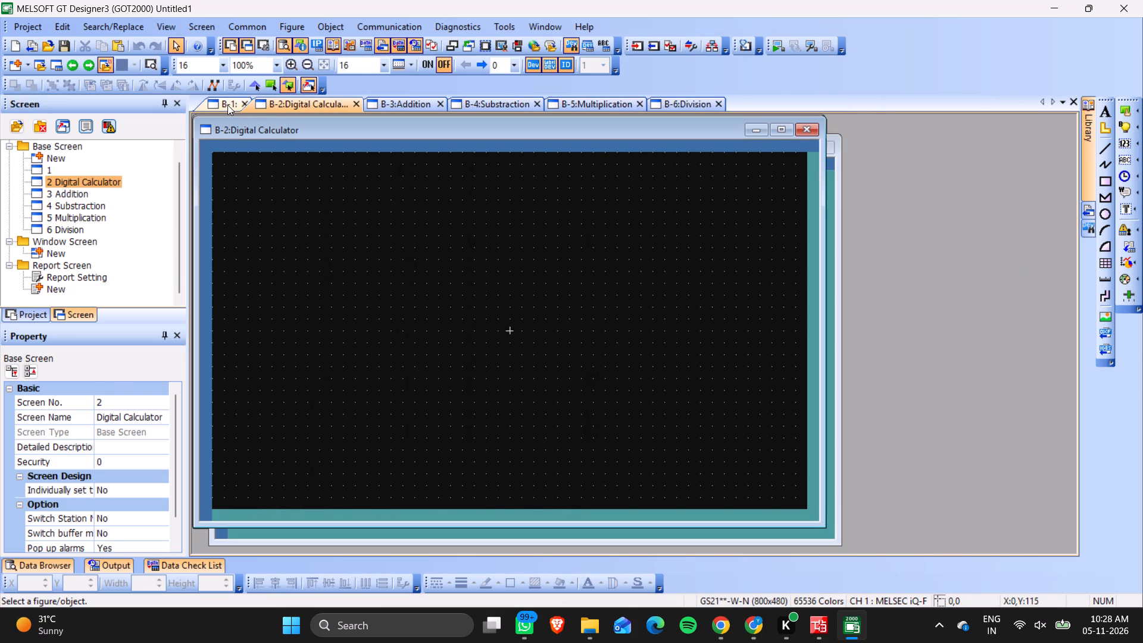
{"action": "left_click", "coordinate": [227, 105]}
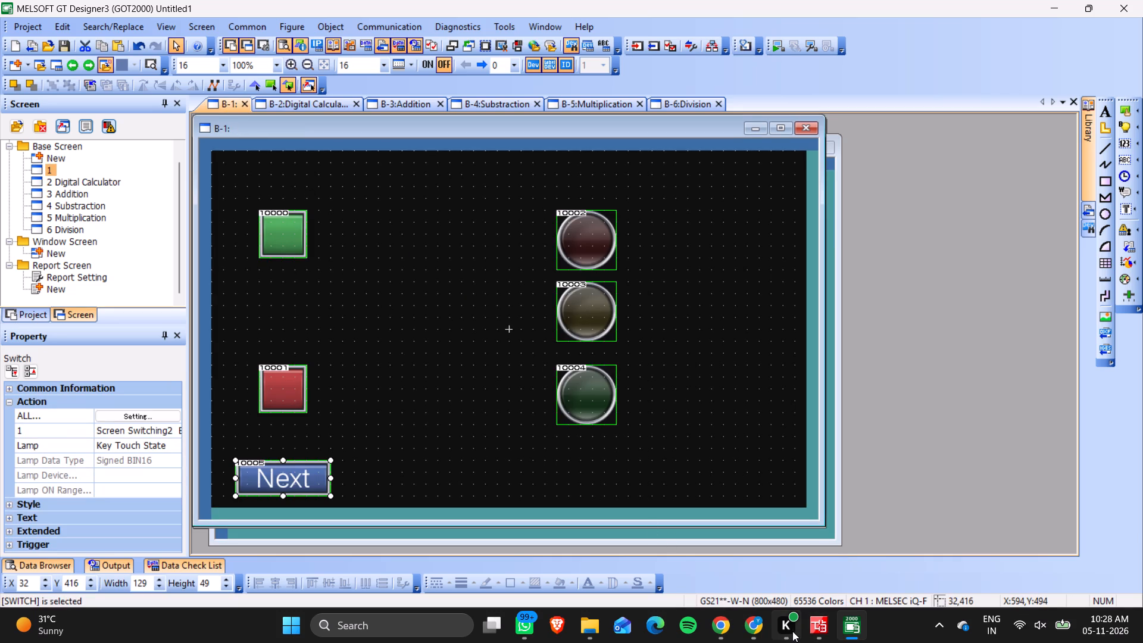
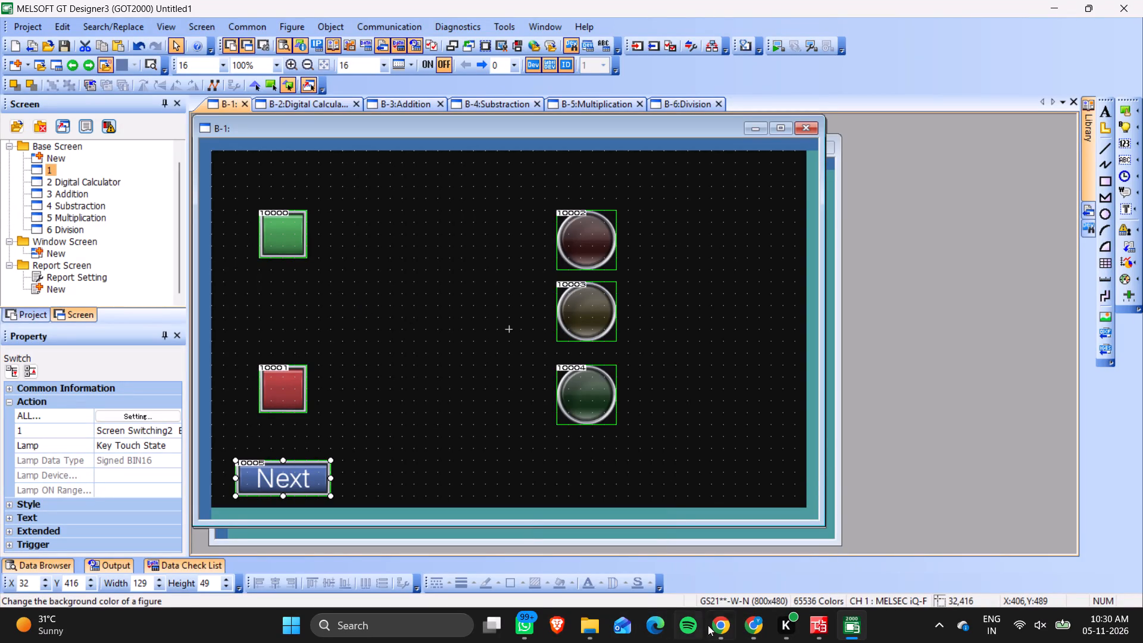
Insert the image "WhatsApp Image 2026-11-04 at 3.33.02 PM" on base screen 2, Digital Calculator, with its corner at X 0, Y 0.
{"action": "left_click", "coordinate": [295, 108]}
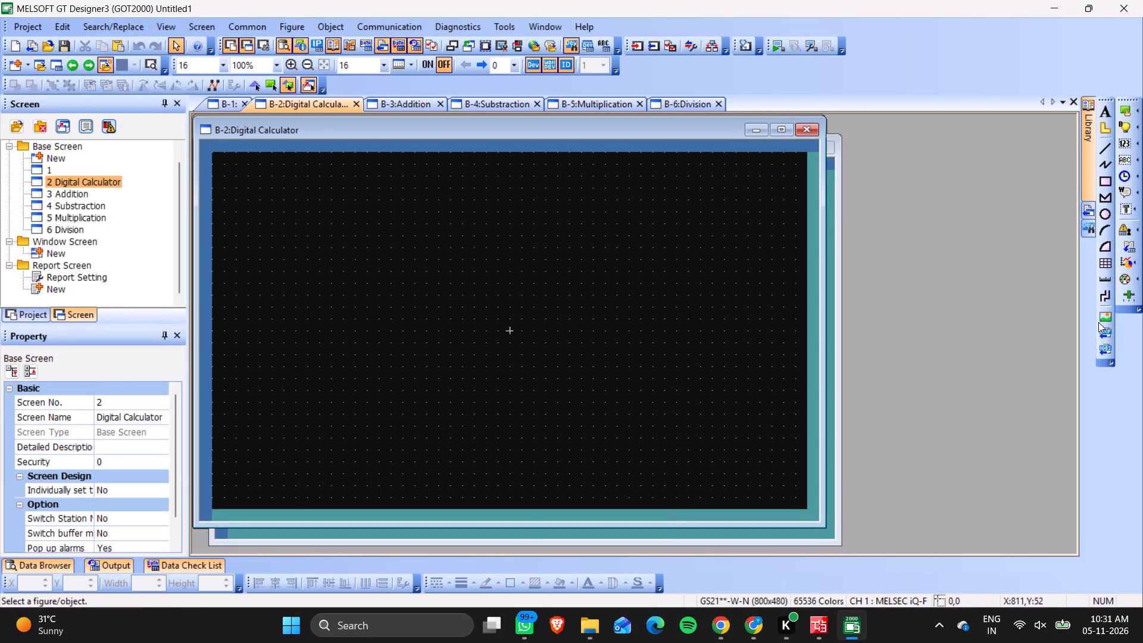
{"action": "left_click", "coordinate": [1107, 316]}
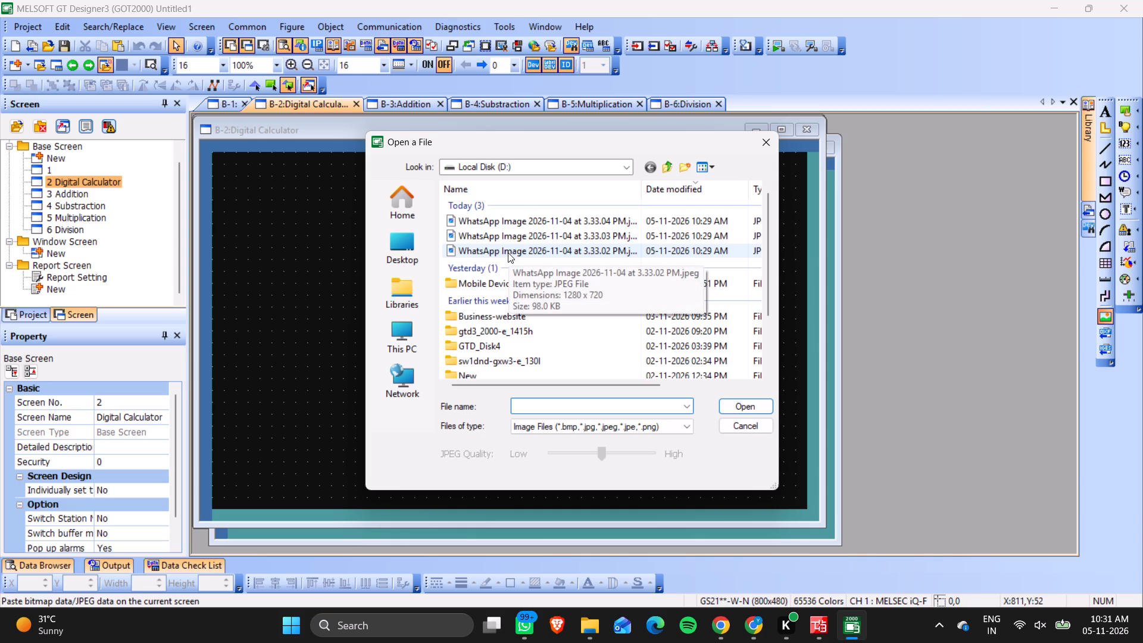
{"action": "left_click", "coordinate": [508, 252]}
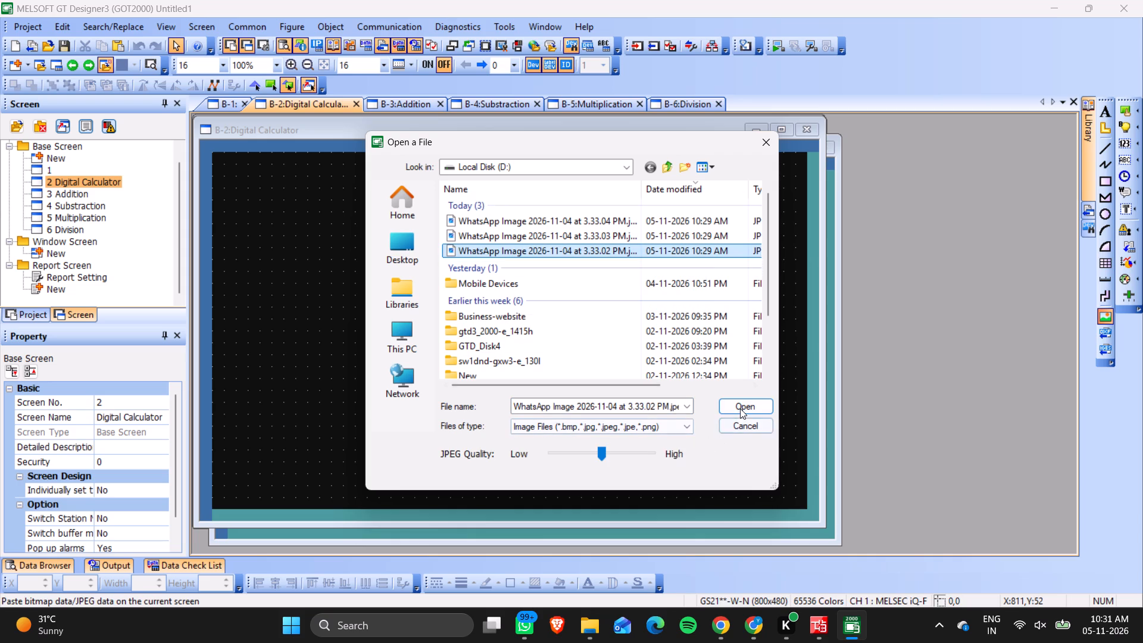
{"action": "left_click", "coordinate": [740, 408]}
{"action": "left_click", "coordinate": [213, 150]}
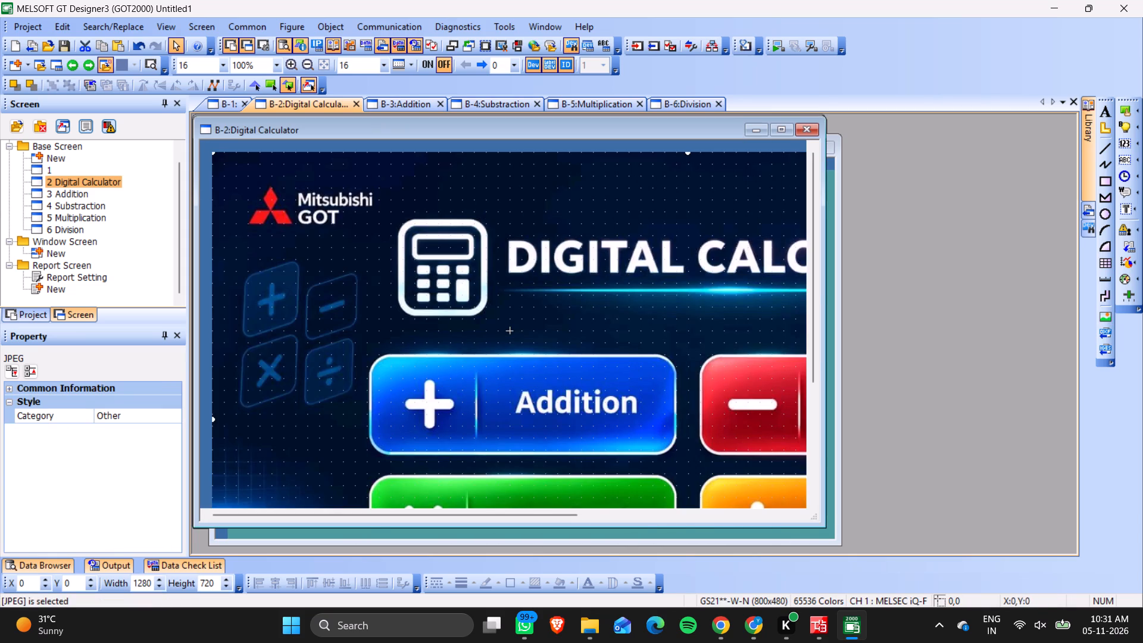
Resize the Digital Calculator image to about 801 x 481 at the screen origin so it fills the base screen.
{"action": "left_click_drag", "start_coordinate": [212, 152], "coordinate": [373, 301]}
{"action": "left_click_drag", "start_coordinate": [490, 363], "coordinate": [314, 213]}
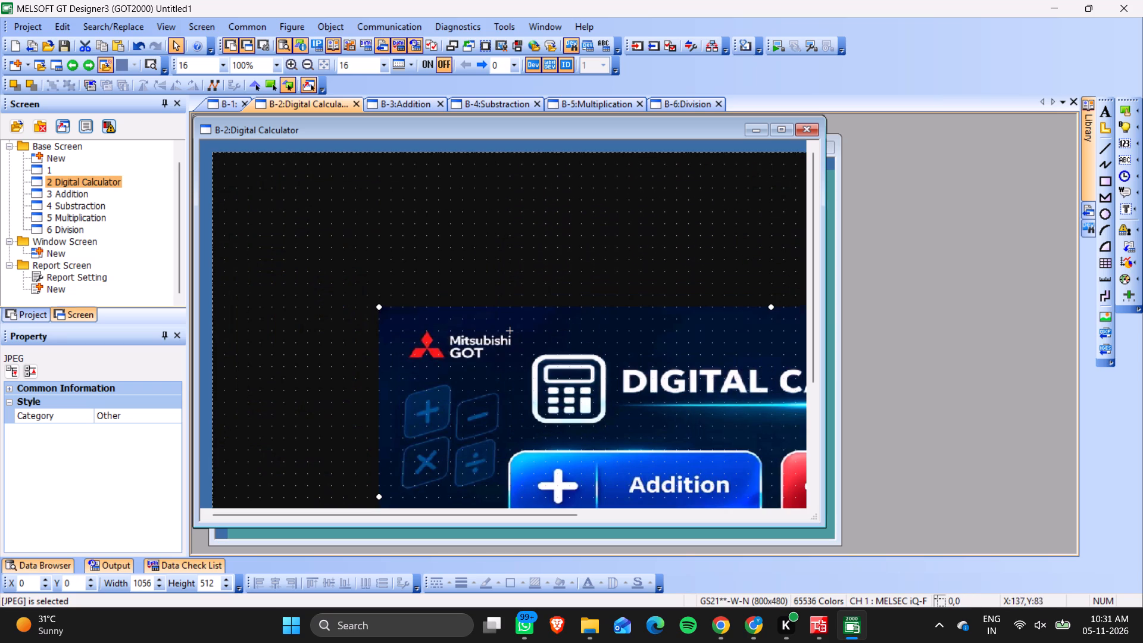
{"action": "left_click_drag", "start_coordinate": [314, 213], "coordinate": [314, 208]}
{"action": "left_click_drag", "start_coordinate": [212, 154], "coordinate": [343, 260]}
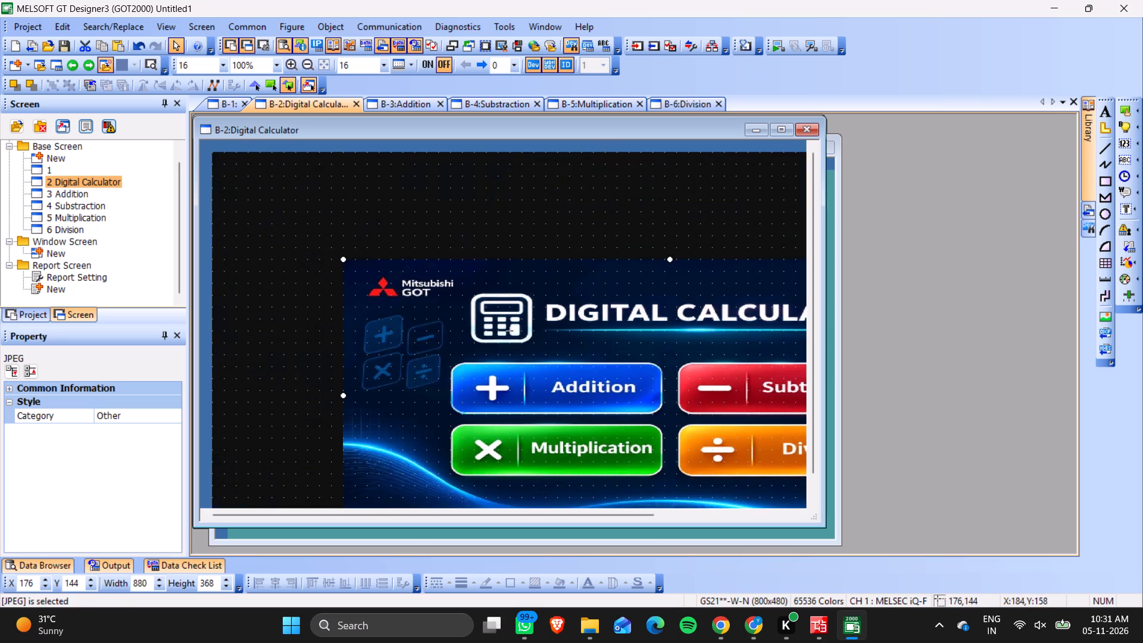
{"action": "left_click_drag", "start_coordinate": [408, 335], "coordinate": [275, 220]}
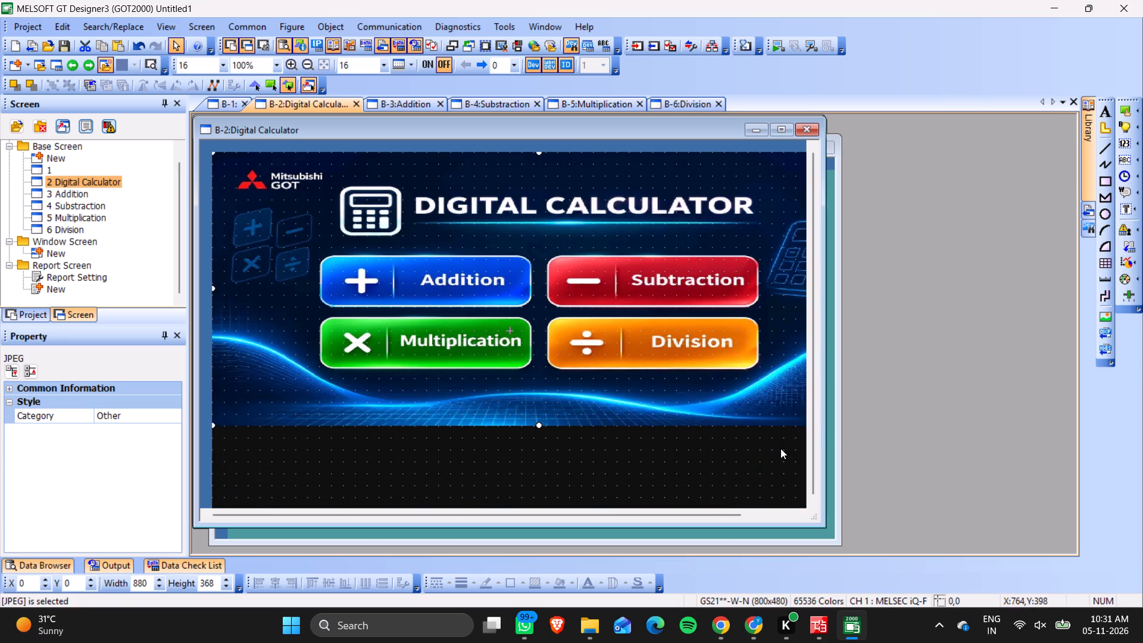
{"action": "left_click", "coordinate": [779, 132]}
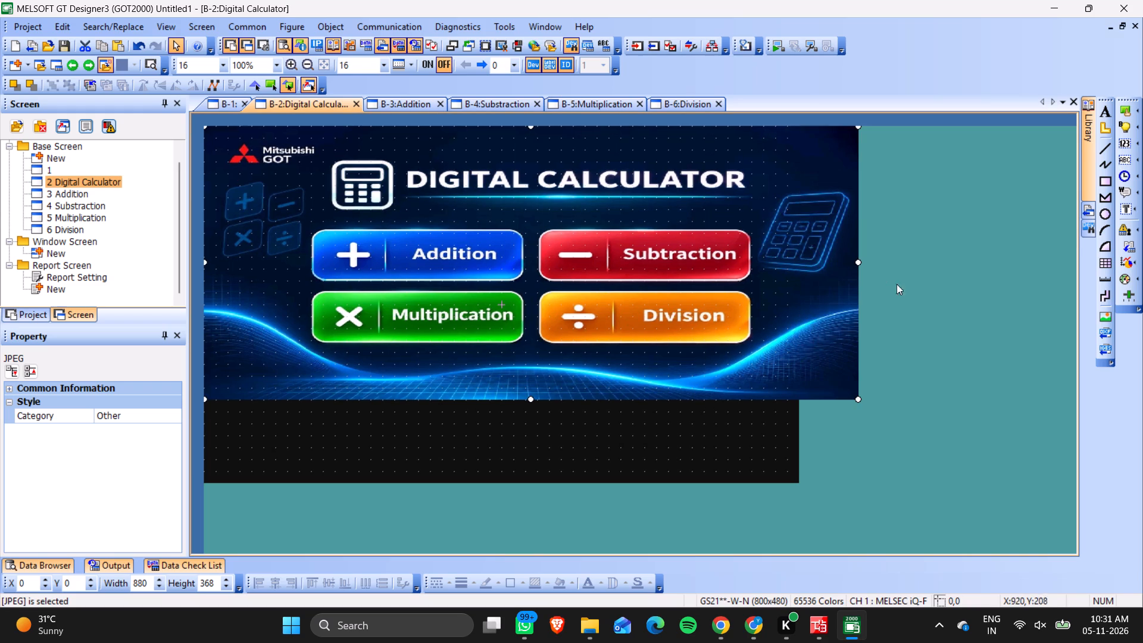
{"action": "left_click_drag", "start_coordinate": [855, 261], "coordinate": [801, 442]}
{"action": "left_click_drag", "start_coordinate": [502, 401], "coordinate": [503, 450]}
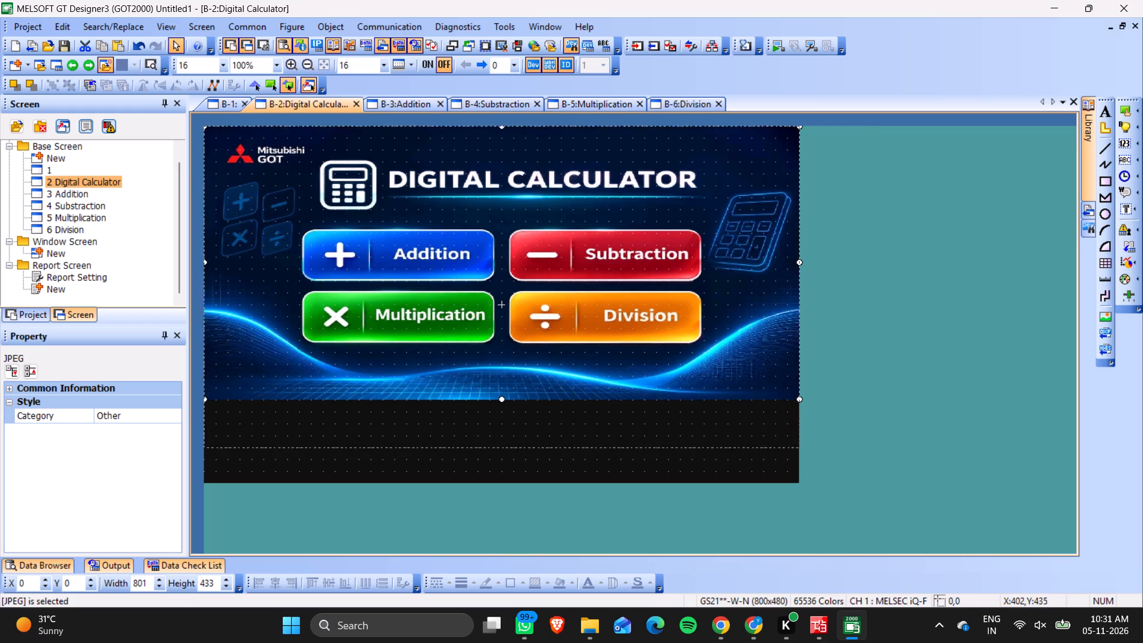
{"action": "left_click_drag", "start_coordinate": [503, 450], "coordinate": [502, 482]}
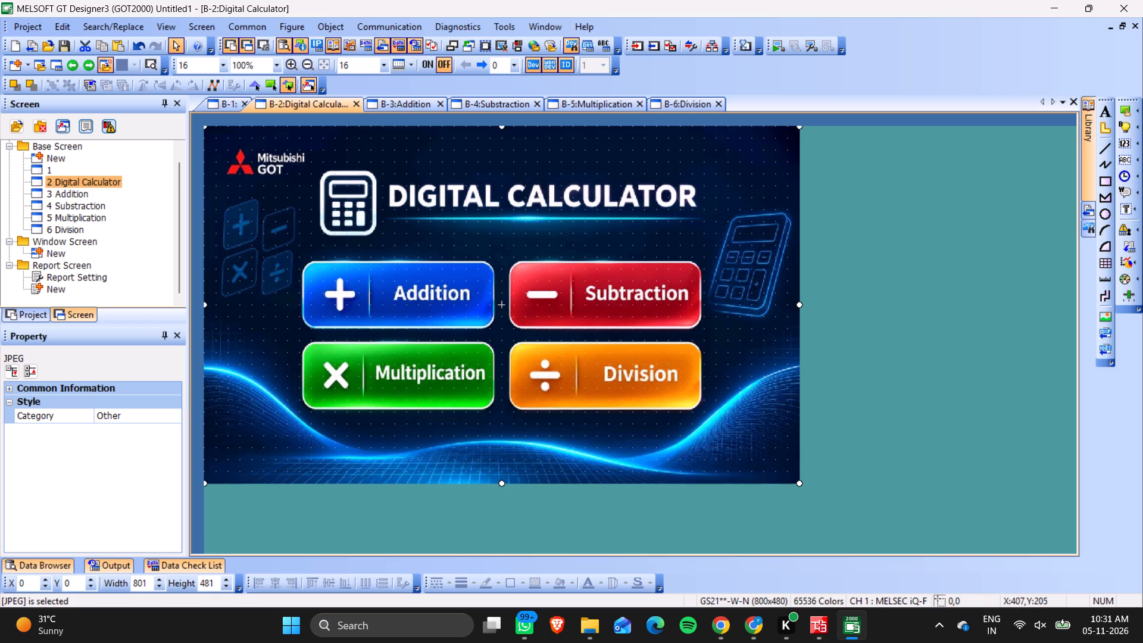
Insert the image "WhatsApp Image 2026-11-04 at 3.33.03 PM" on base screen 3, Addition, with its corner at X 0, Y 0.
{"action": "left_click", "coordinate": [397, 103]}
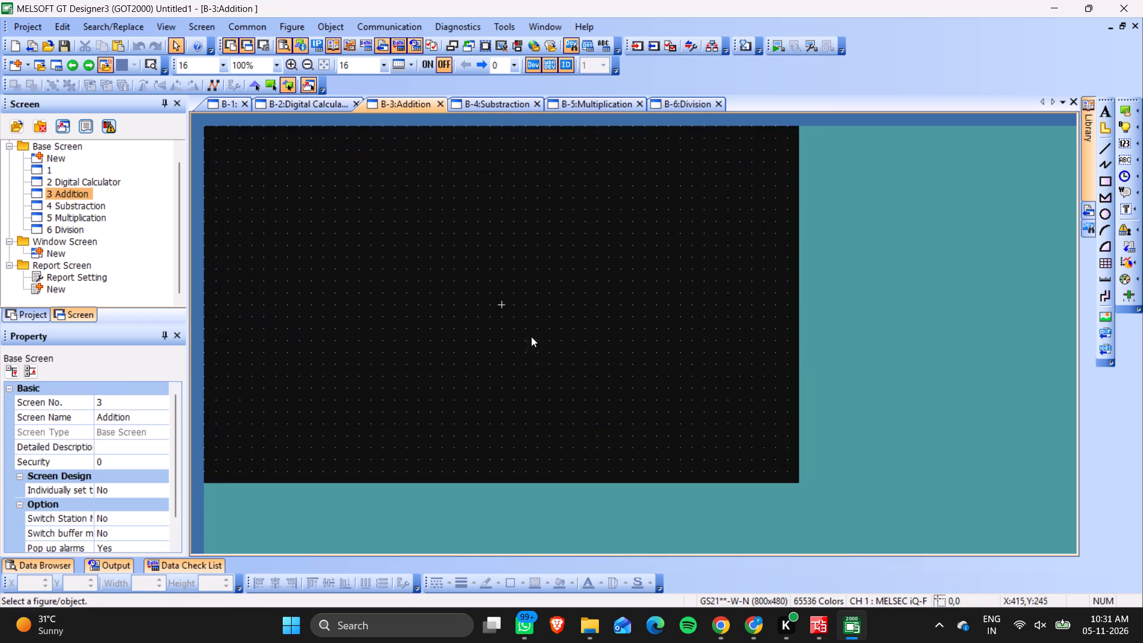
{"action": "left_click", "coordinate": [1103, 316]}
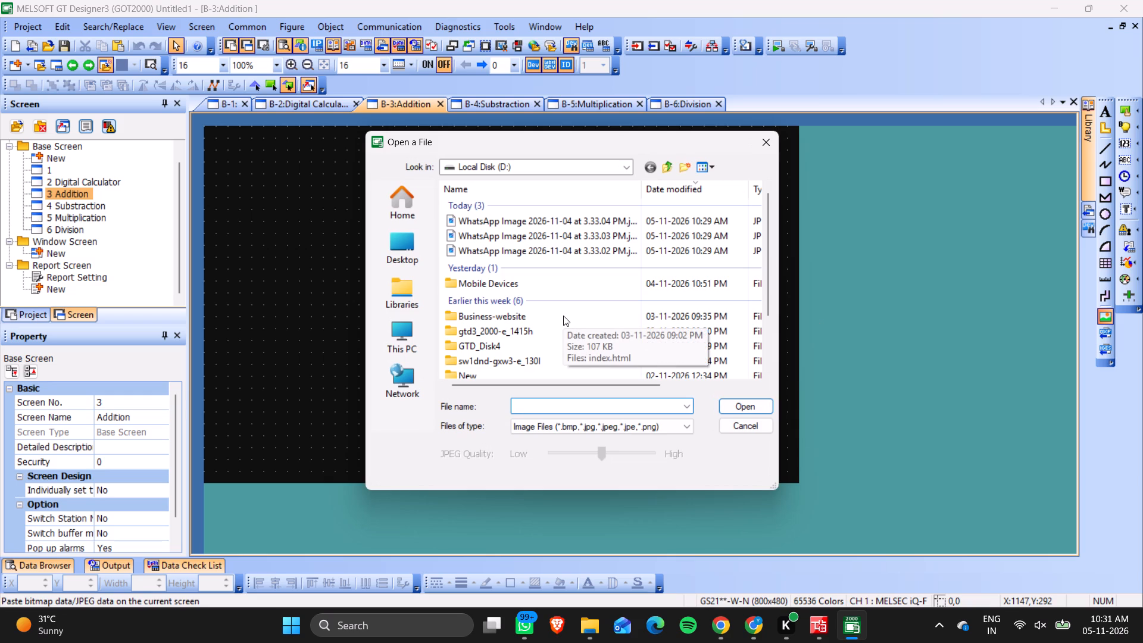
{"action": "left_click", "coordinate": [603, 239]}
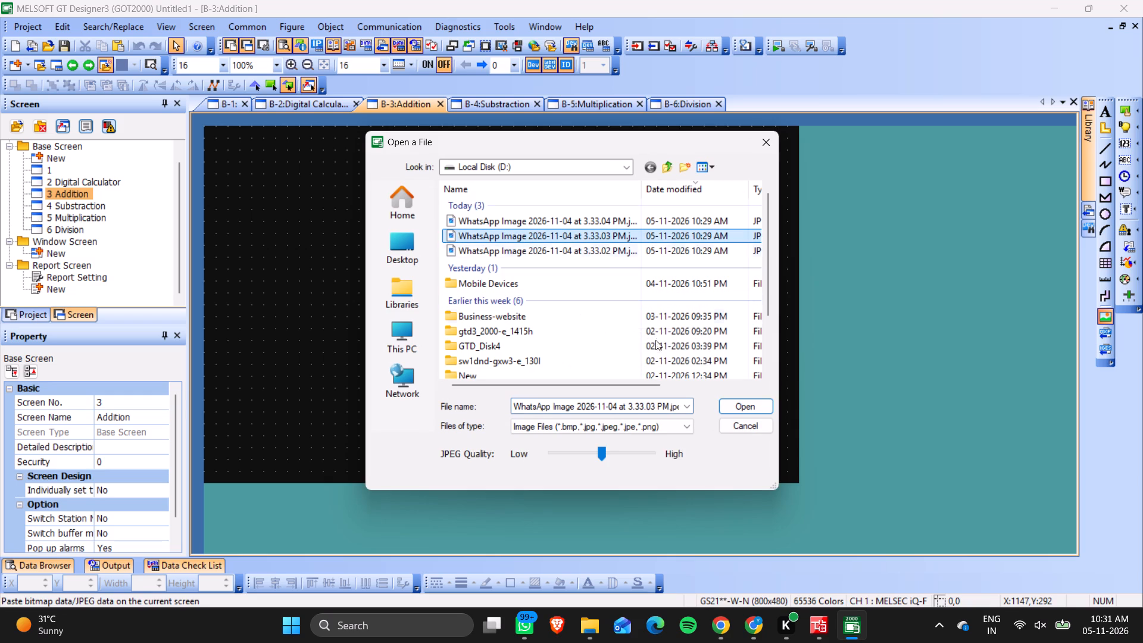
{"action": "left_click", "coordinate": [743, 407]}
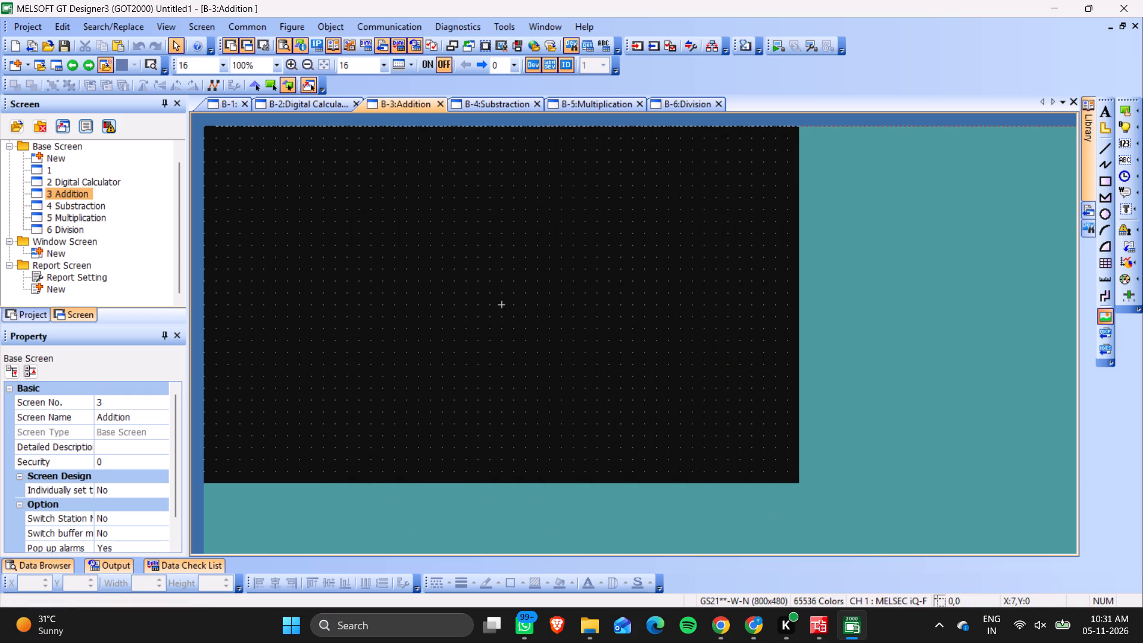
{"action": "left_click", "coordinate": [203, 122]}
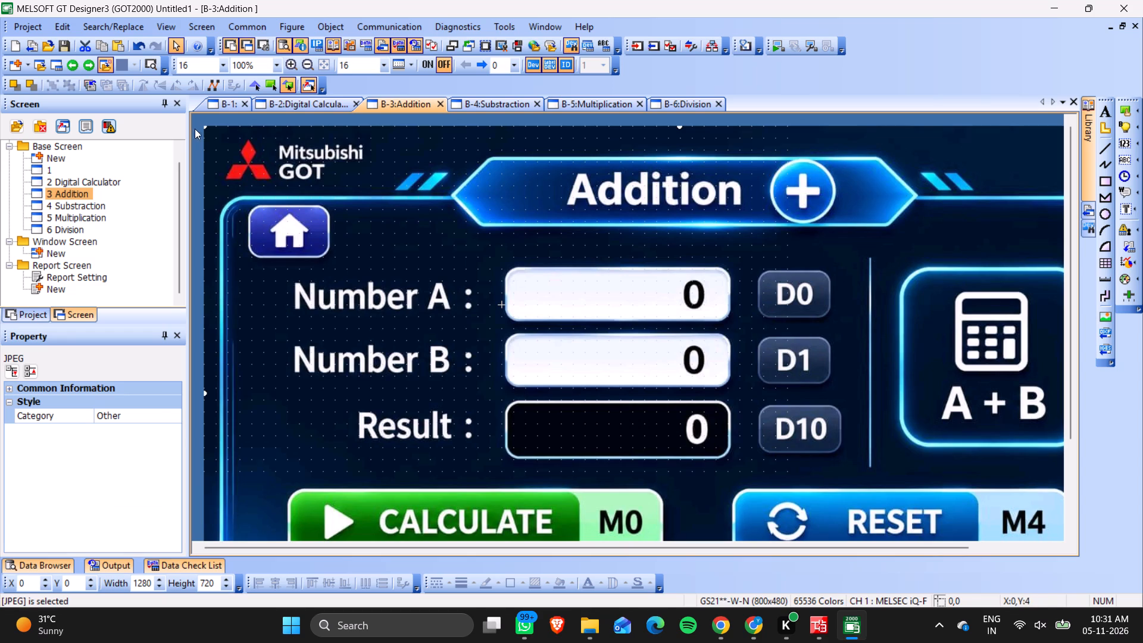
Shrink the Addition image to about 1008 x 416, keeping its corner at the screen origin.
{"action": "left_click_drag", "start_coordinate": [204, 124], "coordinate": [294, 217]}
{"action": "left_click_drag", "start_coordinate": [496, 358], "coordinate": [360, 255]}
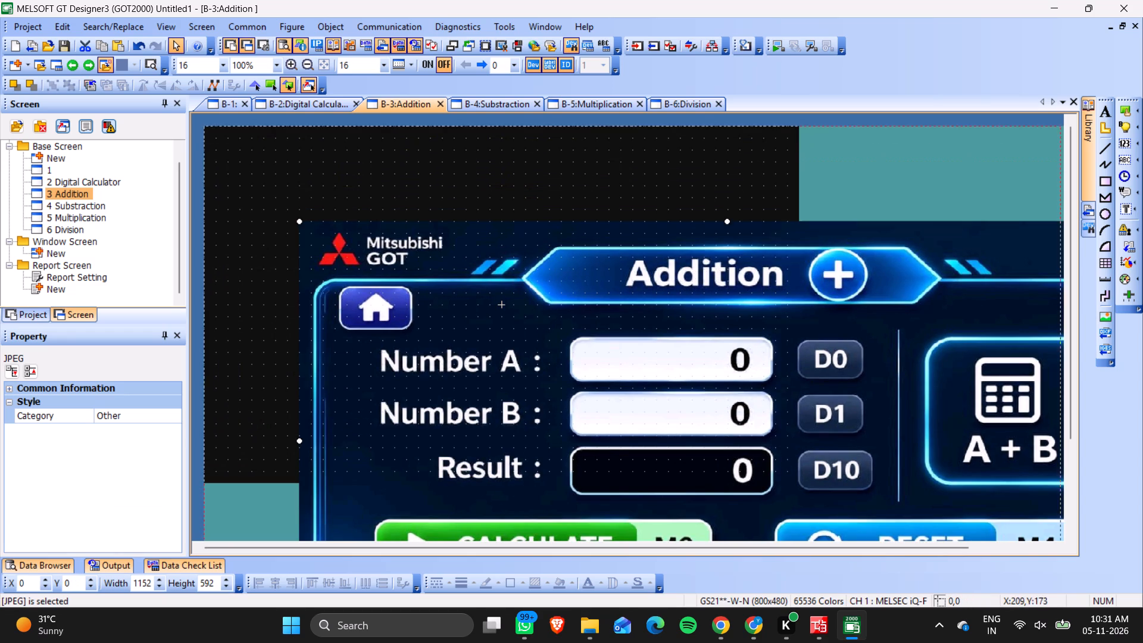
{"action": "left_click_drag", "start_coordinate": [360, 255], "coordinate": [359, 254]}
{"action": "left_click_drag", "start_coordinate": [204, 127], "coordinate": [290, 223]}
{"action": "left_click_drag", "start_coordinate": [429, 332], "coordinate": [289, 223]}
{"action": "left_click_drag", "start_coordinate": [202, 126], "coordinate": [202, 127]}
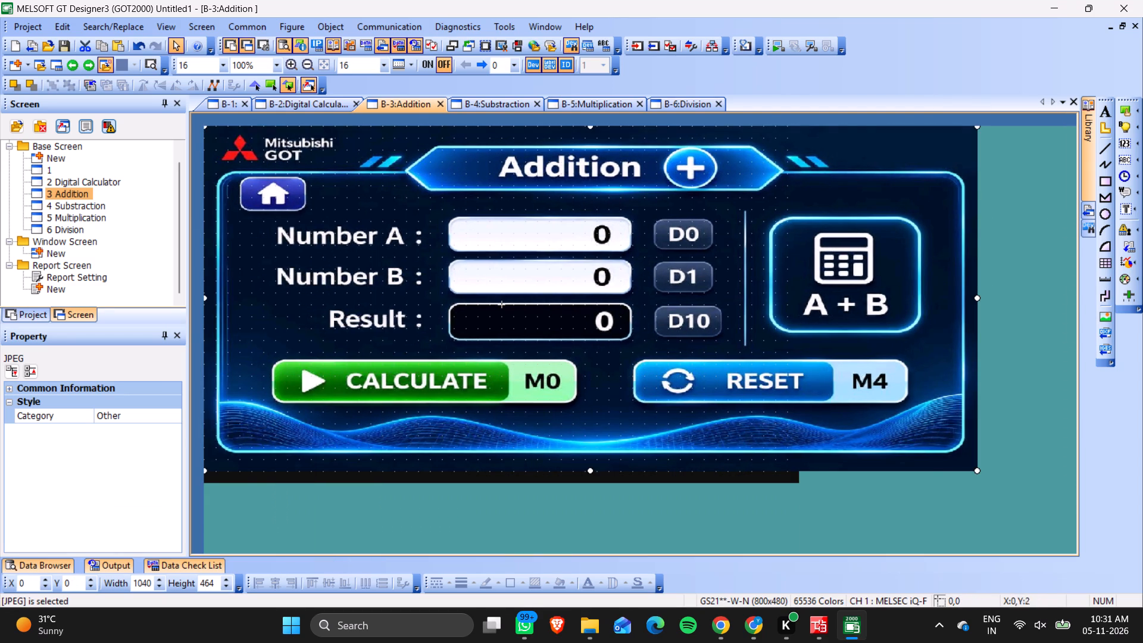
{"action": "left_click_drag", "start_coordinate": [202, 127], "coordinate": [229, 161]}
{"action": "left_click_drag", "start_coordinate": [651, 303], "coordinate": [534, 263]}
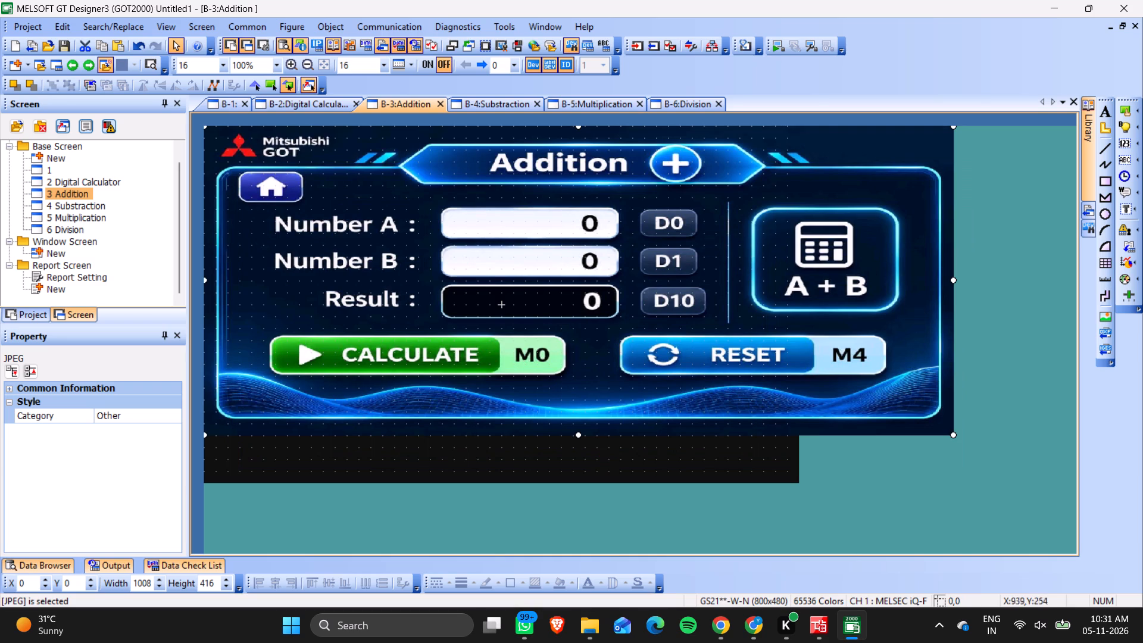
Resize the Addition screen's background image to about 801 wide by 481 high so it fits the screen area.
{"action": "left_click_drag", "start_coordinate": [954, 279], "coordinate": [815, 291]}
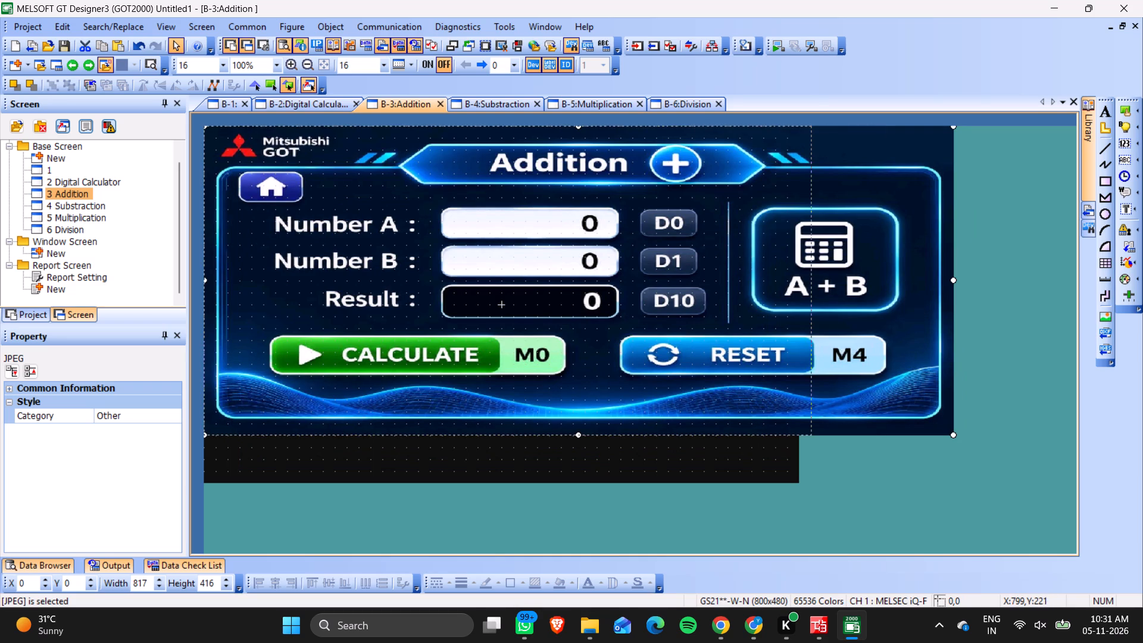
{"action": "left_click_drag", "start_coordinate": [815, 291], "coordinate": [804, 291]}
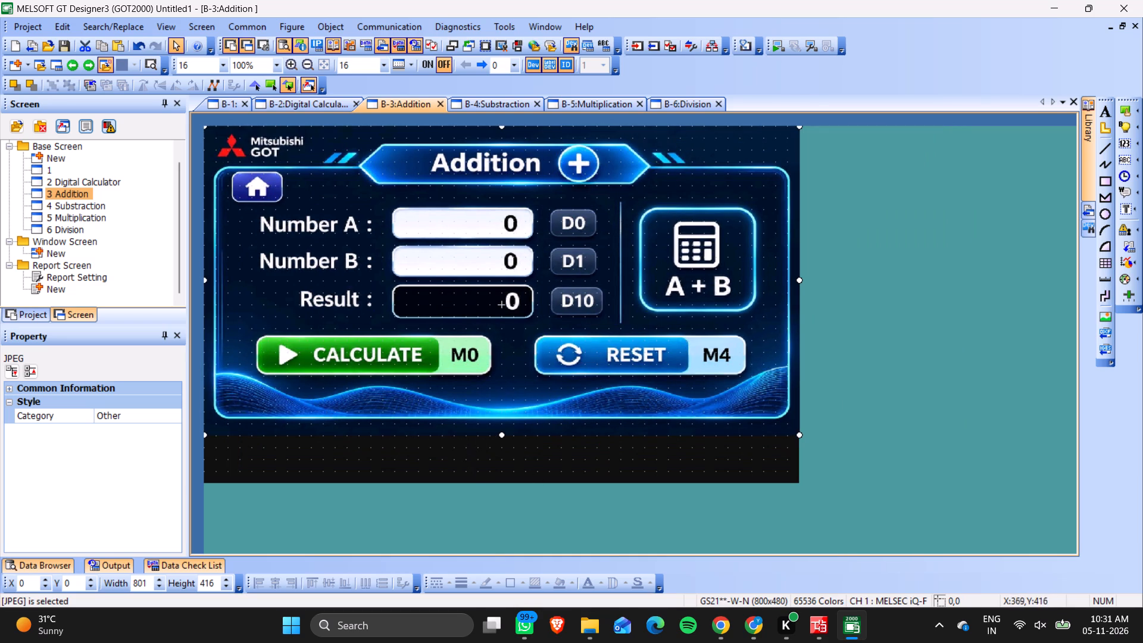
{"action": "left_click_drag", "start_coordinate": [502, 435], "coordinate": [504, 481]}
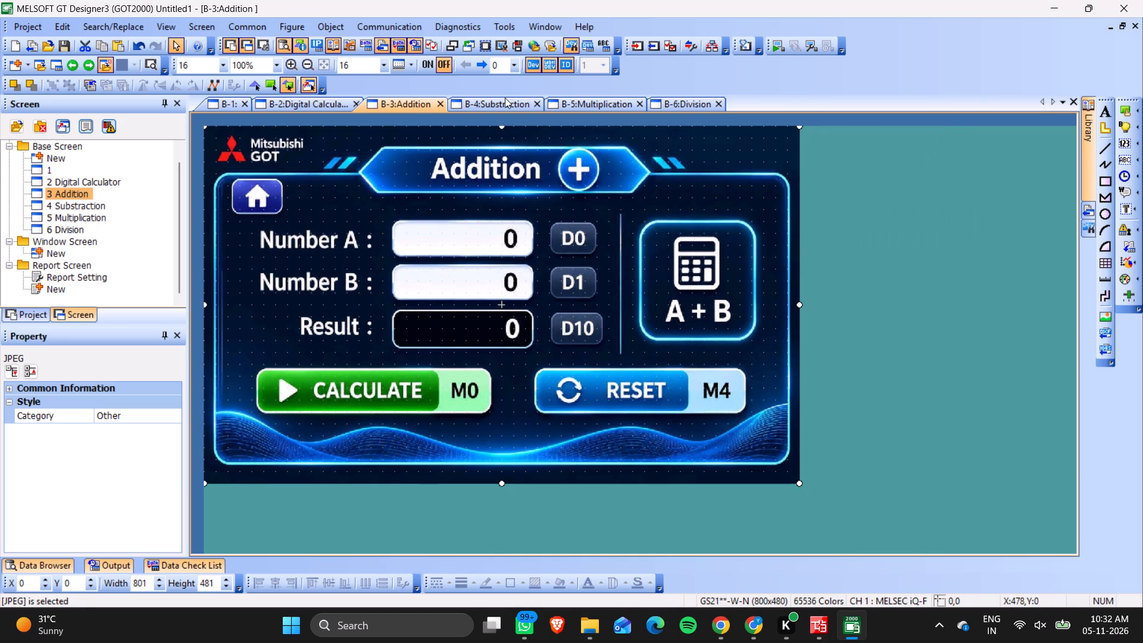
Open base screen 4, Substraction, for editing.
{"action": "left_click", "coordinate": [491, 103]}
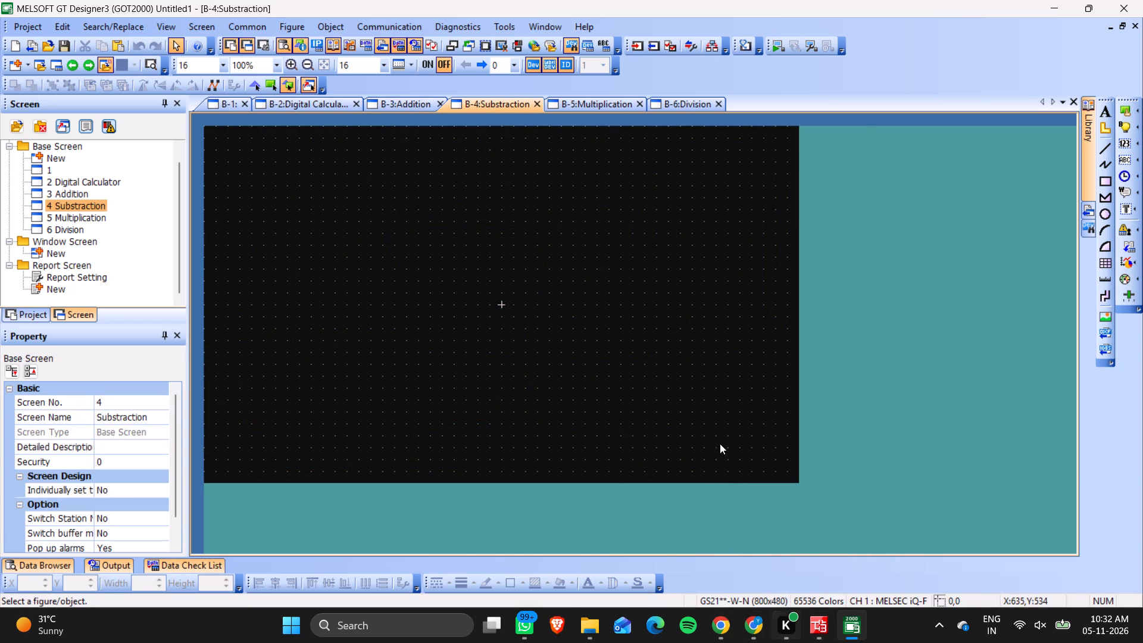
Place the image file WhatsApp Image 2026-11-04 at 3.33.04 PM on the Substraction screen at its origin (X 0, Y 0).
{"action": "left_click", "coordinate": [1110, 312]}
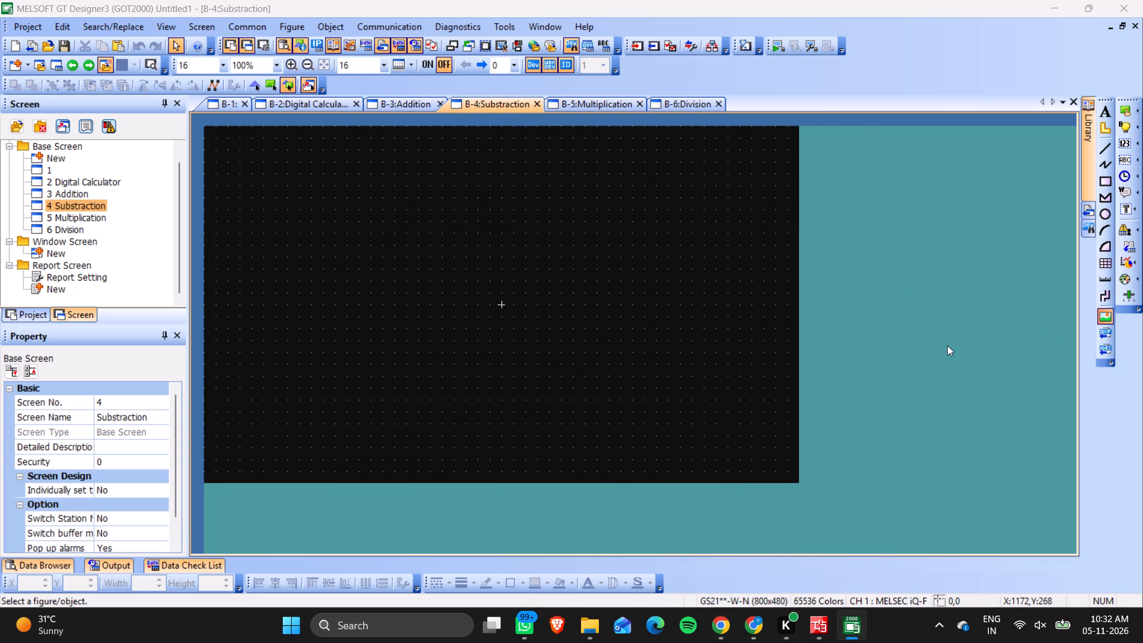
{"action": "left_click", "coordinate": [548, 215]}
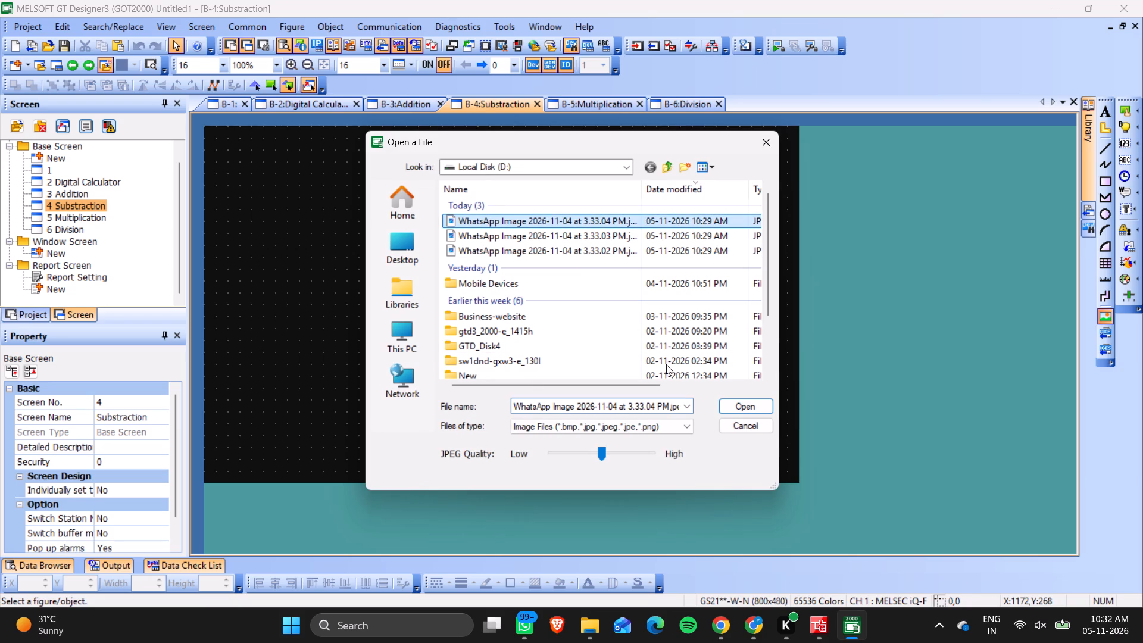
{"action": "left_click", "coordinate": [748, 407]}
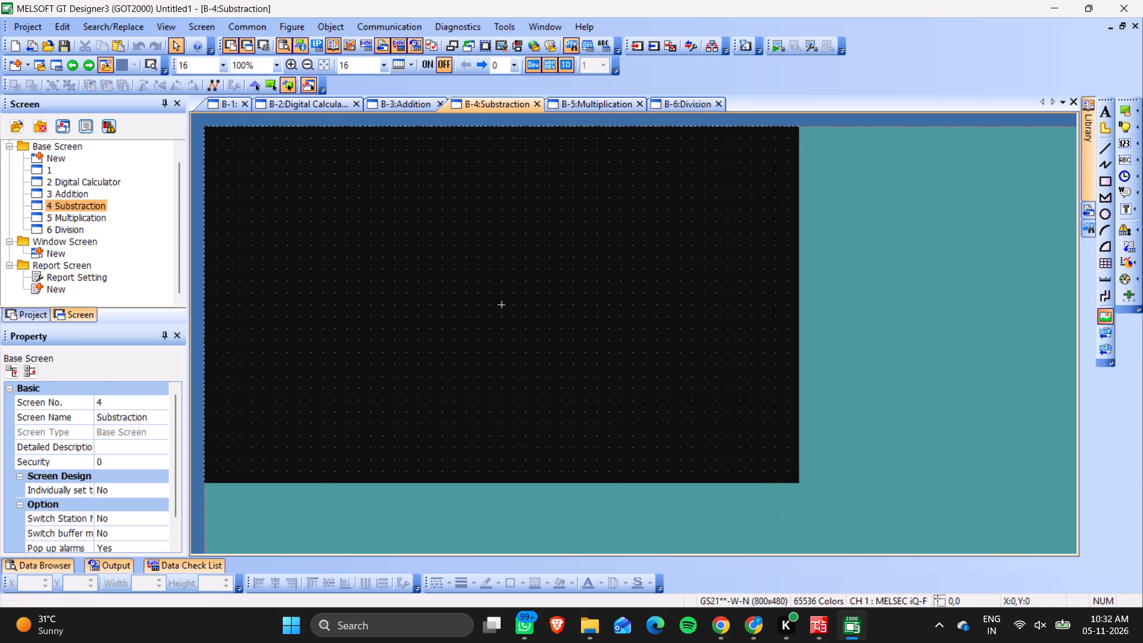
{"action": "left_click", "coordinate": [199, 122]}
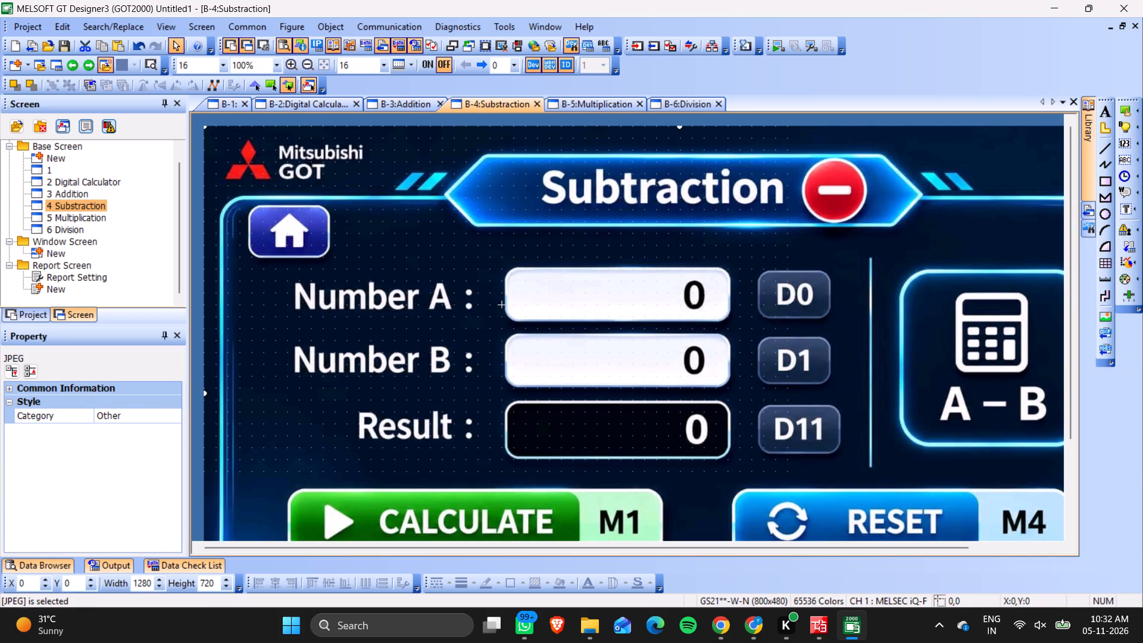
Resize the Subtraction image to about 801 wide by 481 high, aligned at X 0, Y 0, so it fits the screen area.
{"action": "left_click_drag", "start_coordinate": [202, 123], "coordinate": [306, 275]}
{"action": "left_click_drag", "start_coordinate": [425, 367], "coordinate": [311, 203]}
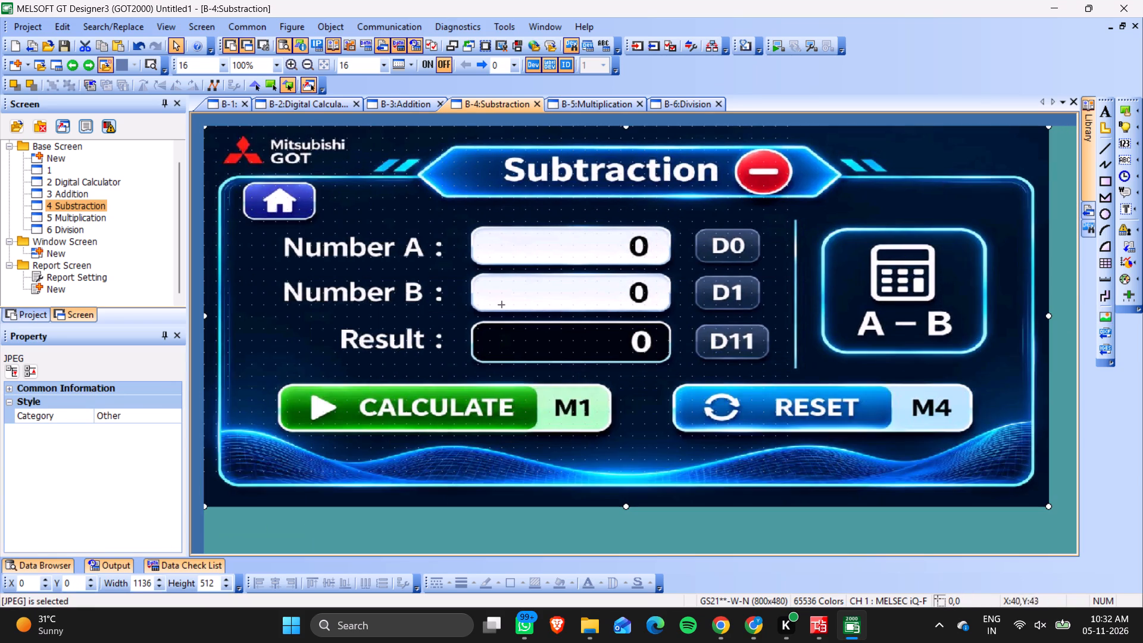
{"action": "left_click_drag", "start_coordinate": [202, 126], "coordinate": [263, 210]}
{"action": "left_click_drag", "start_coordinate": [361, 313], "coordinate": [342, 290]}
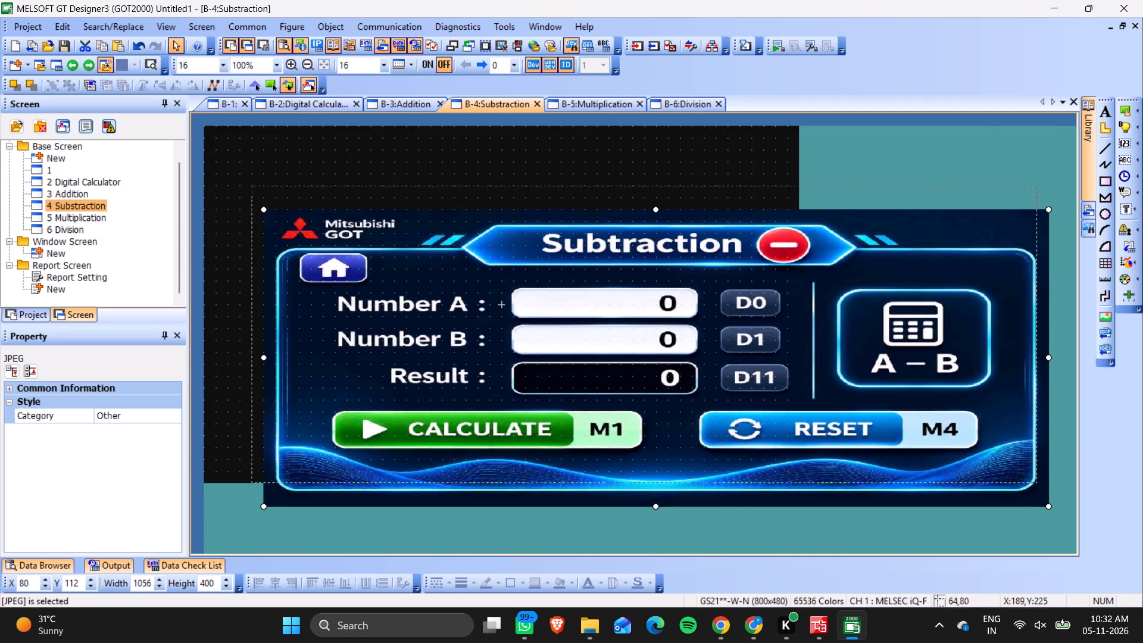
{"action": "left_click_drag", "start_coordinate": [342, 290], "coordinate": [286, 219]}
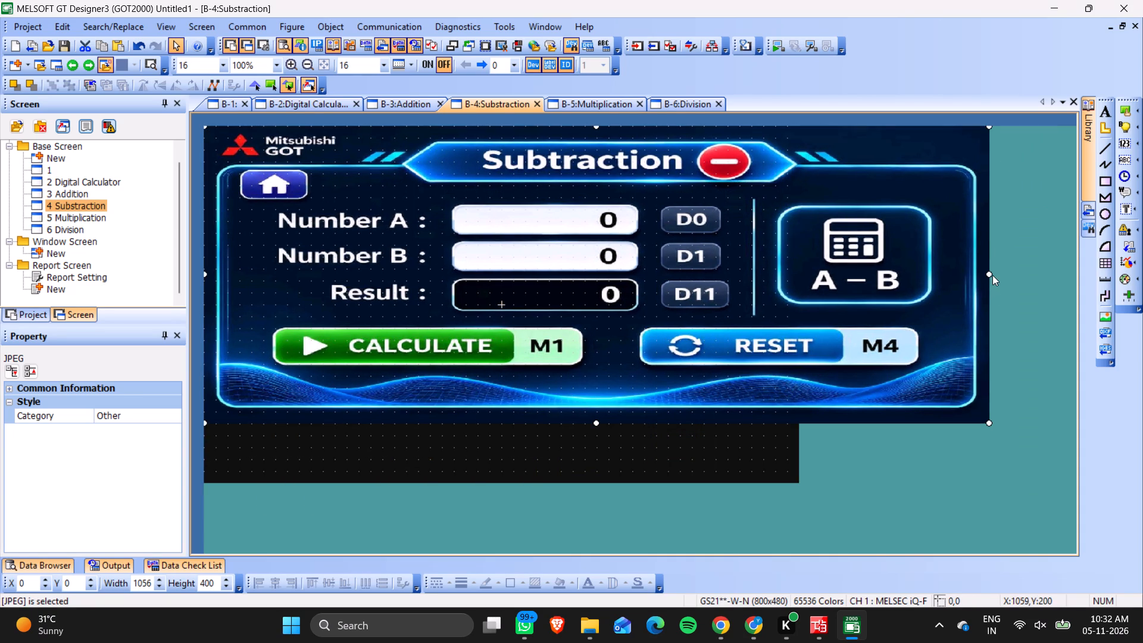
{"action": "left_click_drag", "start_coordinate": [989, 274], "coordinate": [796, 304]}
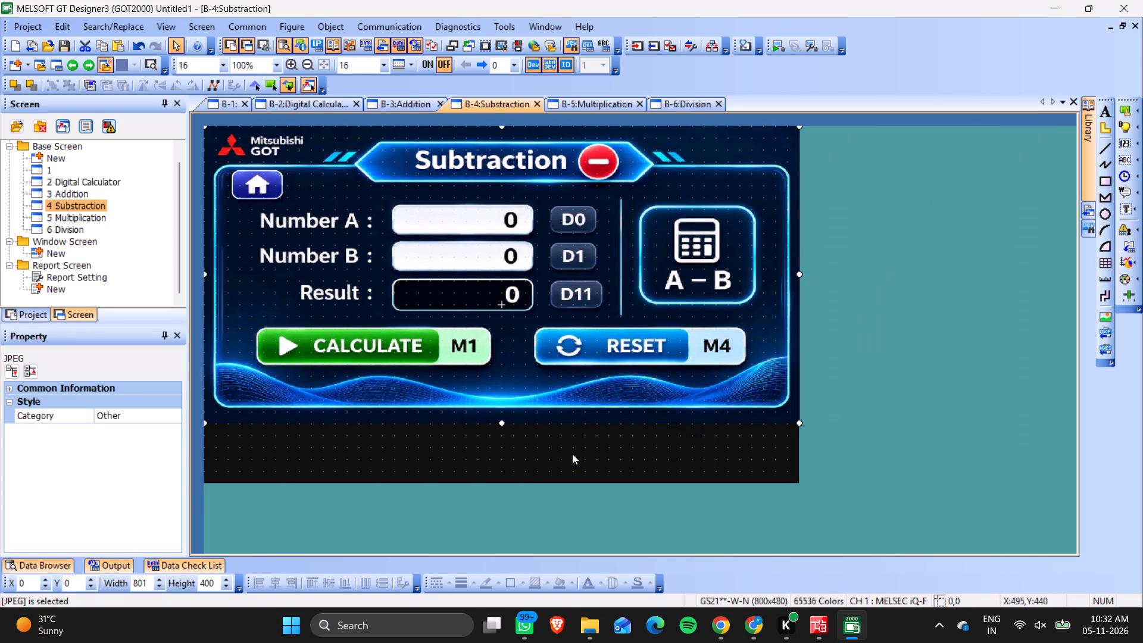
{"action": "left_click_drag", "start_coordinate": [504, 424], "coordinate": [499, 482]}
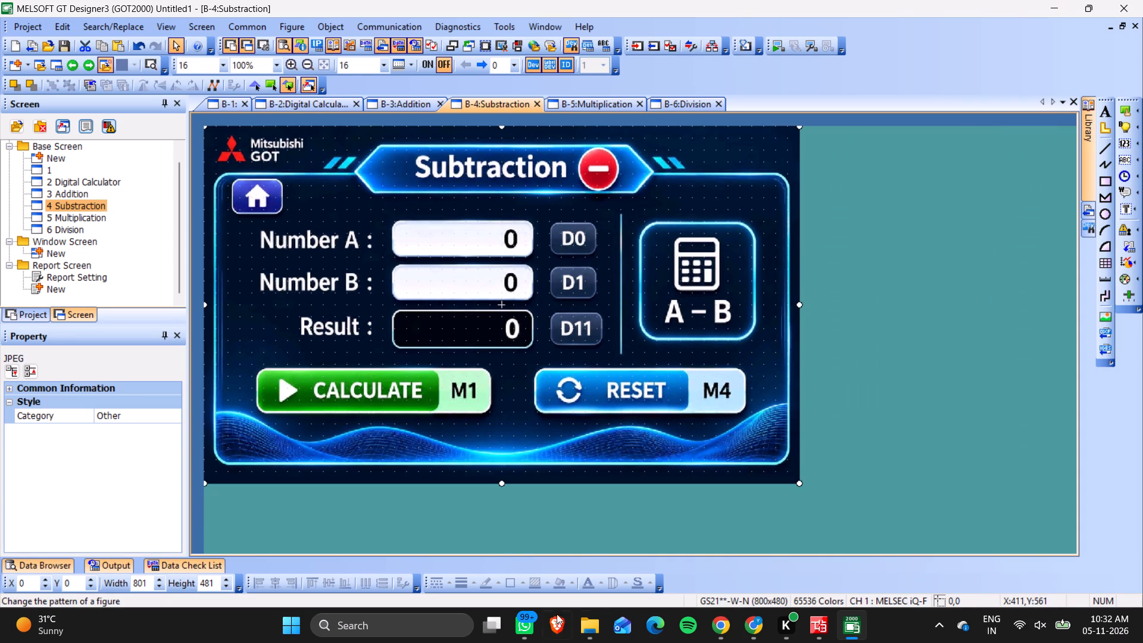
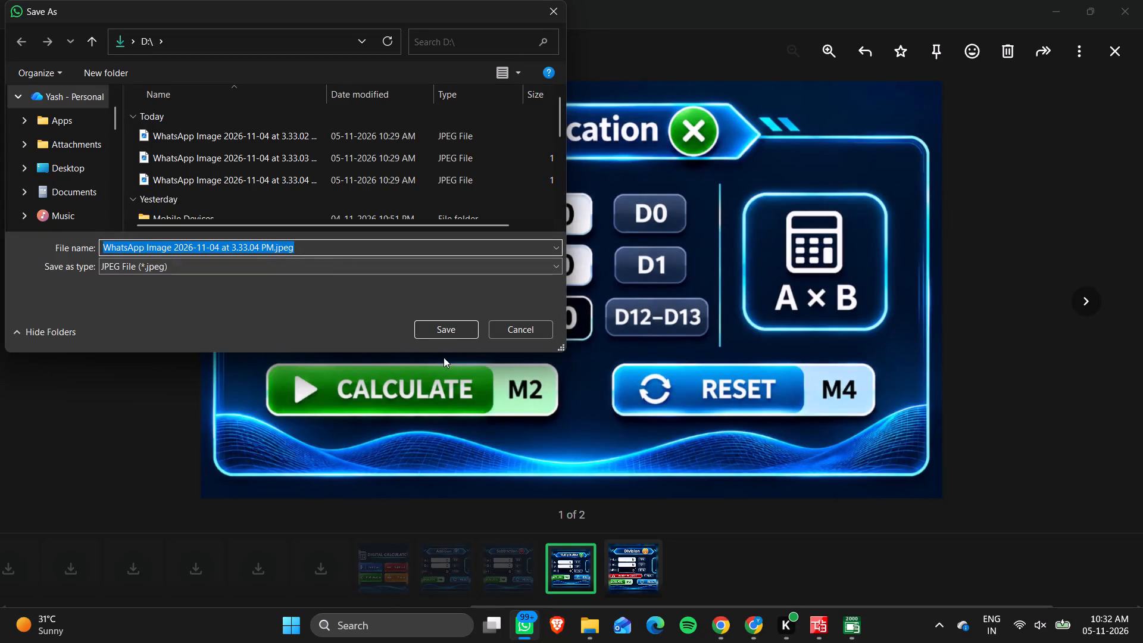
Save the Multiplication design image to D: as "WhatsApp Image 2026-11-05 at 3.33.04 PM.jpeg", keeping the existing file of the original name.
{"action": "left_click", "coordinate": [453, 326]}
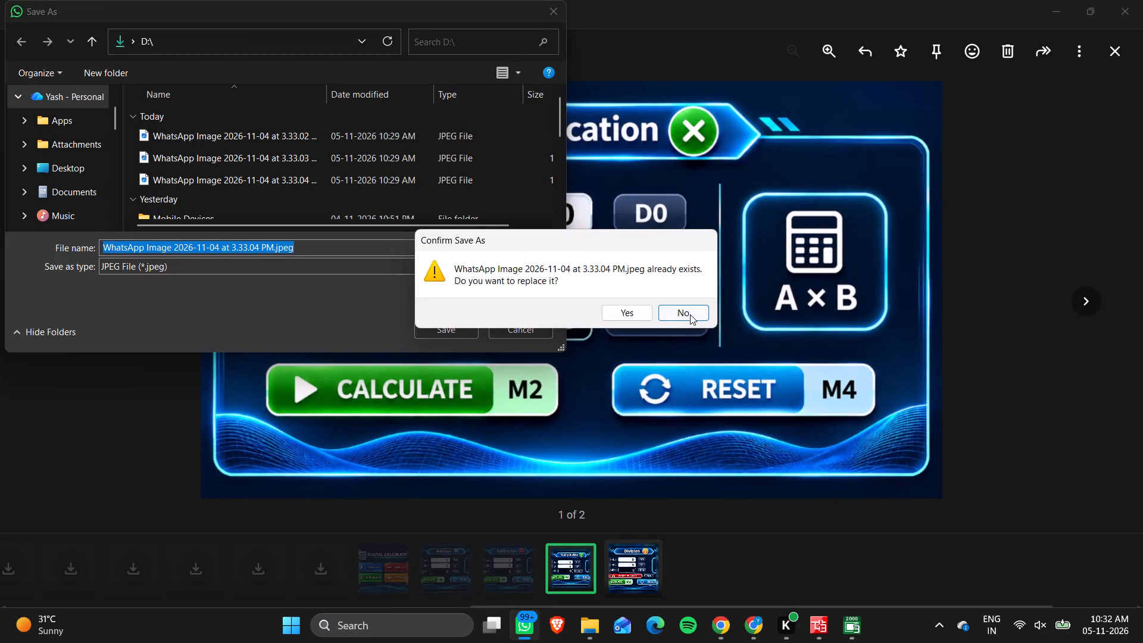
{"action": "left_click", "coordinate": [690, 314]}
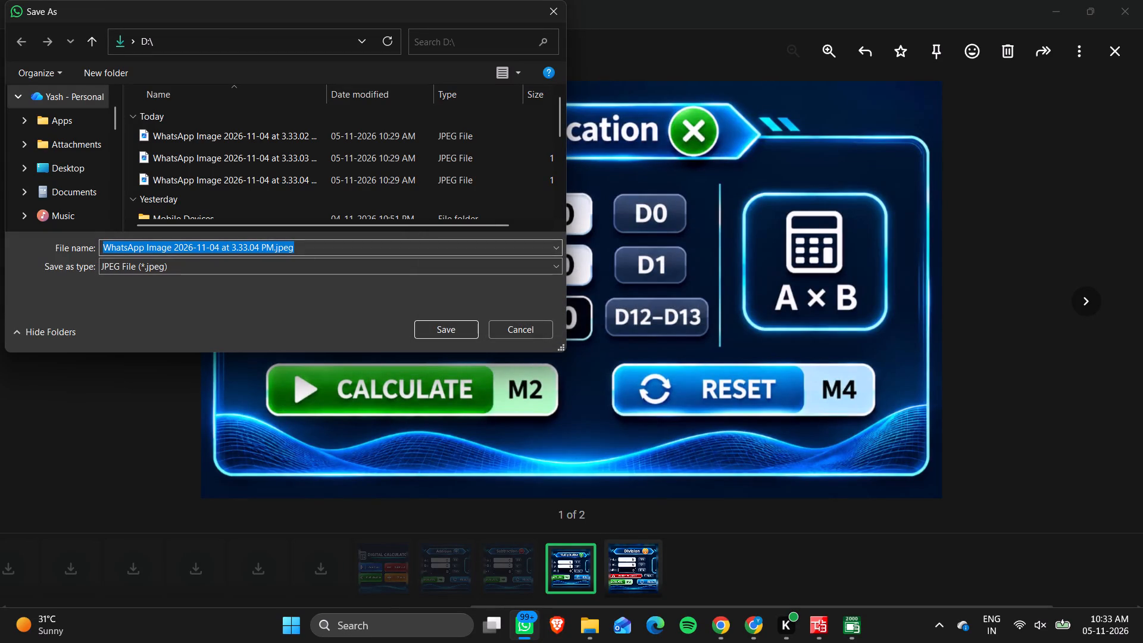
{"action": "left_click", "coordinate": [219, 247]}
{"action": "left_click", "coordinate": [218, 246]}
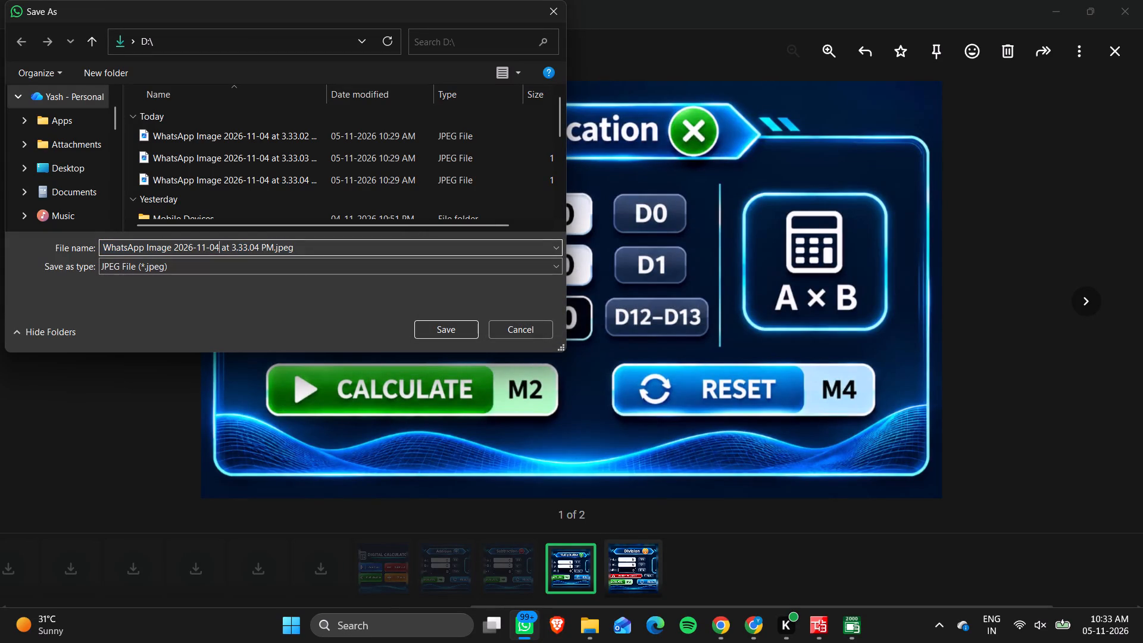
{"action": "key", "text": "BackSpace"}
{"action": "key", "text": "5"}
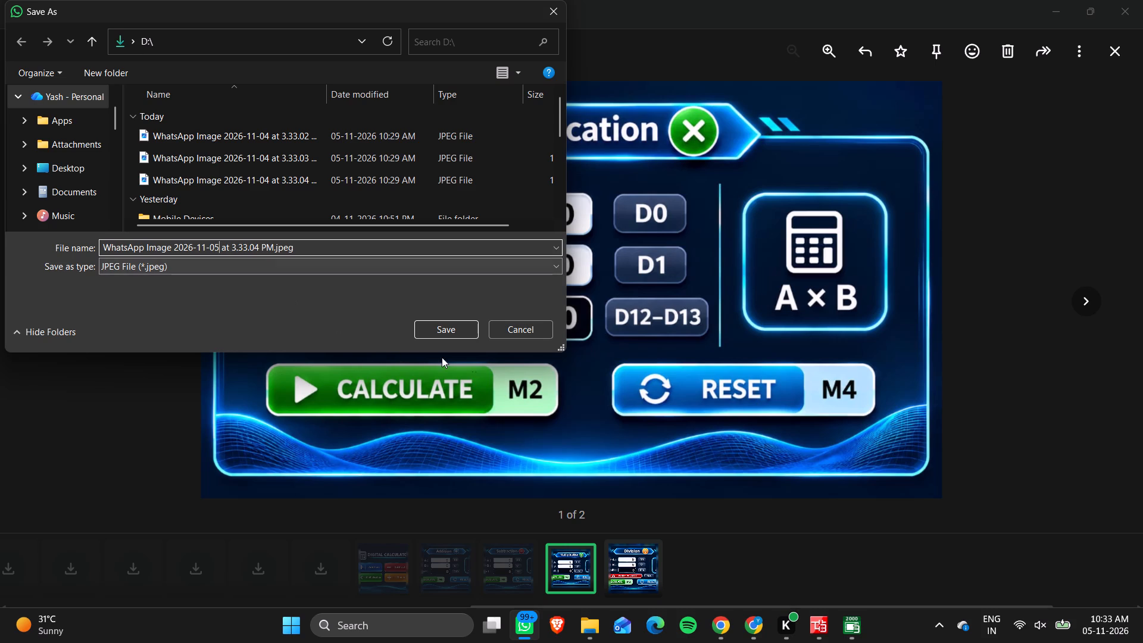
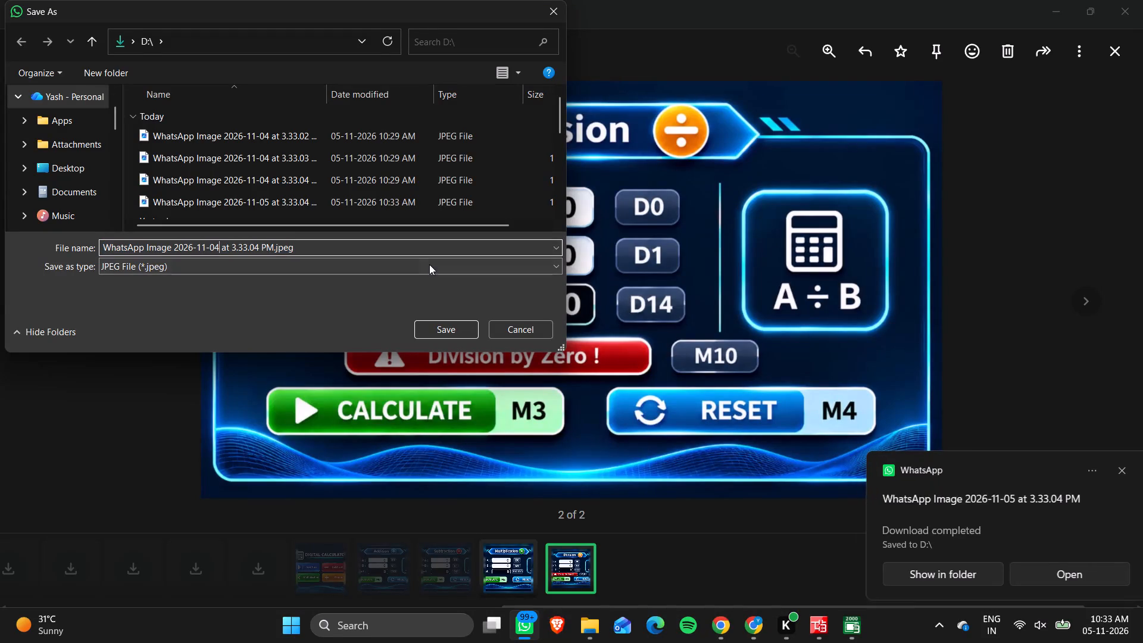
Change the date in the Division image's file name so it reads WhatsApp Image 2026-11-06 at 3.33.04 PM.jpeg.
{"action": "key", "text": "BackSpace"}
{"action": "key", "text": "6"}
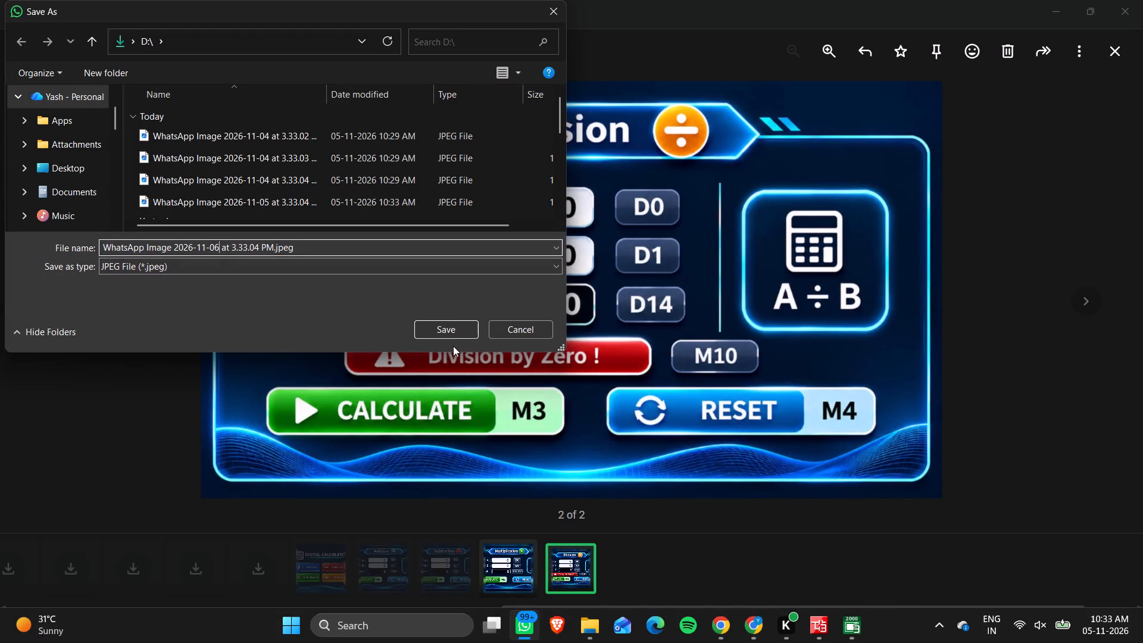
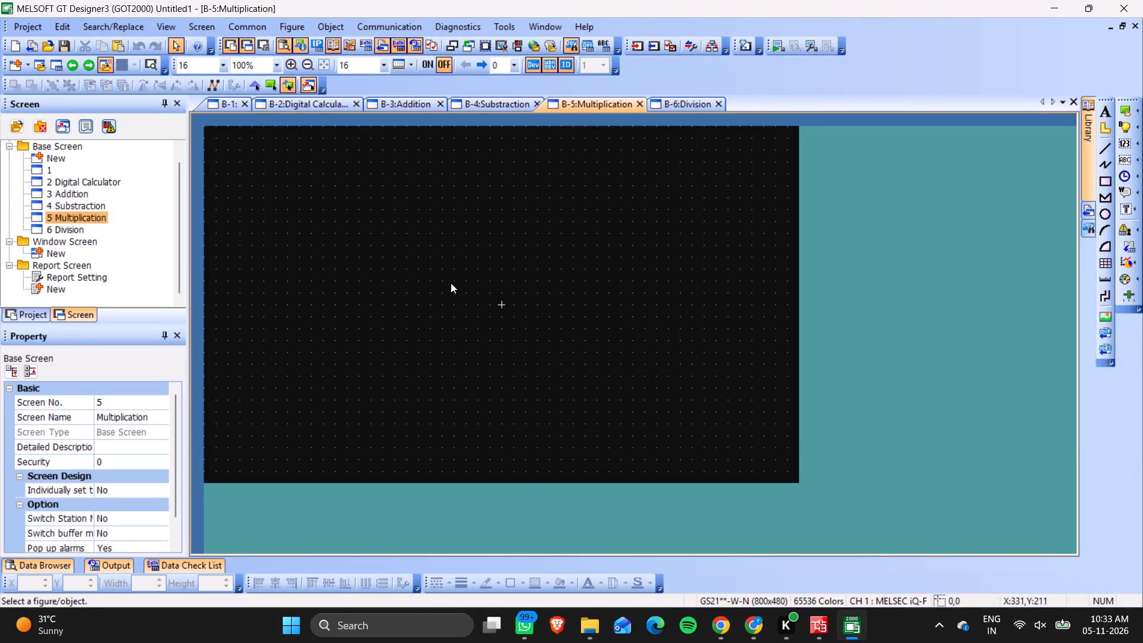
Place the picture WhatsApp Image 2026-11-05 at 3.33.04 PM at the origin of the Multiplication base screen.
{"action": "left_click", "coordinate": [1104, 317]}
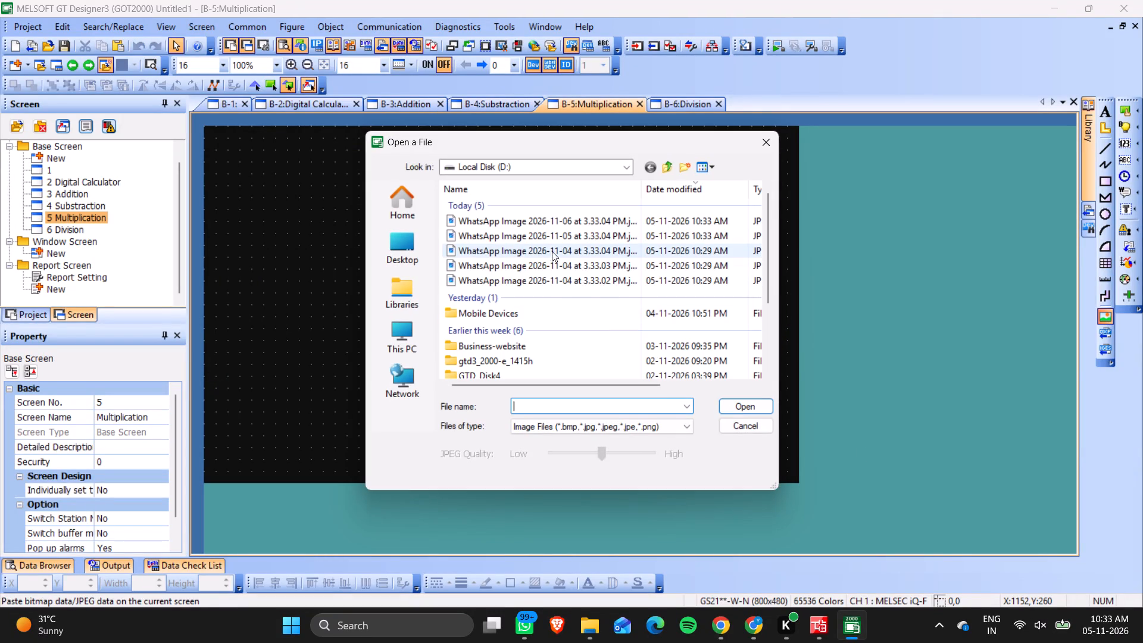
{"action": "left_click", "coordinate": [585, 235]}
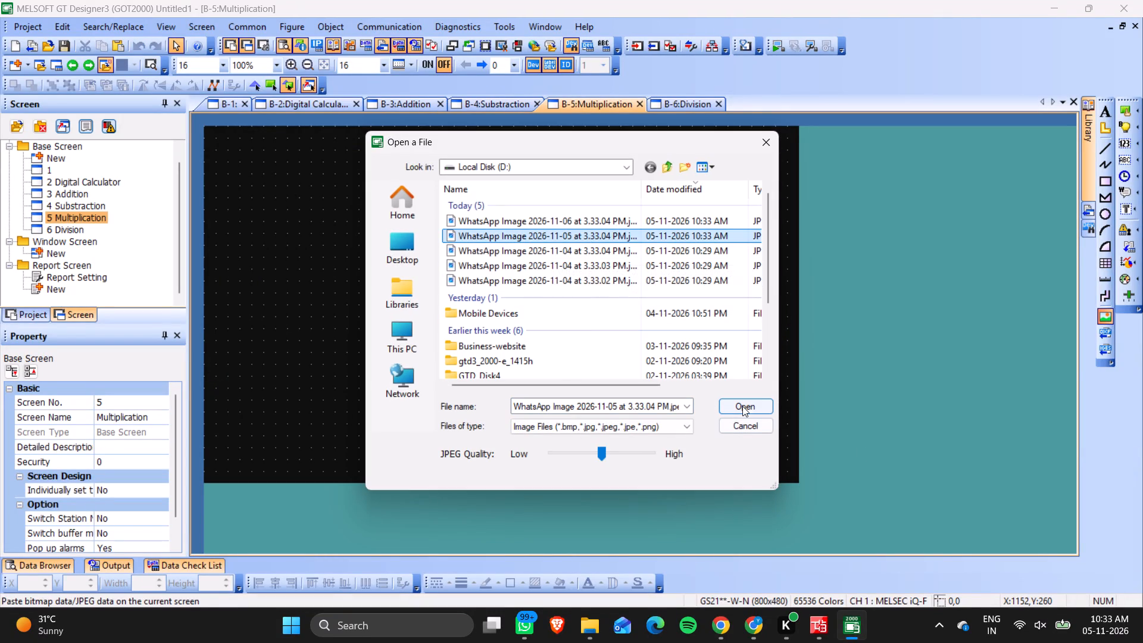
{"action": "left_click", "coordinate": [742, 405]}
{"action": "left_click", "coordinate": [198, 125]}
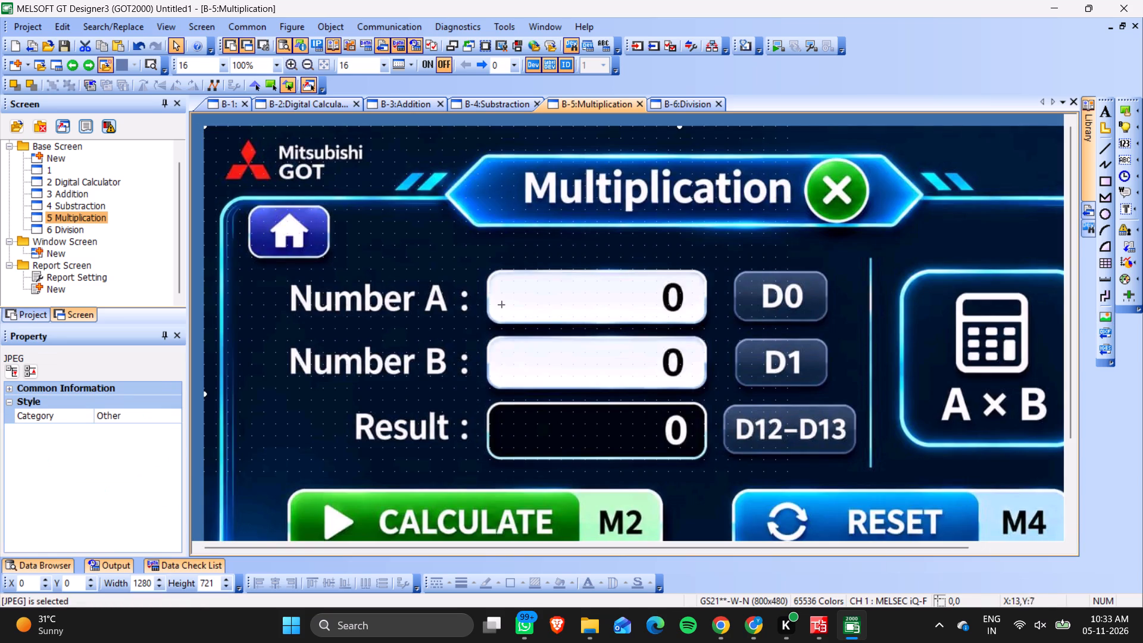
Resize the Multiplication background image to about 801 wide by 481 high, aligned at X 0, Y 0, so it fits the screen area.
{"action": "left_click_drag", "start_coordinate": [205, 127], "coordinate": [330, 232]}
{"action": "left_click_drag", "start_coordinate": [437, 317], "coordinate": [281, 194]}
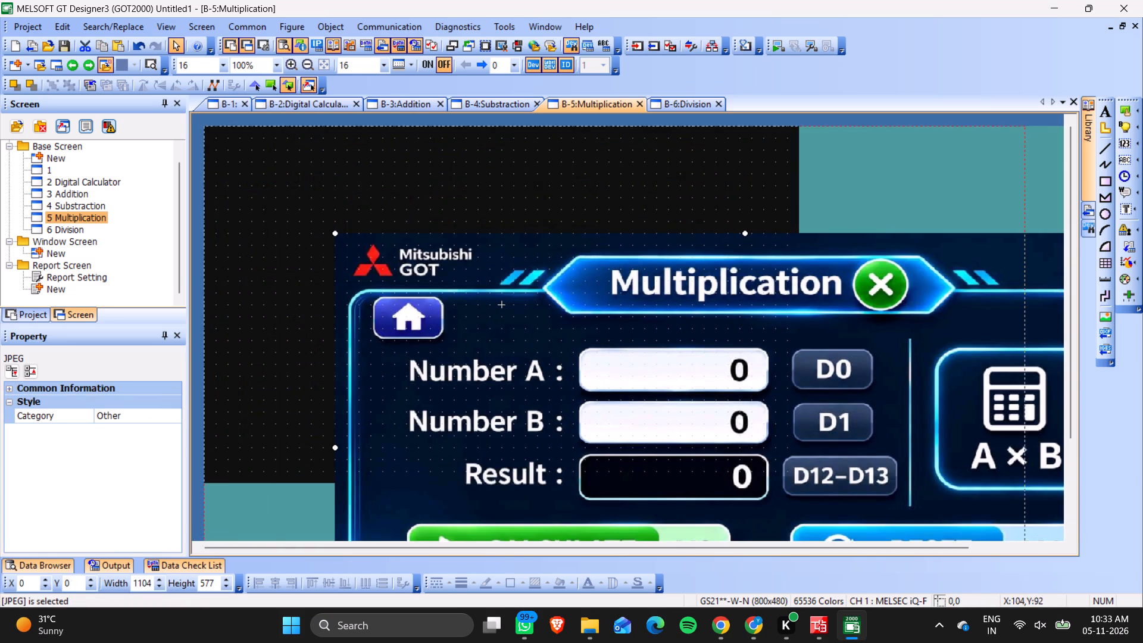
{"action": "left_click_drag", "start_coordinate": [281, 194], "coordinate": [280, 193]}
{"action": "left_click_drag", "start_coordinate": [205, 128], "coordinate": [297, 202]}
{"action": "left_click_drag", "start_coordinate": [441, 342], "coordinate": [307, 216]}
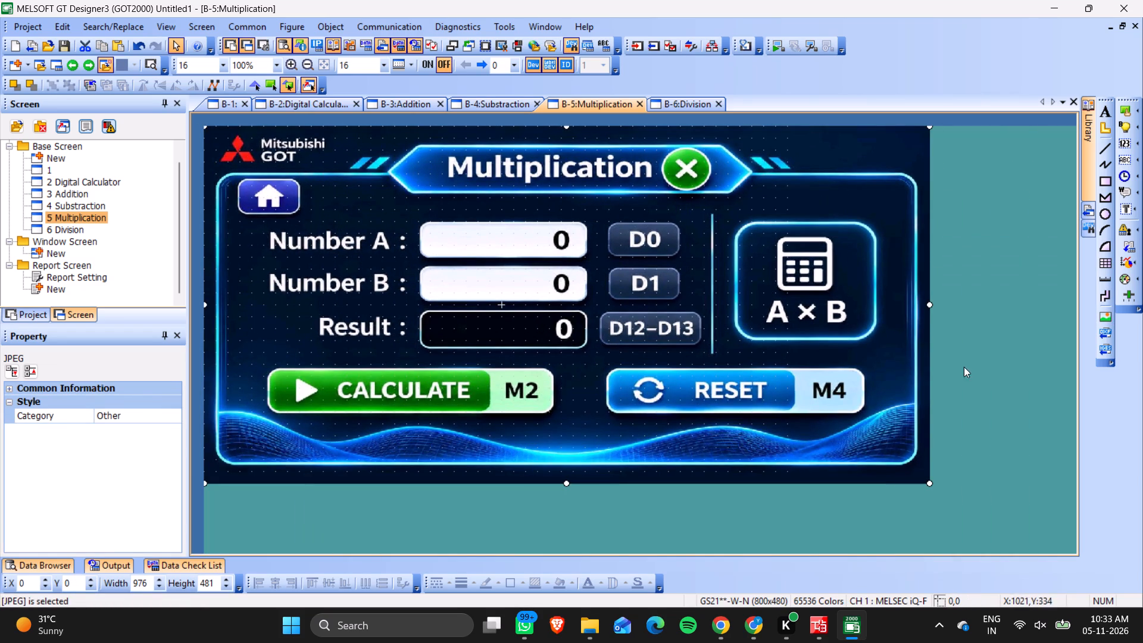
{"action": "left_click_drag", "start_coordinate": [931, 306], "coordinate": [766, 293]}
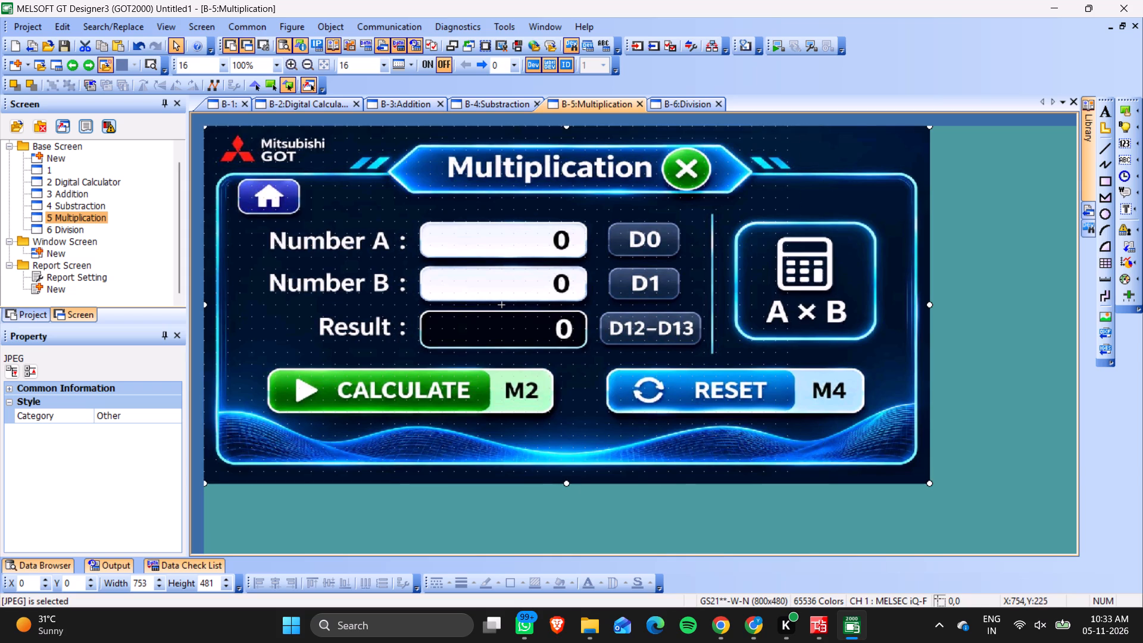
{"action": "left_click_drag", "start_coordinate": [766, 293], "coordinate": [752, 293]}
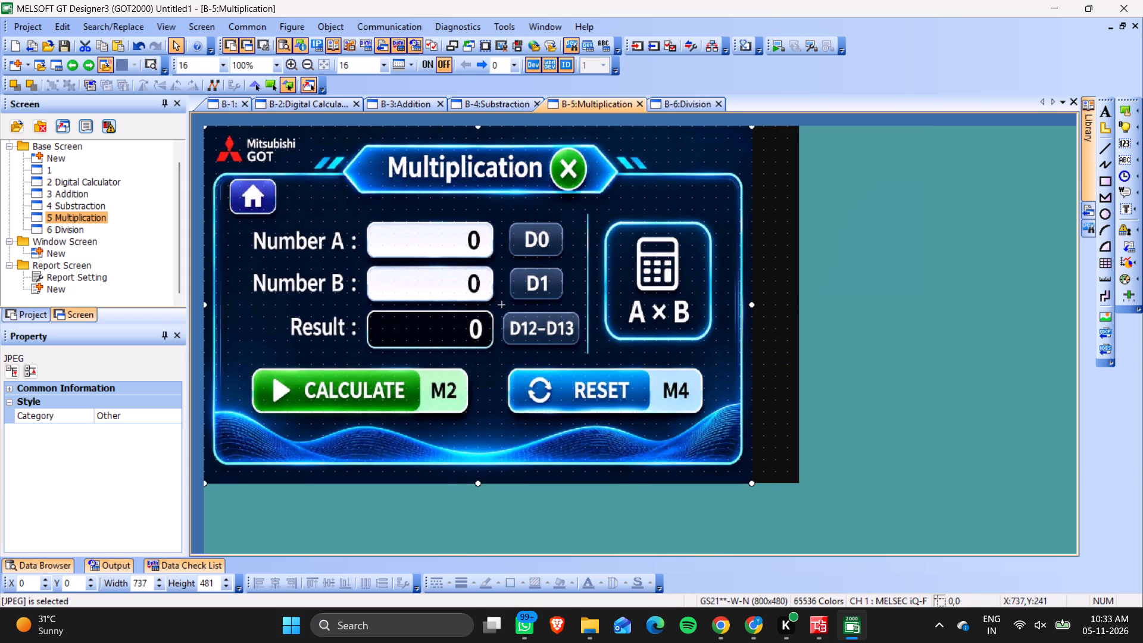
{"action": "left_click_drag", "start_coordinate": [752, 305], "coordinate": [799, 306]}
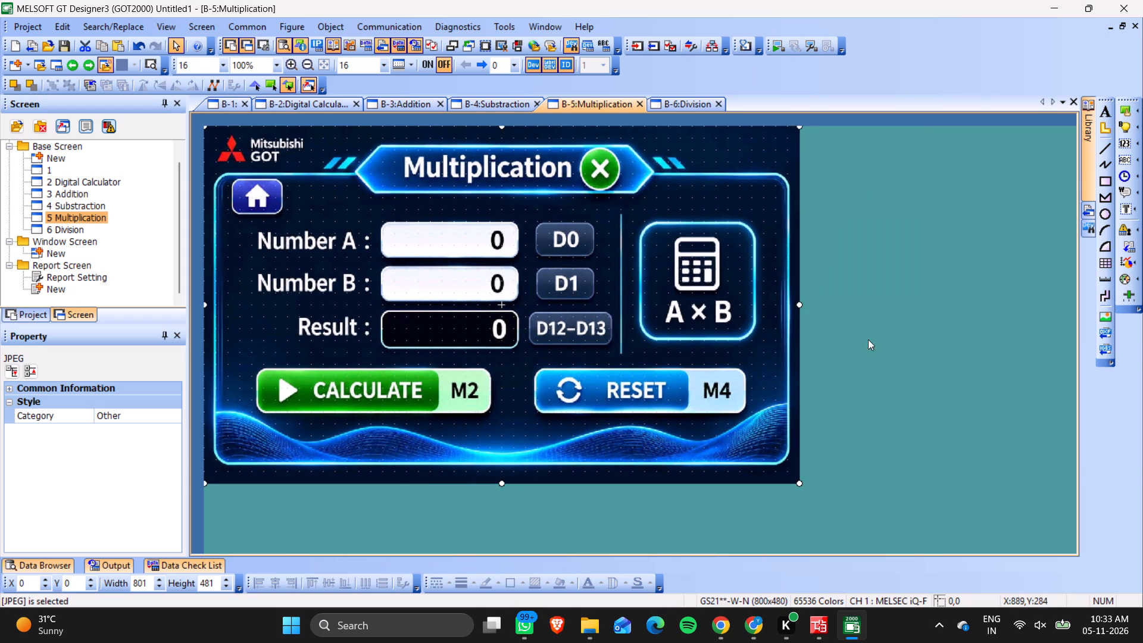
Switch to base screen 6, Division, and begin inserting an image file from Local Disk (D:).
{"action": "left_click", "coordinate": [673, 108]}
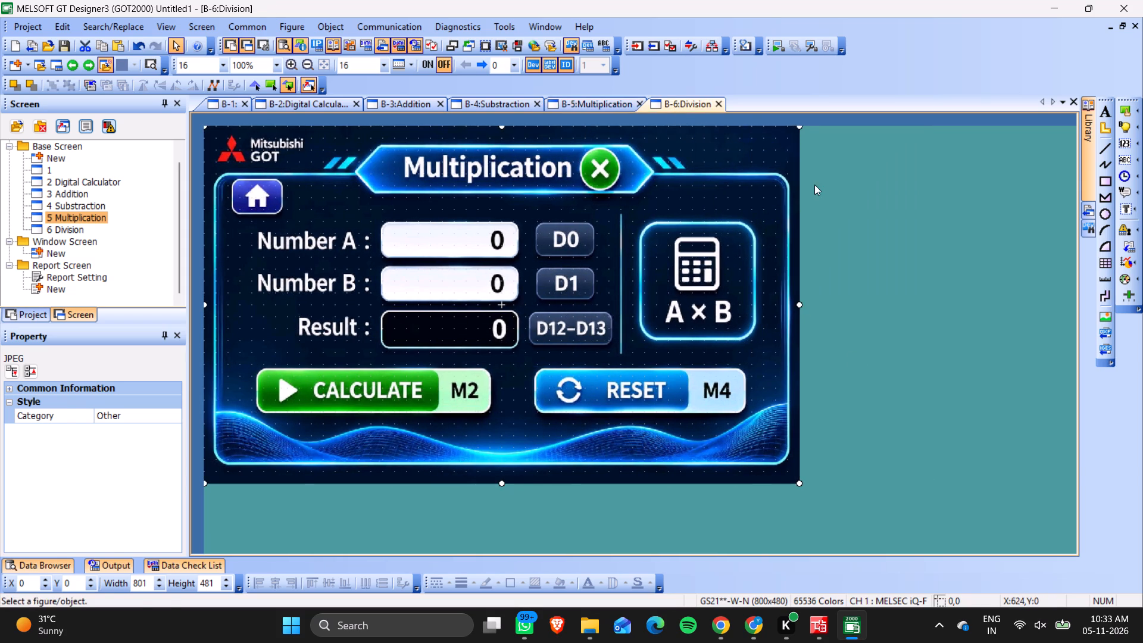
{"action": "left_click", "coordinate": [1100, 316]}
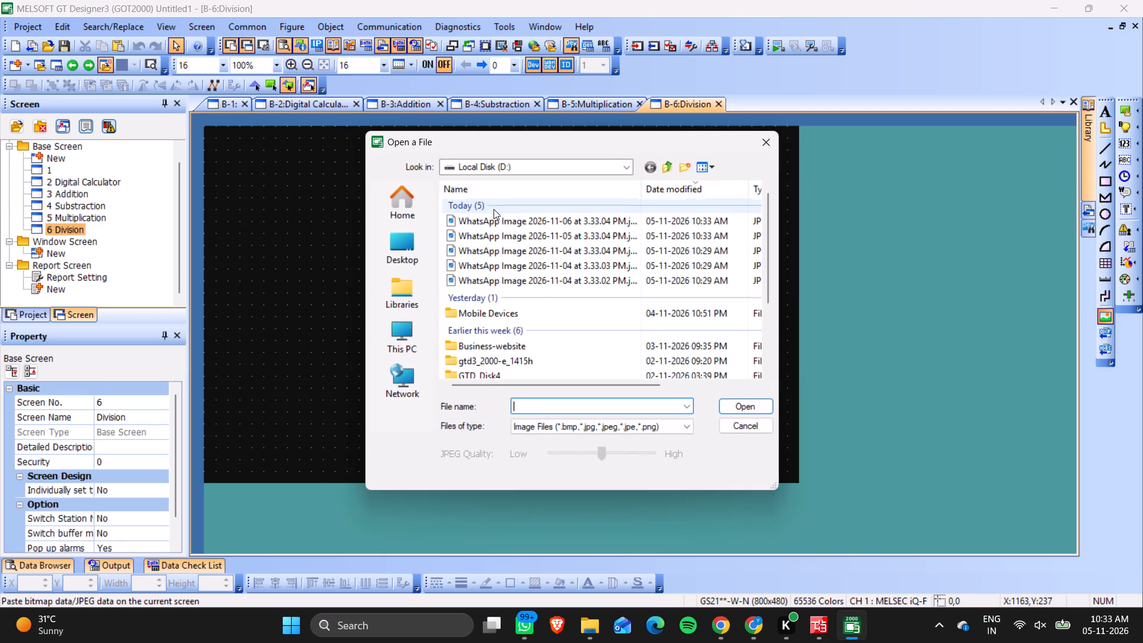
Insert the first listed image, WhatsApp Image 2026-11-06 at 3.33.04 PM, on the Division screen with its corner at position 0, 0.
{"action": "left_click", "coordinate": [498, 218]}
{"action": "left_click", "coordinate": [754, 402]}
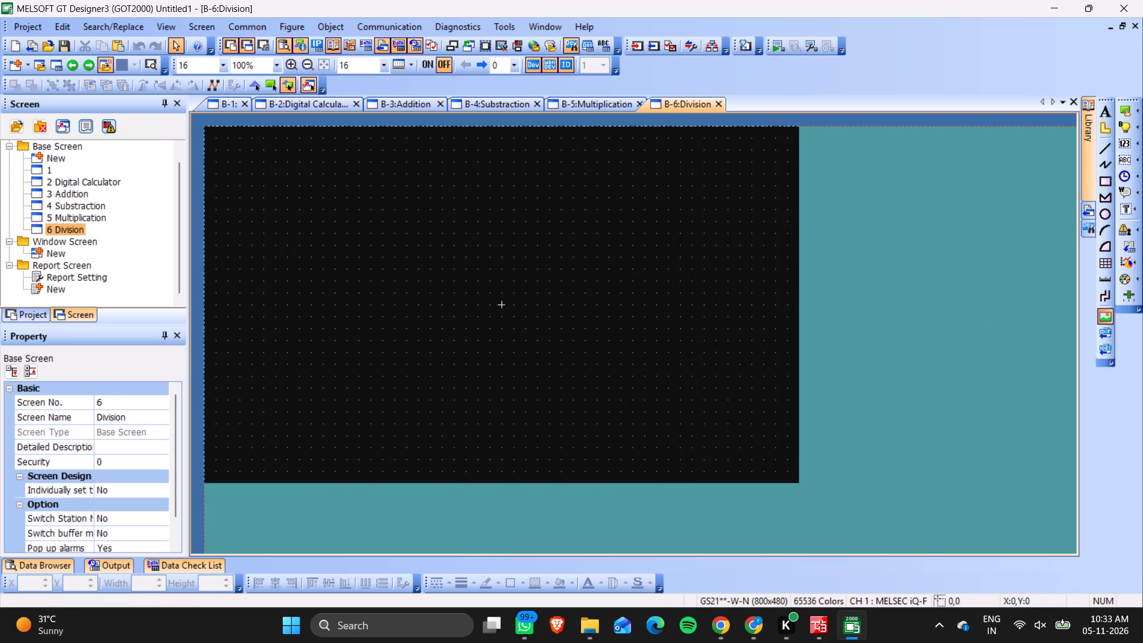
{"action": "left_click", "coordinate": [199, 124]}
{"action": "left_click_drag", "start_coordinate": [206, 127], "coordinate": [432, 292]}
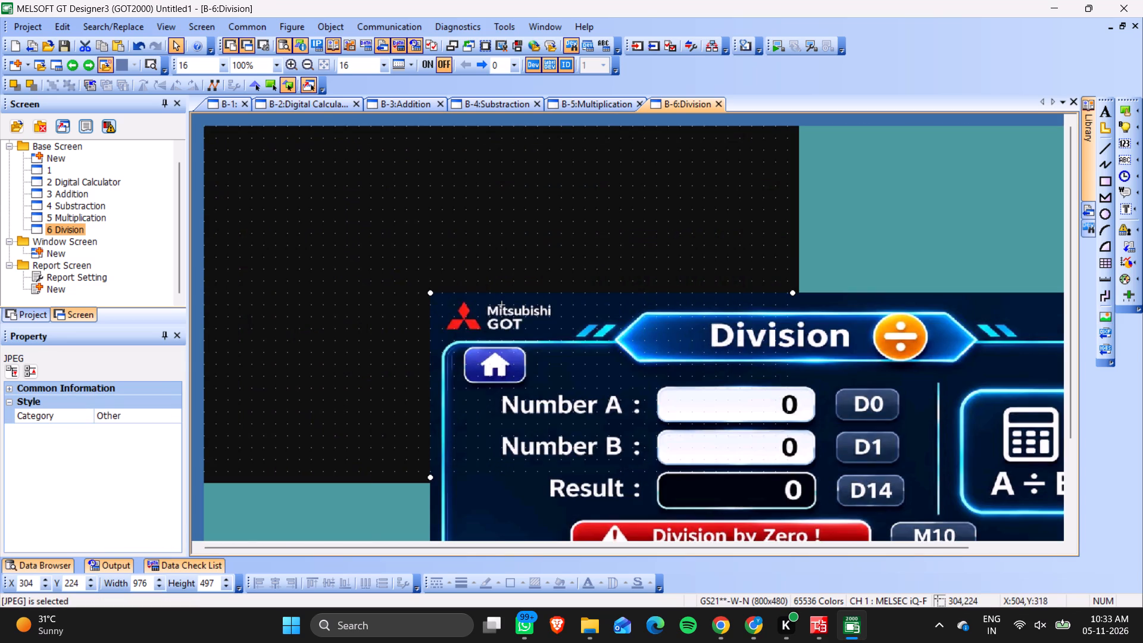
{"action": "left_click_drag", "start_coordinate": [579, 362], "coordinate": [342, 192]}
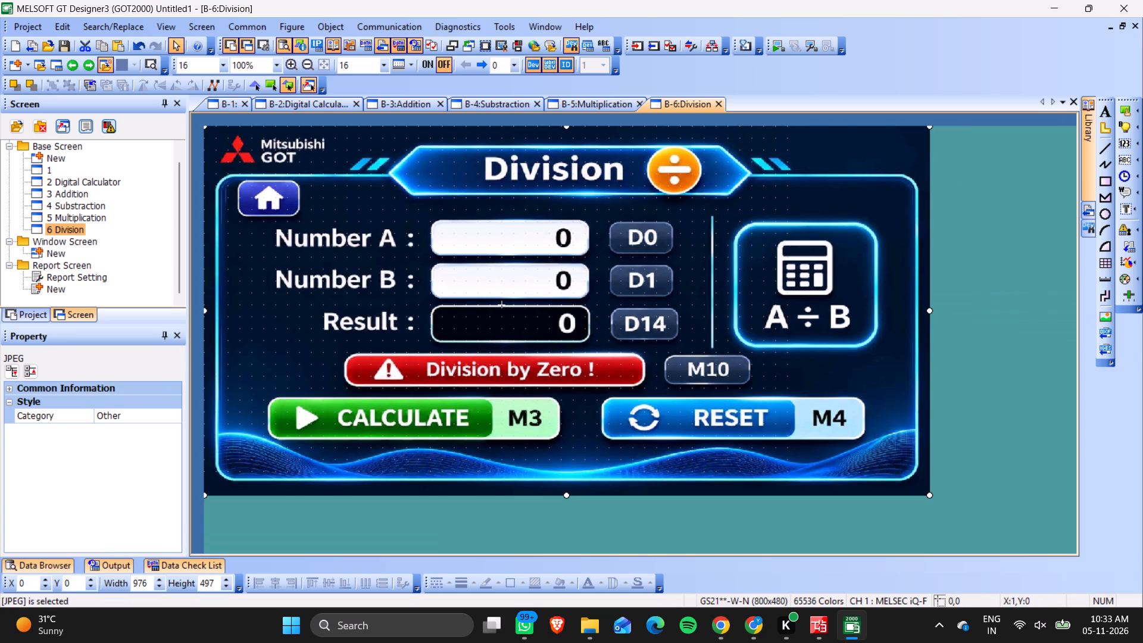
Resize the Division screen's background image to about 801 wide by 481 high, aligned to the screen origin.
{"action": "left_click_drag", "start_coordinate": [205, 126], "coordinate": [274, 187]}
{"action": "left_click_drag", "start_coordinate": [410, 264], "coordinate": [302, 188]}
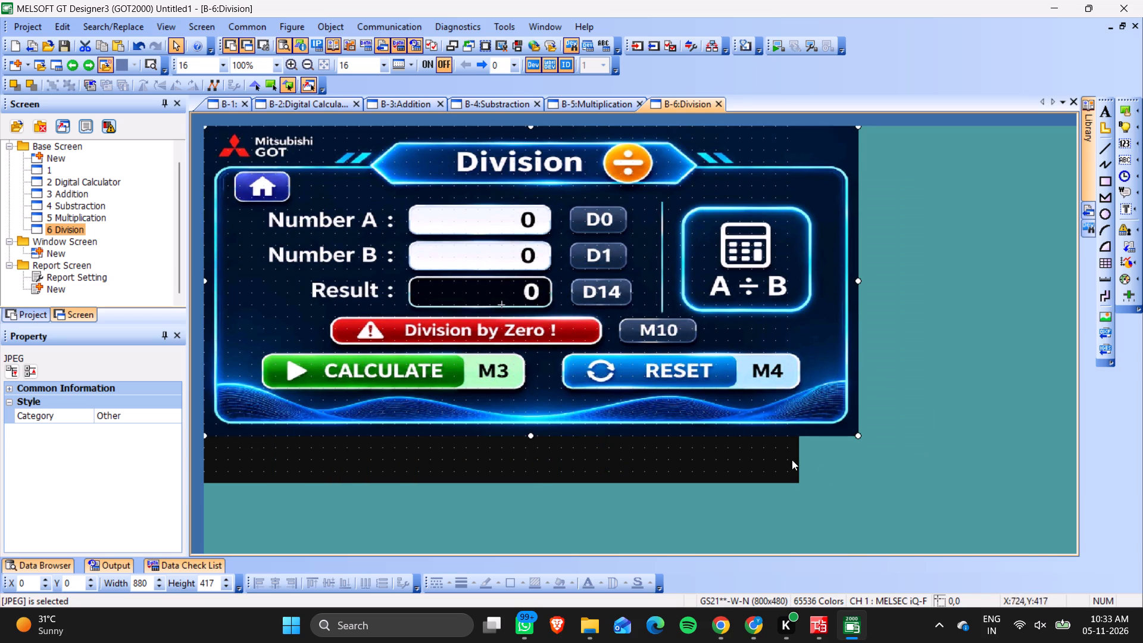
{"action": "left_click_drag", "start_coordinate": [860, 436], "coordinate": [796, 481]}
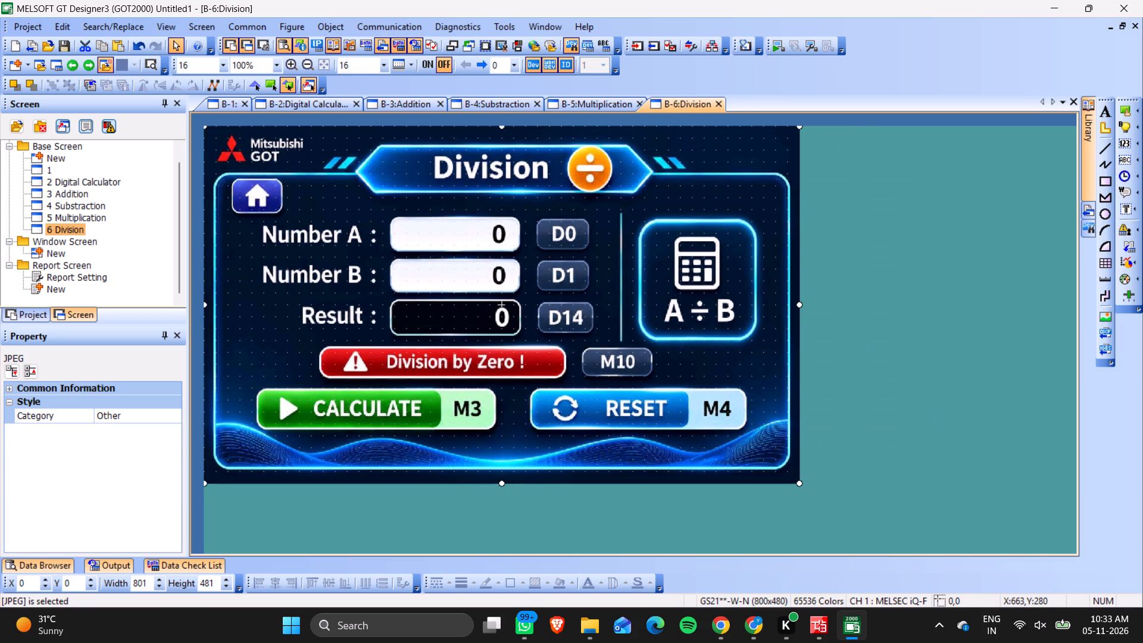
On base screen 3, Addition, place a switch about 161 wide by 49 high below the CALCULATE graphic, at about X 48, Y 400.
{"action": "left_click", "coordinate": [232, 104]}
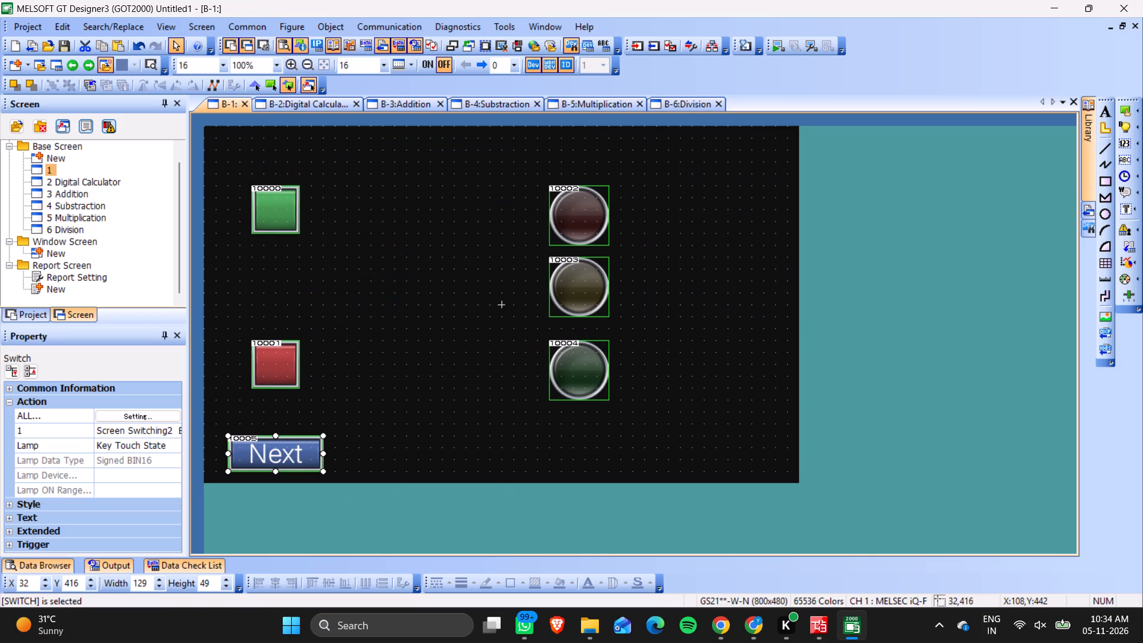
{"action": "left_click", "coordinate": [311, 101]}
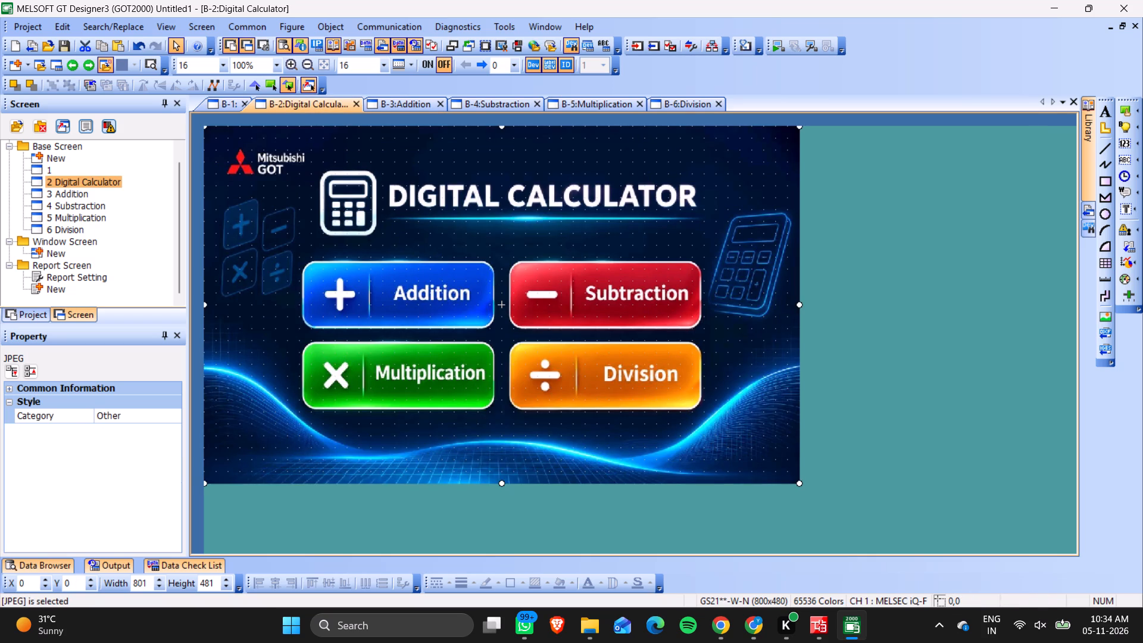
{"action": "left_click", "coordinate": [409, 110]}
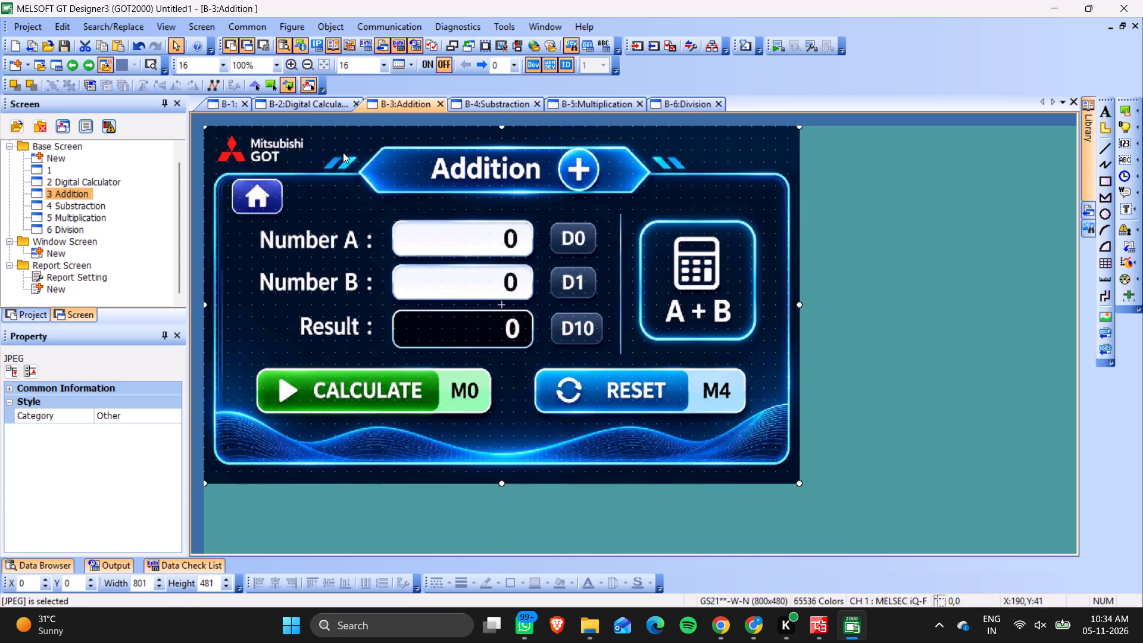
{"action": "left_click", "coordinate": [331, 23]}
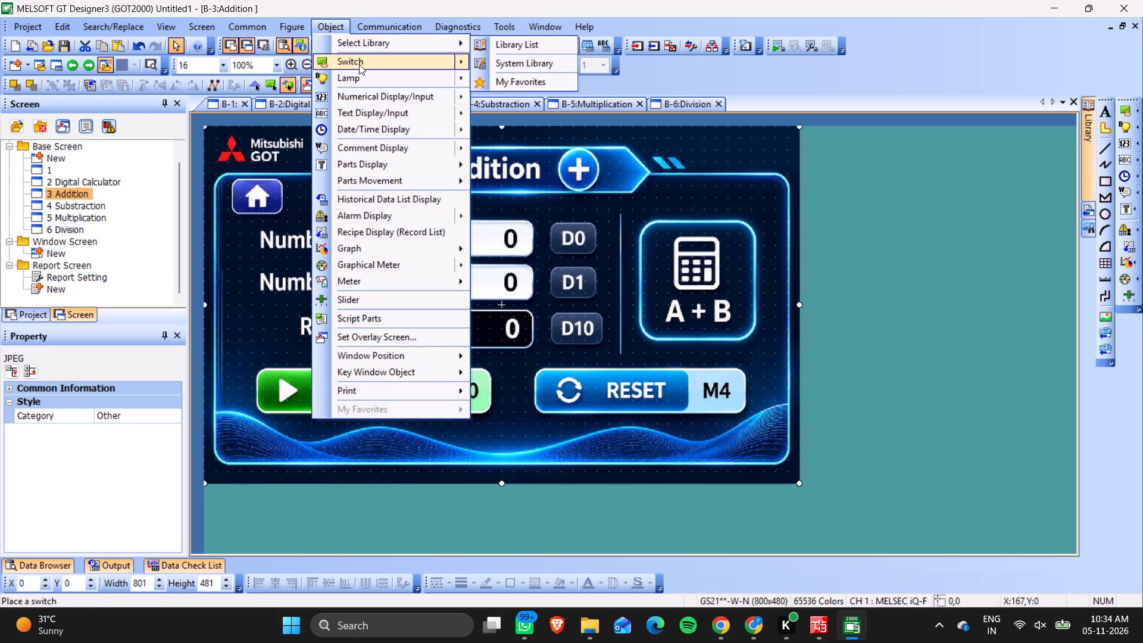
{"action": "left_click", "coordinate": [359, 64]}
{"action": "left_click_drag", "start_coordinate": [236, 424], "coordinate": [285, 447]}
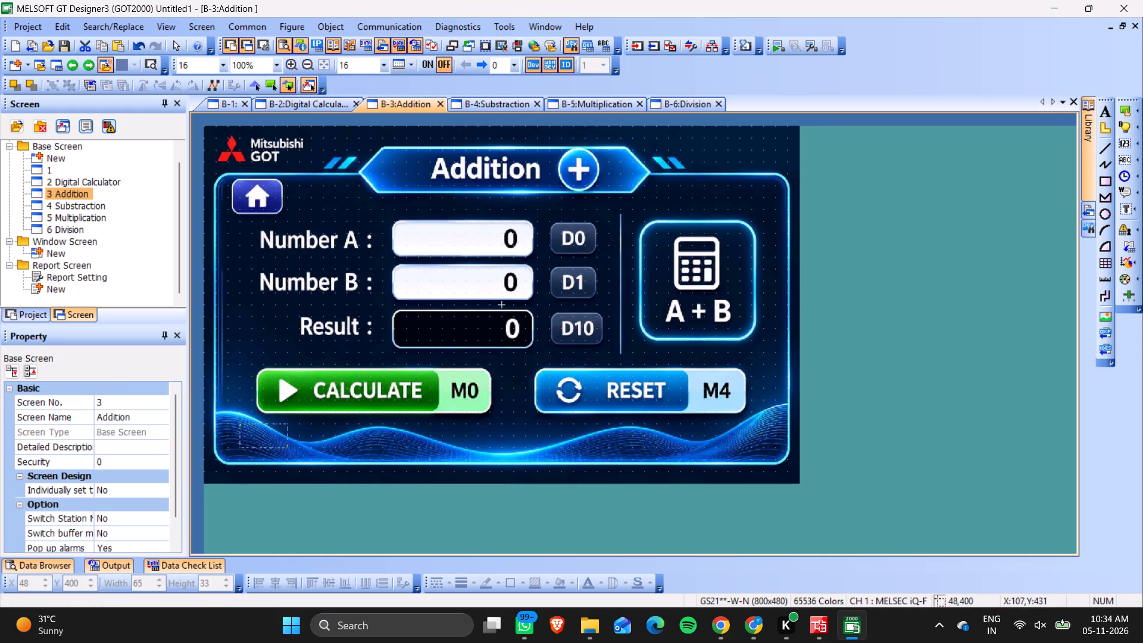
{"action": "left_click_drag", "start_coordinate": [285, 447], "coordinate": [361, 461]}
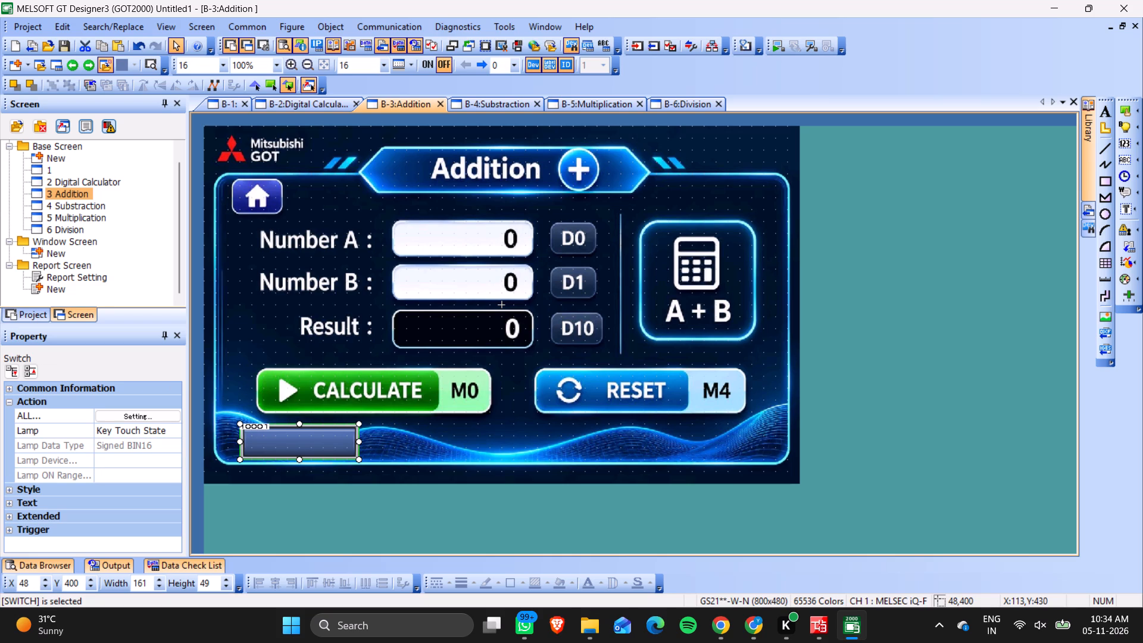
Open the settings of the new switch below the CALCULATE graphic on the Addition screen.
{"action": "double_click", "coordinate": [288, 447]}
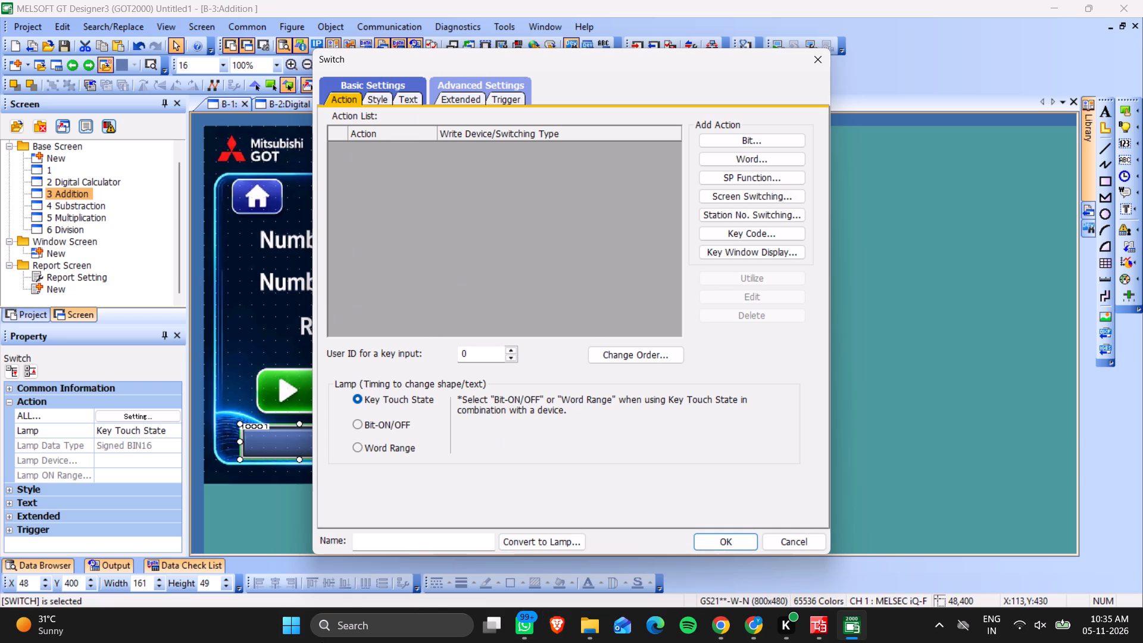
{"action": "left_click", "coordinate": [378, 623]}
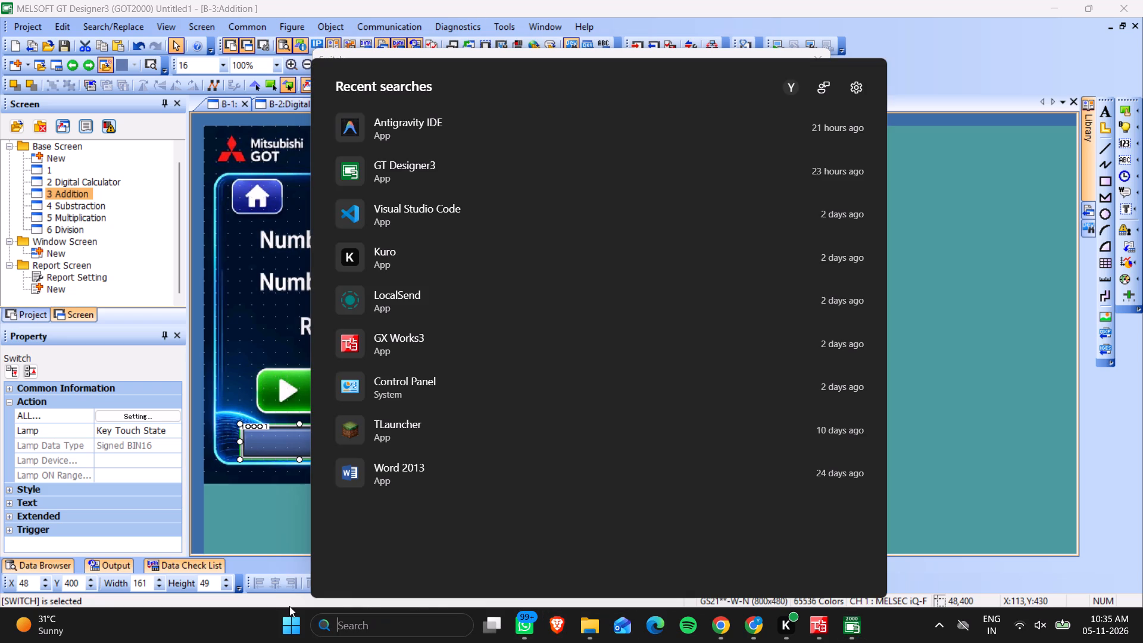
{"action": "left_click", "coordinate": [238, 520]}
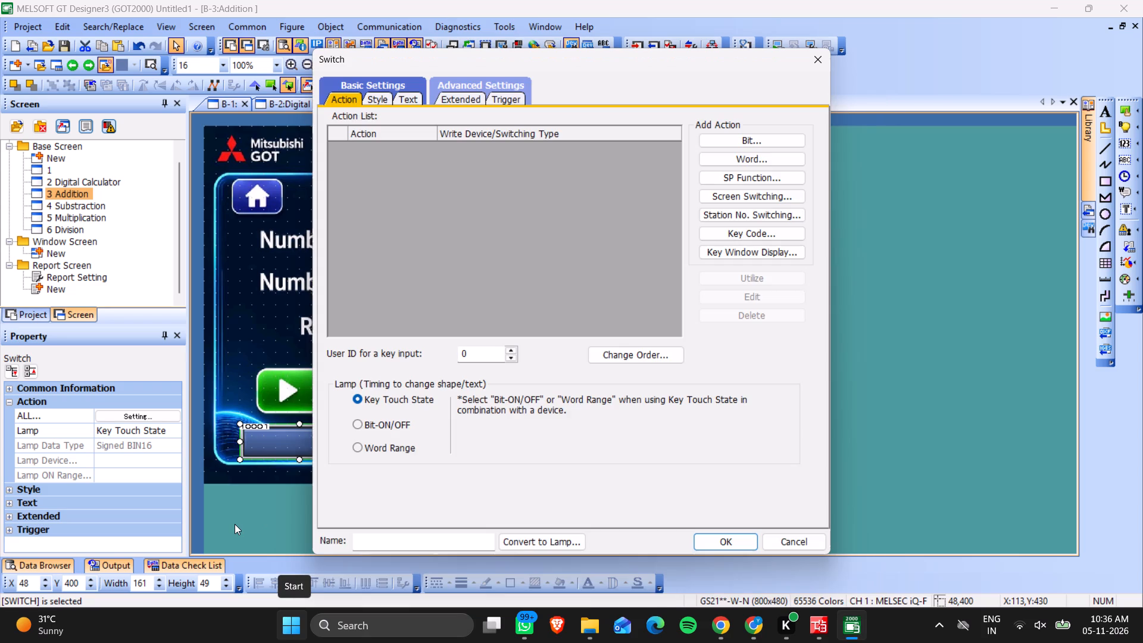
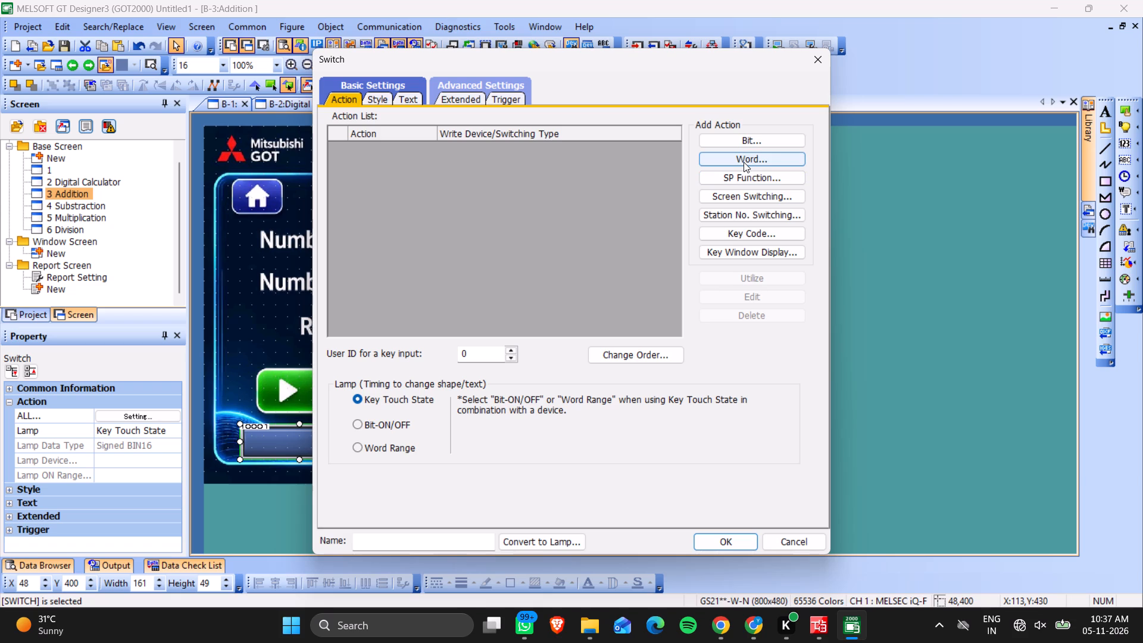
Open a new screen switching action for the switch below the CALCULATE graphic on the Addition screen.
{"action": "left_click", "coordinate": [737, 190]}
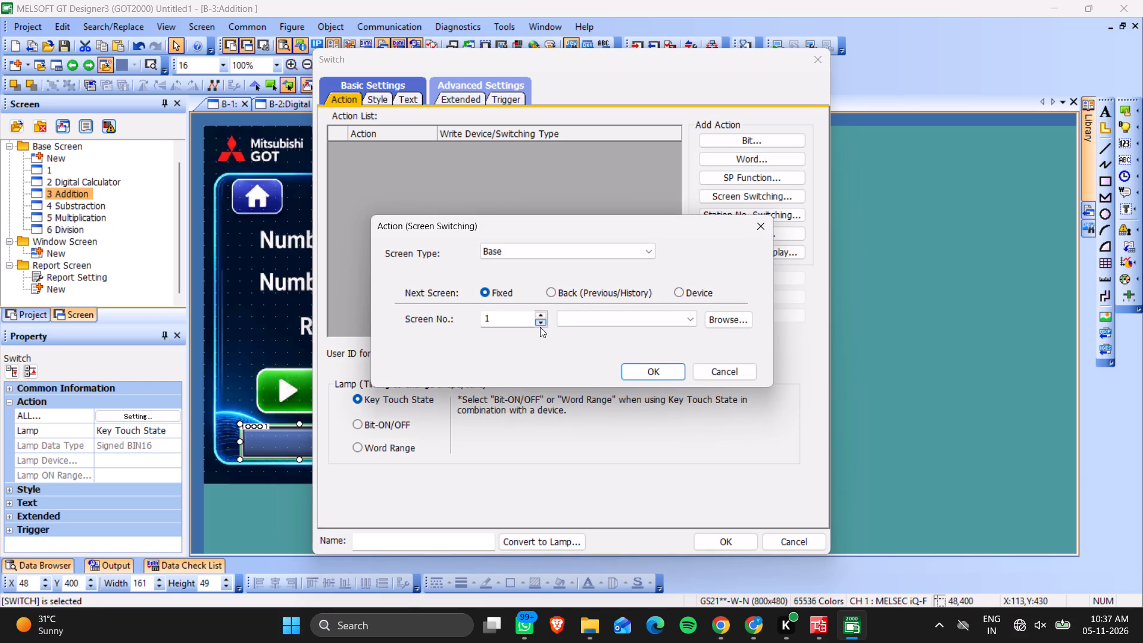
Set the new Addition screen switch to change to fixed base screen 2, Digital Calculator.
{"action": "left_click", "coordinate": [539, 308]}
{"action": "left_click", "coordinate": [539, 311]}
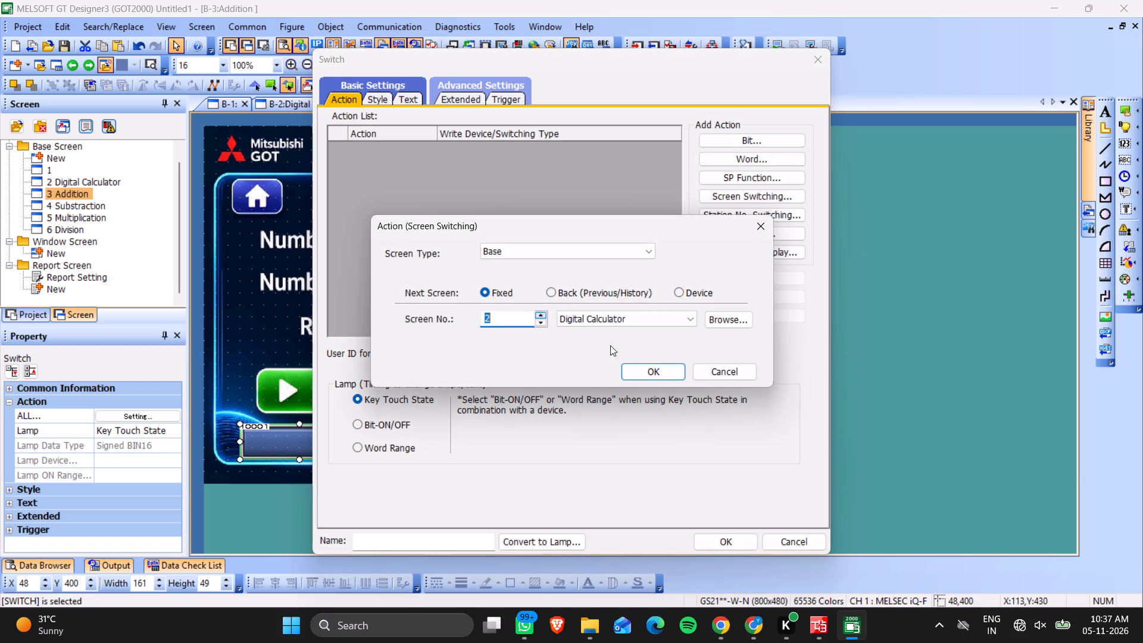
{"action": "left_click", "coordinate": [676, 369]}
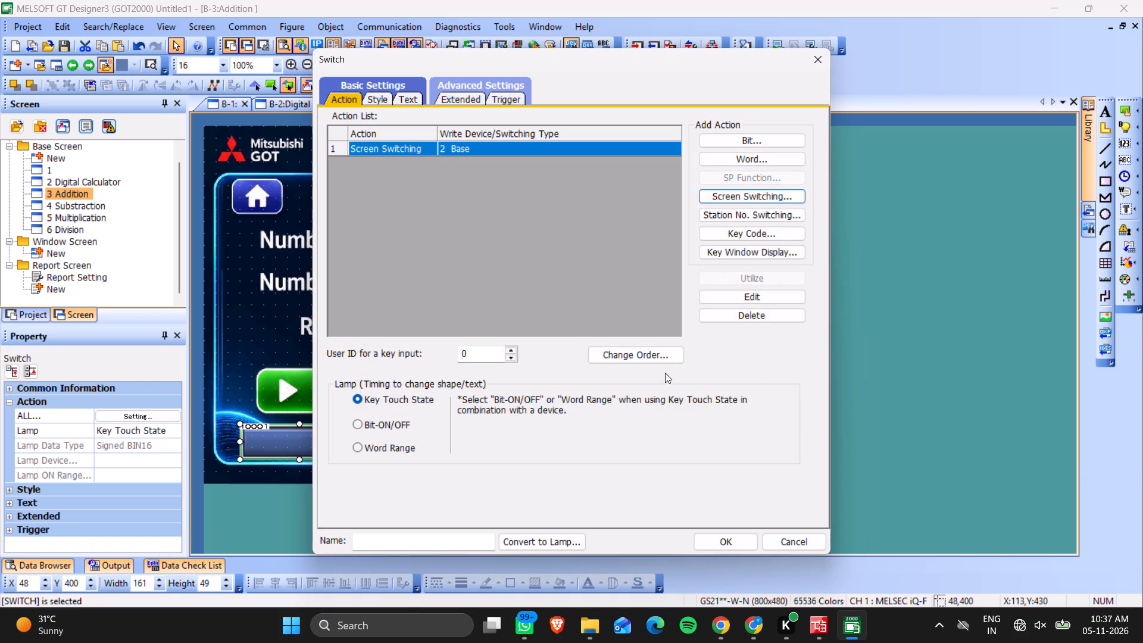
{"action": "left_click", "coordinate": [733, 547]}
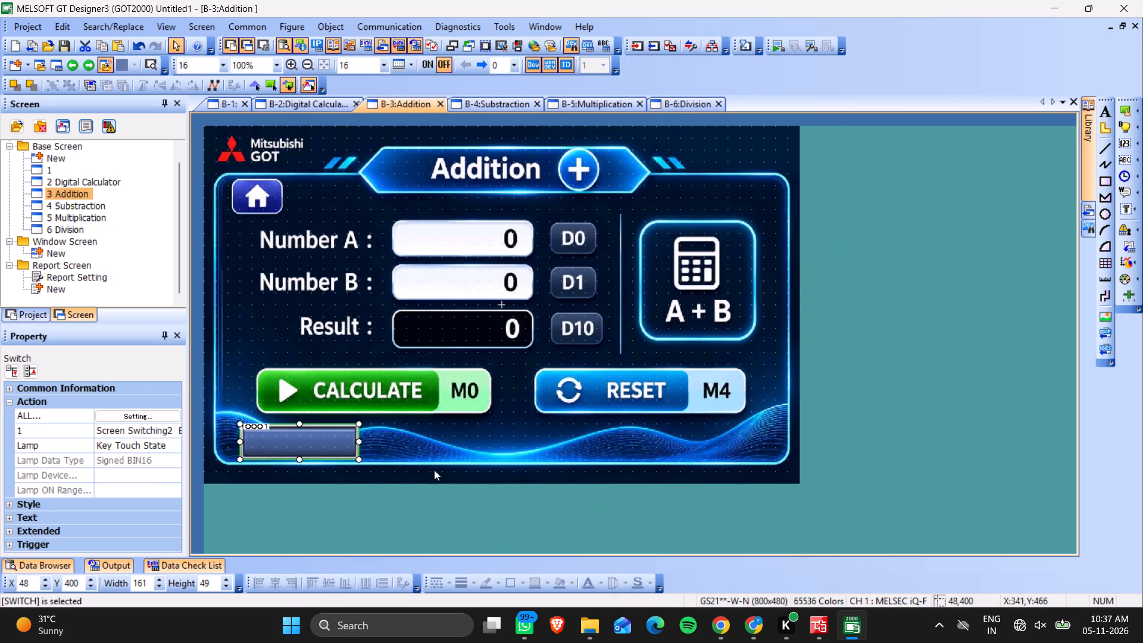
Label the screen-switching switch on the Addition screen "Back" with a text size of 36 dots.
{"action": "double_click", "coordinate": [307, 447]}
{"action": "left_click", "coordinate": [411, 99]}
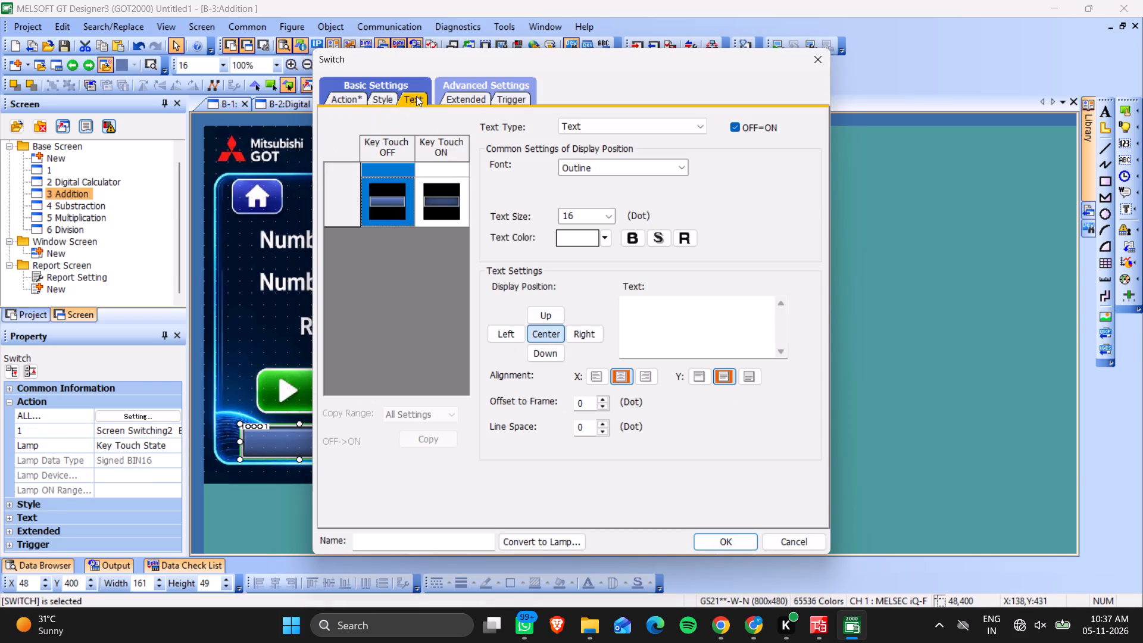
{"action": "left_click", "coordinate": [648, 309]}
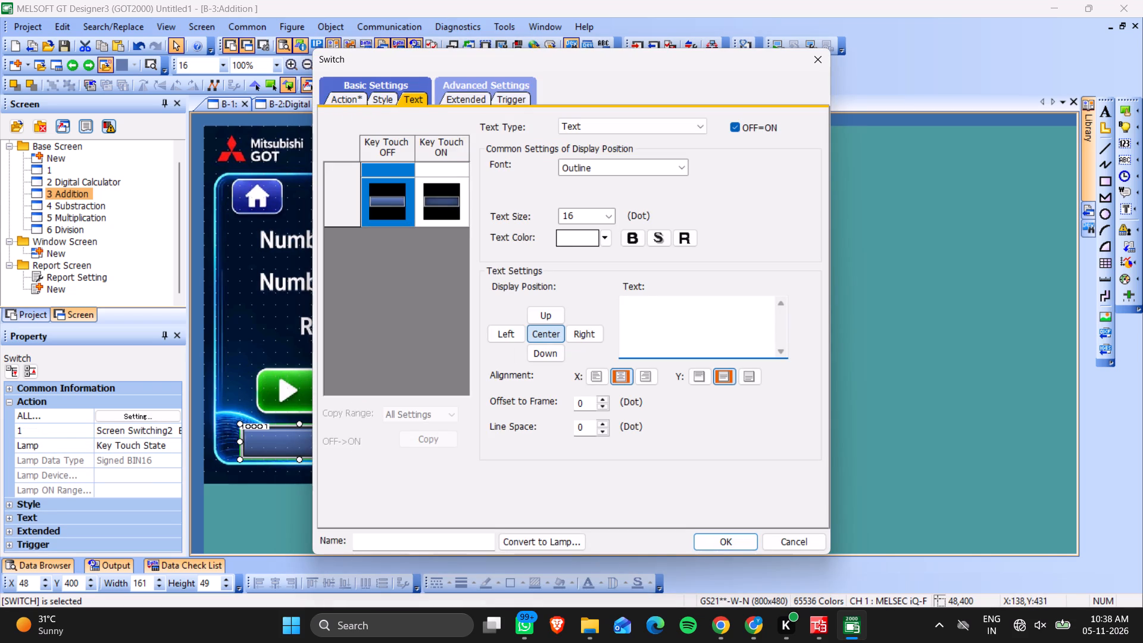
{"action": "type", "text": "Back"}
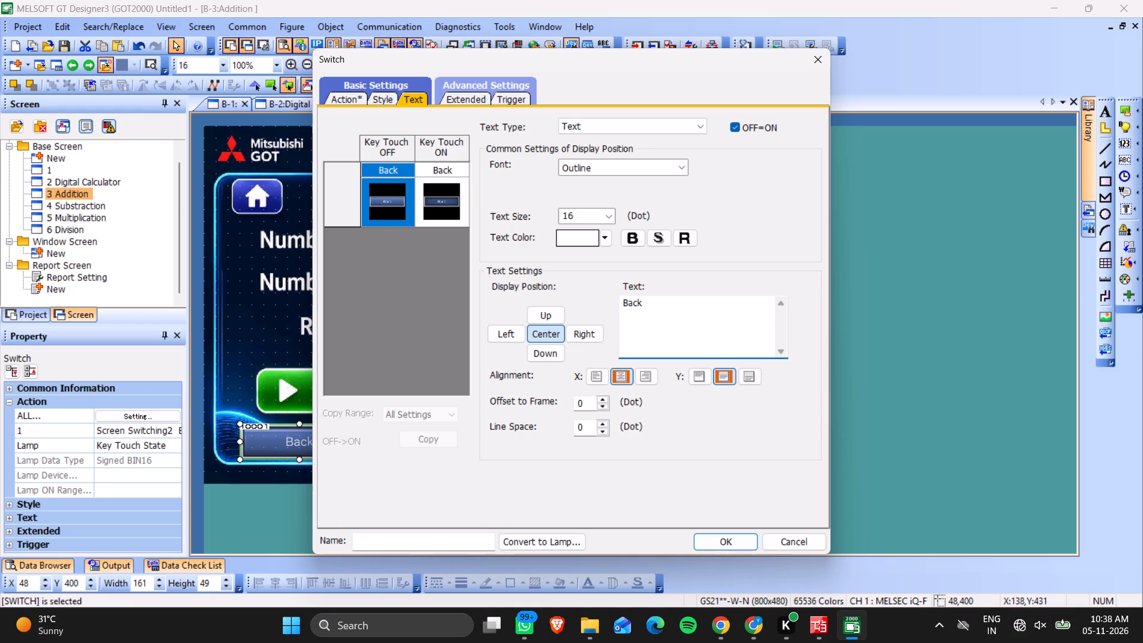
{"action": "left_click", "coordinate": [611, 214]}
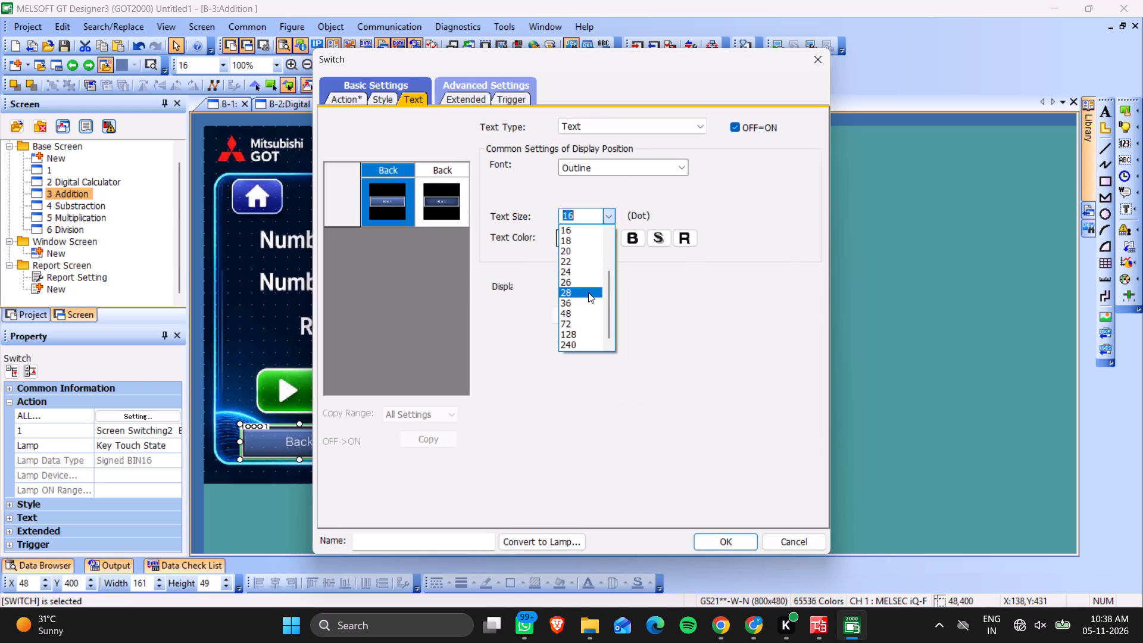
{"action": "left_click", "coordinate": [582, 304]}
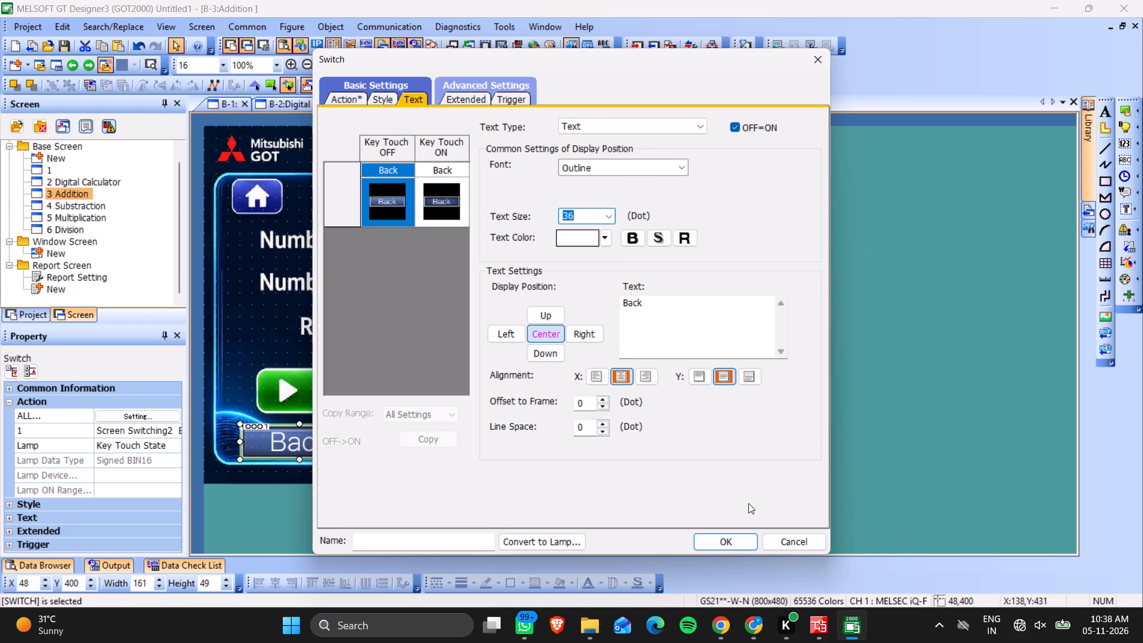
{"action": "left_click", "coordinate": [727, 545]}
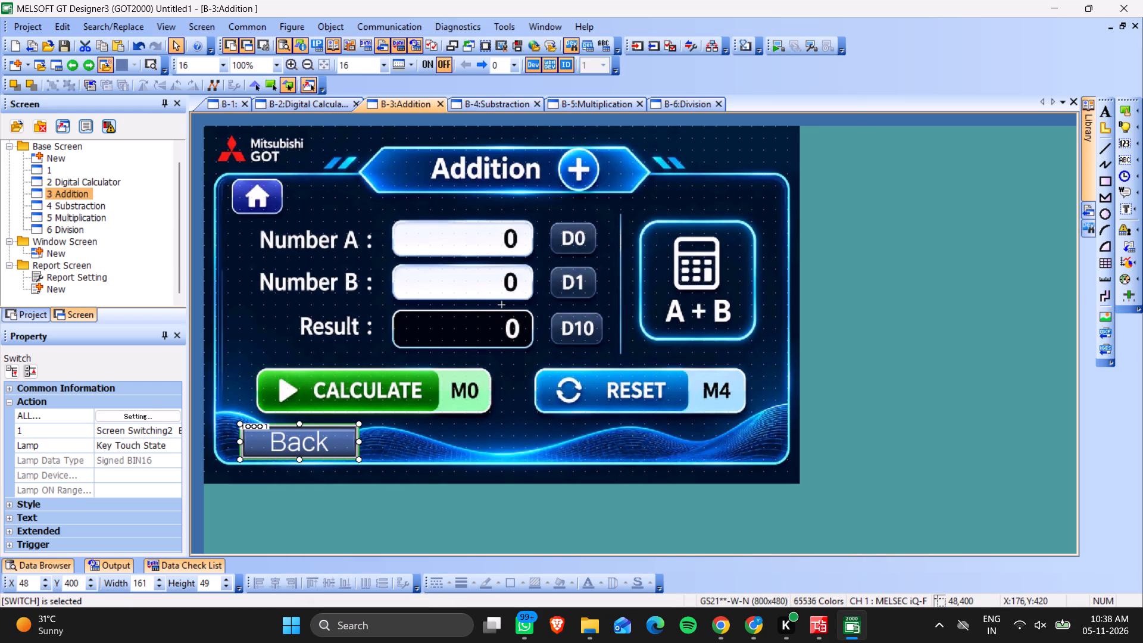
Copy the Back switch from the Addition screen to base screen 4, Substraction, at X 48, Y 400.
{"action": "left_click", "coordinate": [335, 439]}
{"action": "key", "text": "ctrl+c"}
{"action": "left_click", "coordinate": [480, 105]}
{"action": "key", "text": "ctrl+v"}
{"action": "left_click", "coordinate": [244, 426]}
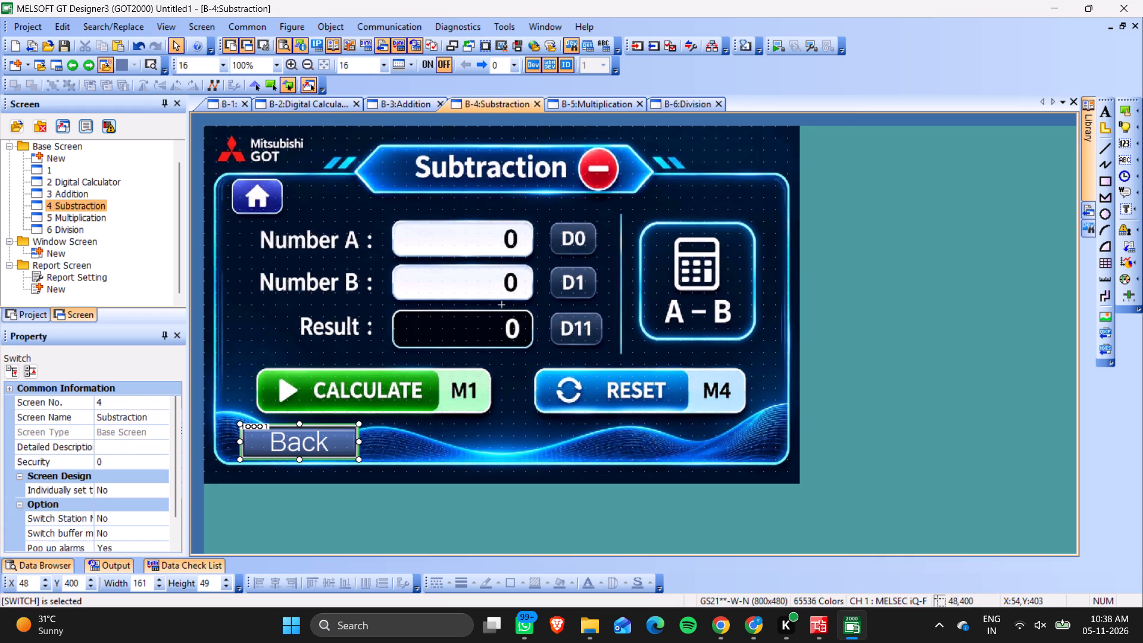
{"action": "key", "text": "ctrl+v"}
{"action": "key", "text": "ctrl+v"}
{"action": "key", "text": "Escape"}
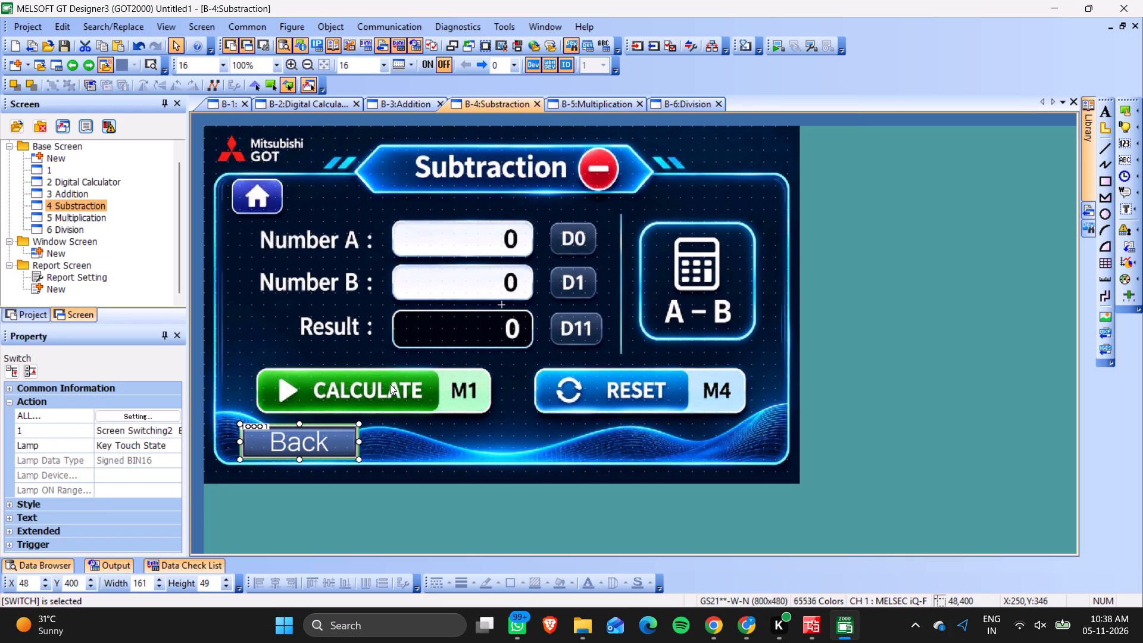
Paste the Back switch onto base screen 5, Multiplication, at X 48, Y 400.
{"action": "left_click", "coordinate": [607, 104]}
{"action": "key", "text": "ctrl+v"}
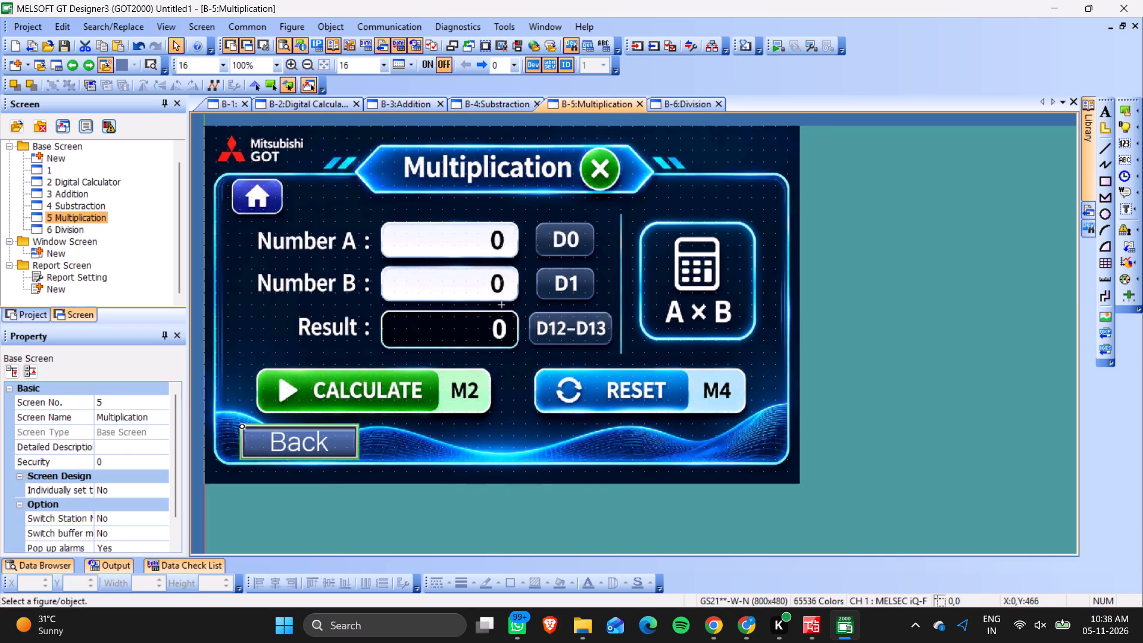
{"action": "left_click", "coordinate": [244, 428]}
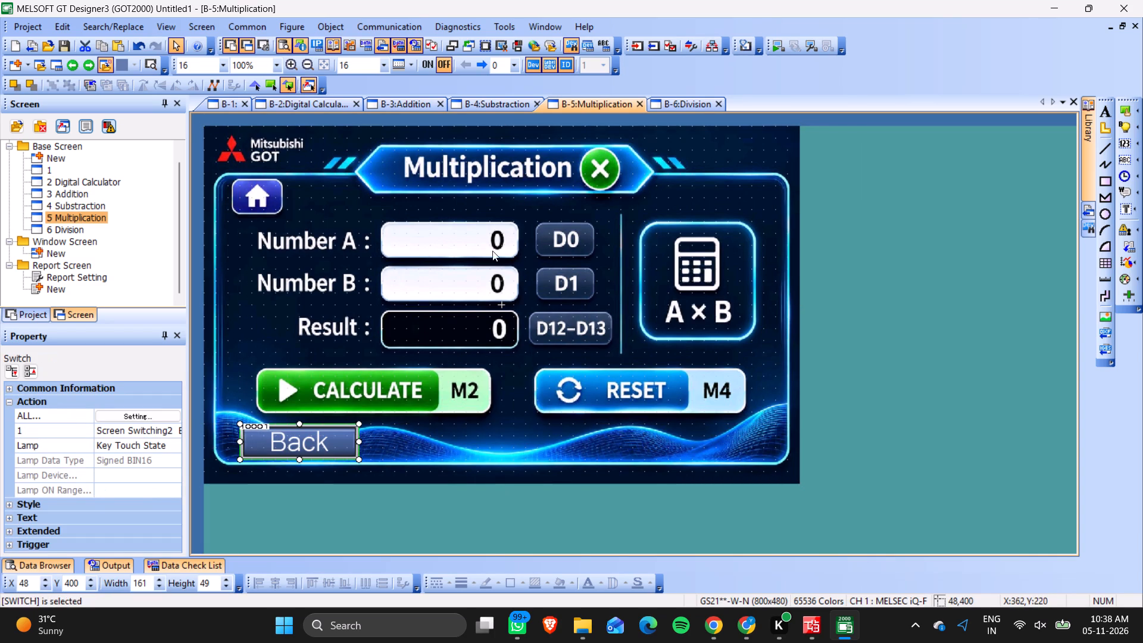
Paste the Back switch onto base screen 6, Division, below the CALCULATE graphic at X 48, Y 416.
{"action": "left_click", "coordinate": [677, 106]}
{"action": "key", "text": "ctrl+v"}
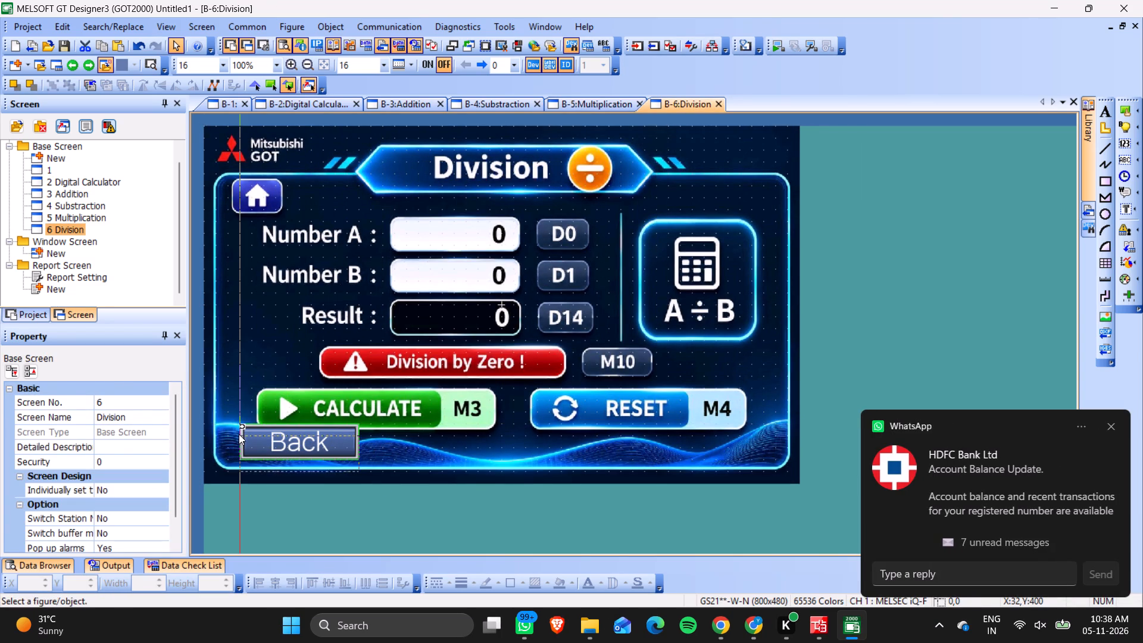
{"action": "left_click", "coordinate": [239, 435]}
{"action": "left_click", "coordinate": [1108, 425]}
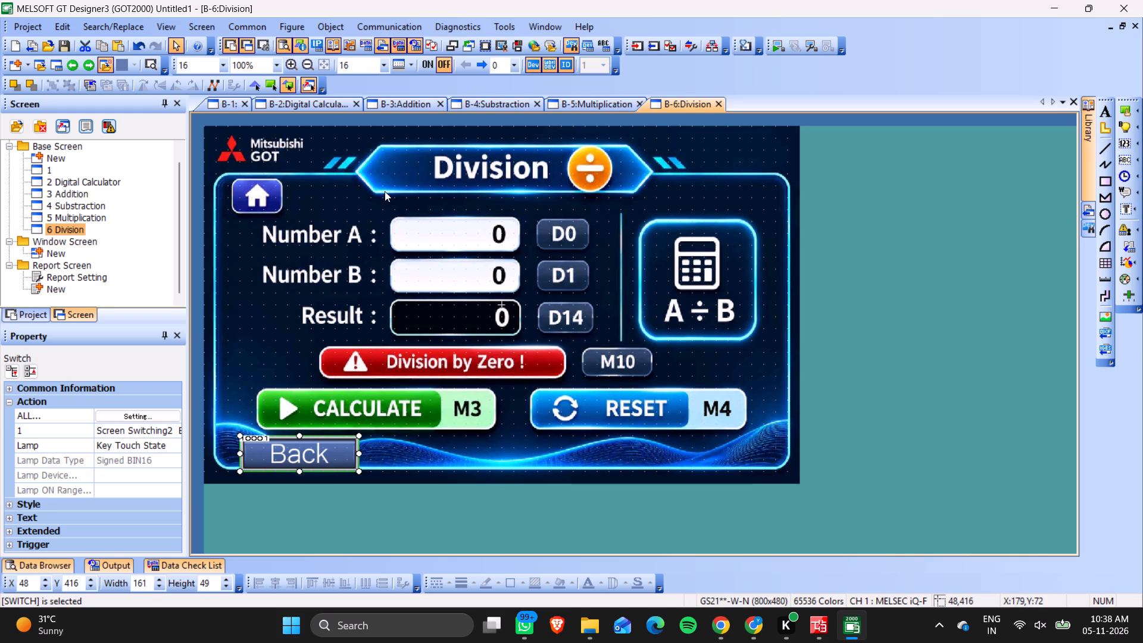
On base screen 2, Digital Calculator, place a switch about 257 wide by 97 high over the Addition graphic, at about X 128, Y 176.
{"action": "left_click", "coordinate": [299, 104]}
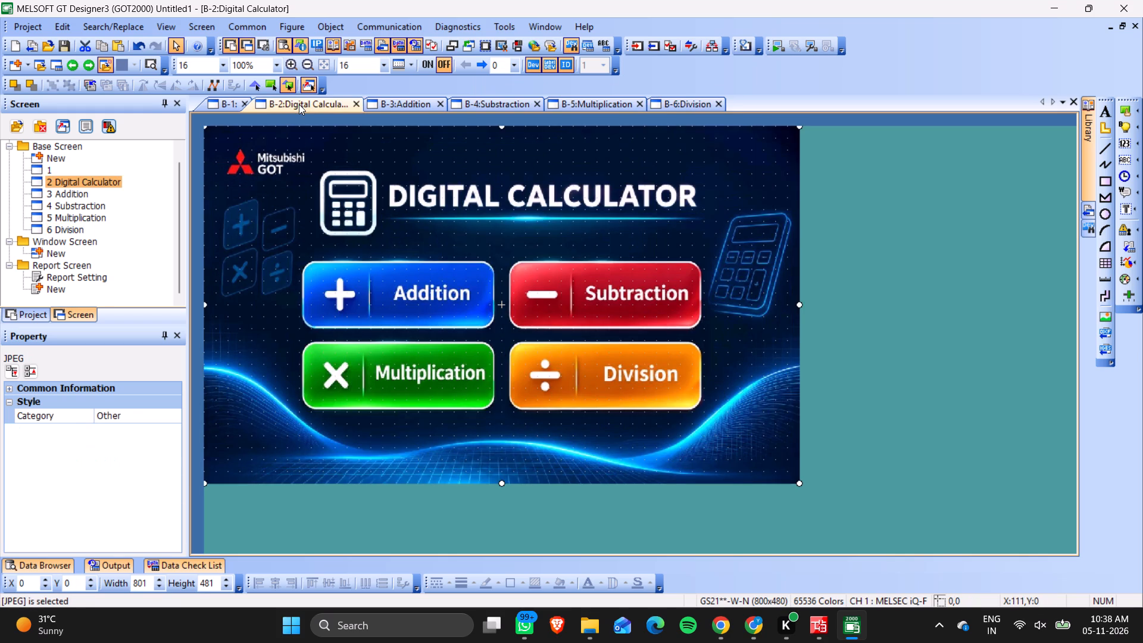
{"action": "left_click", "coordinate": [341, 29]}
{"action": "left_click", "coordinate": [358, 58]}
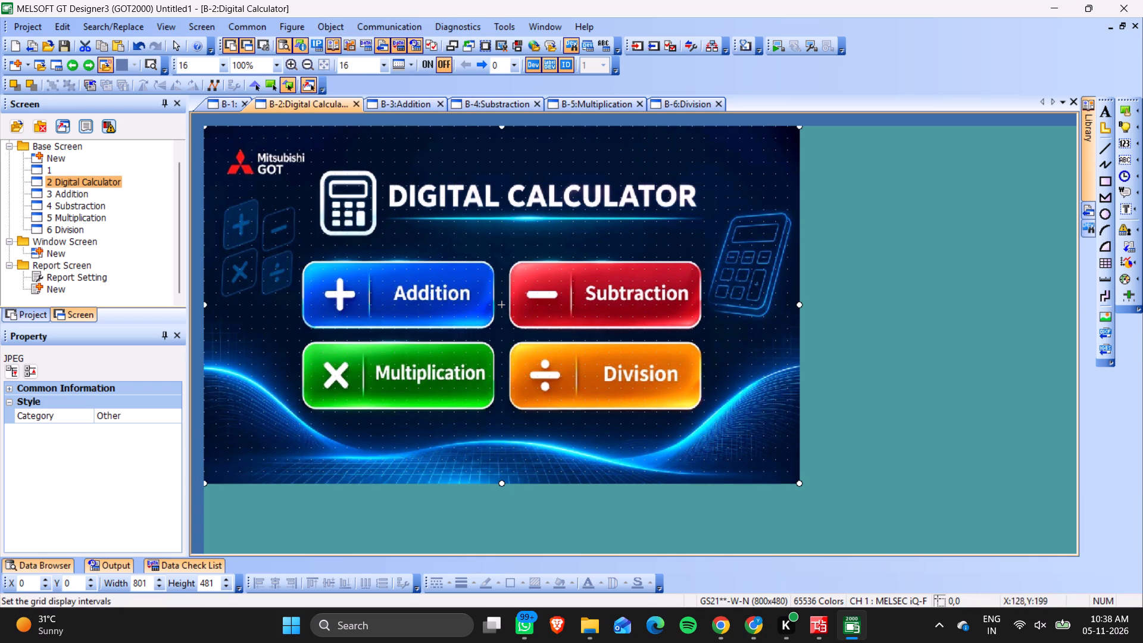
{"action": "left_click_drag", "start_coordinate": [300, 258], "coordinate": [470, 332]}
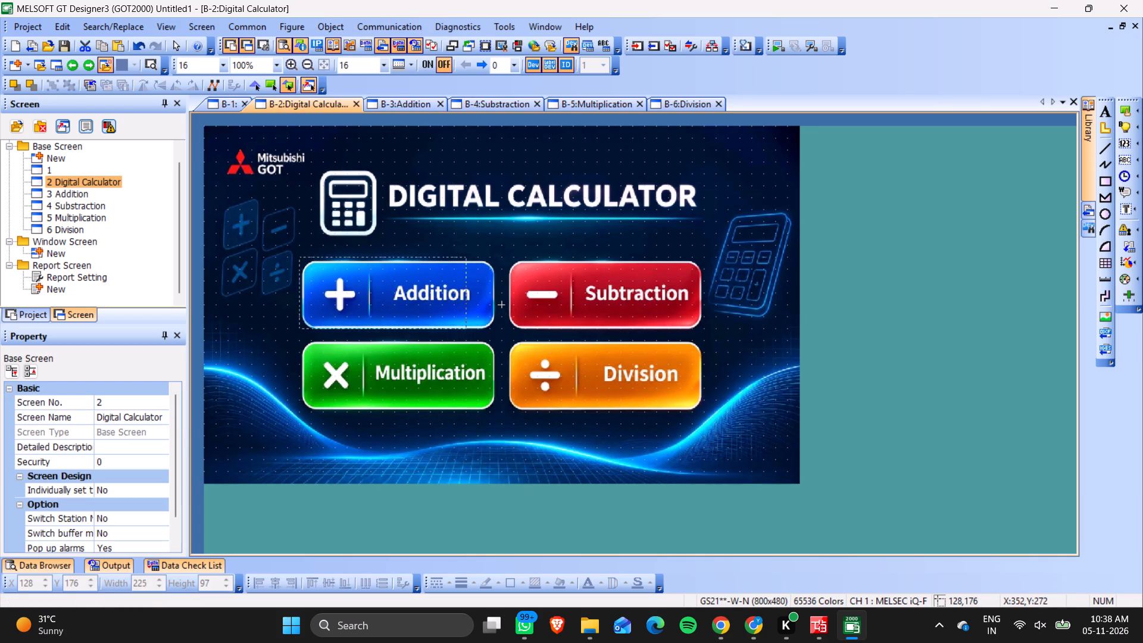
{"action": "left_click_drag", "start_coordinate": [470, 332], "coordinate": [490, 333]}
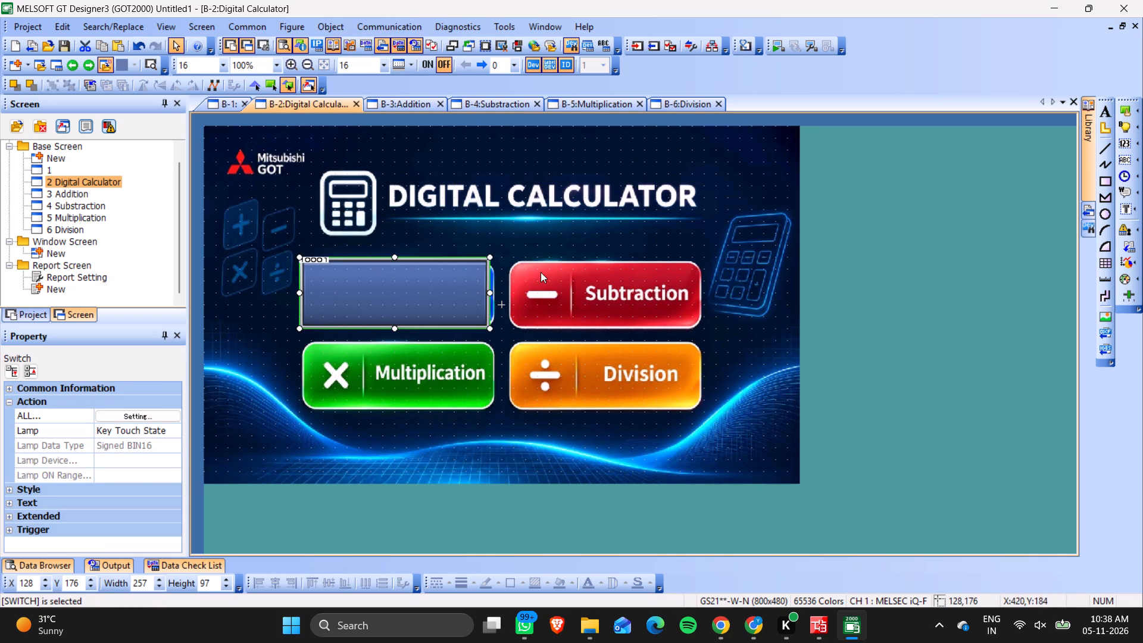
Duplicate the switch covering the Addition graphic onto the Subtraction graphic, at about X 416, Y 176.
{"action": "left_click_drag", "start_coordinate": [511, 258], "coordinate": [665, 327]}
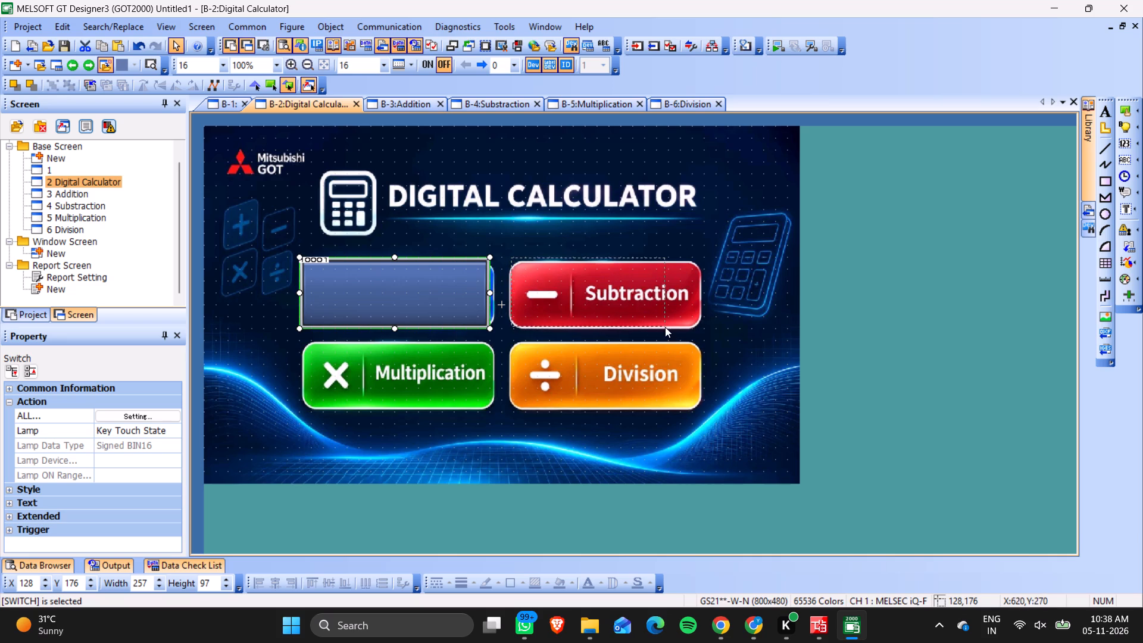
{"action": "left_click_drag", "start_coordinate": [665, 327], "coordinate": [704, 331]}
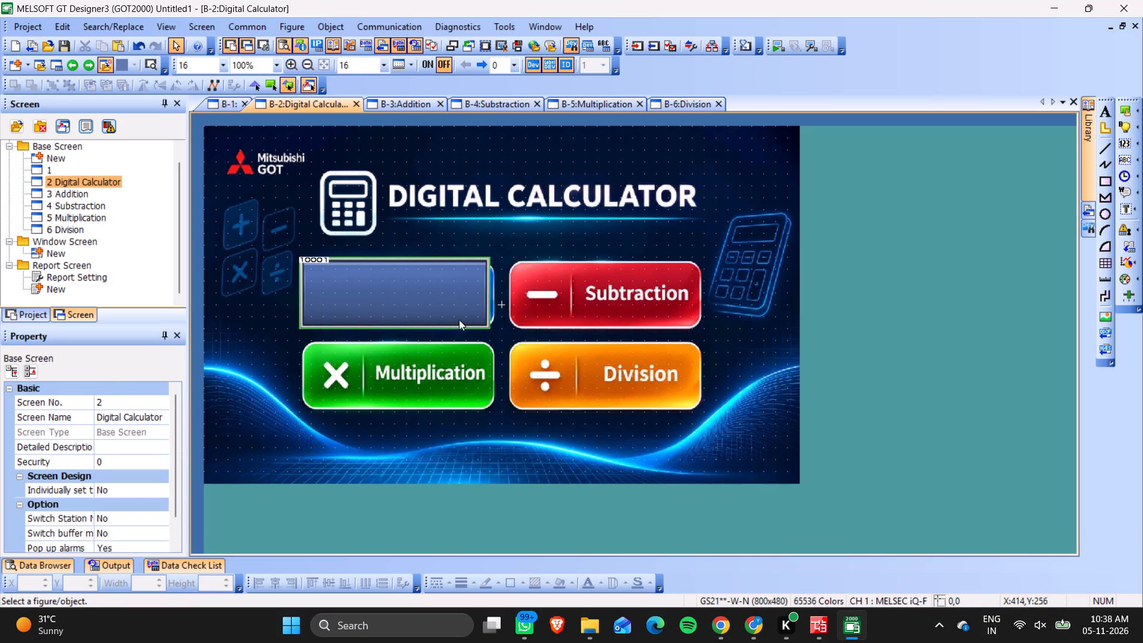
{"action": "left_click", "coordinate": [376, 302]}
{"action": "key", "text": "ctrl+c"}
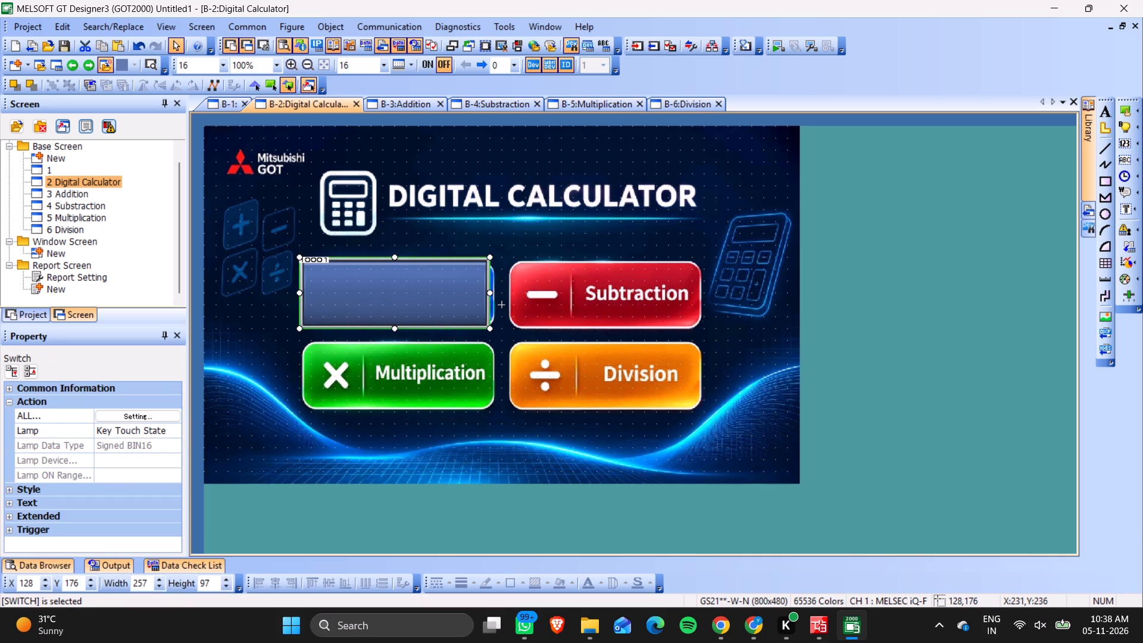
{"action": "key", "text": "ctrl+v"}
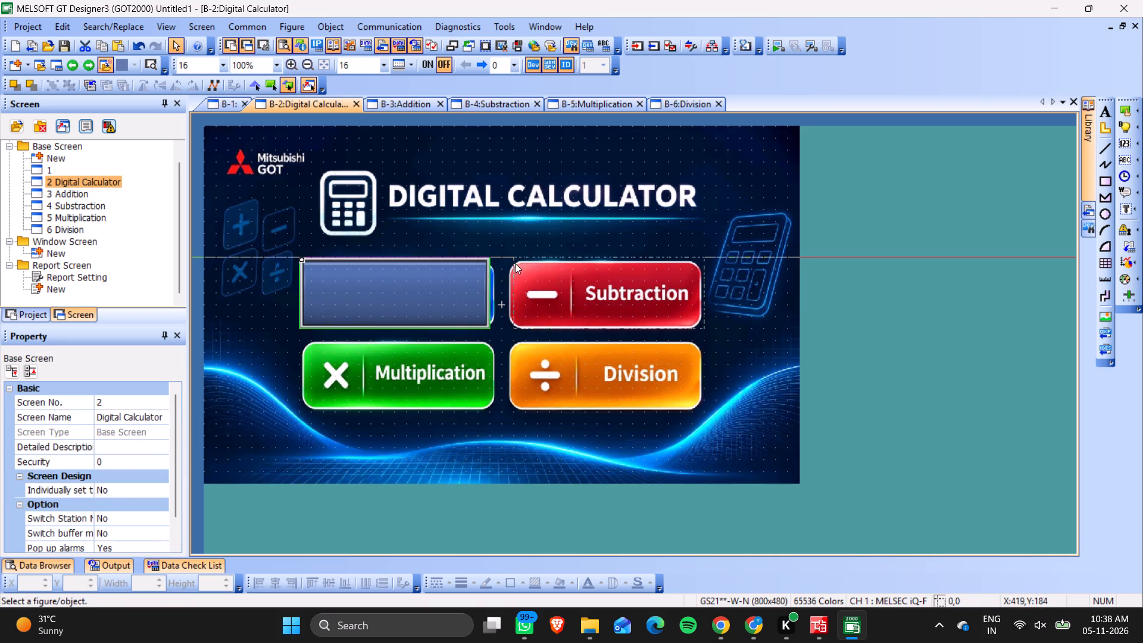
{"action": "left_click", "coordinate": [516, 261]}
Paste copies of the switch over the Multiplication graphic at about X 128, Y 288 and the Division graphic at about X 416, Y 288.
{"action": "key", "text": "ctrl+c"}
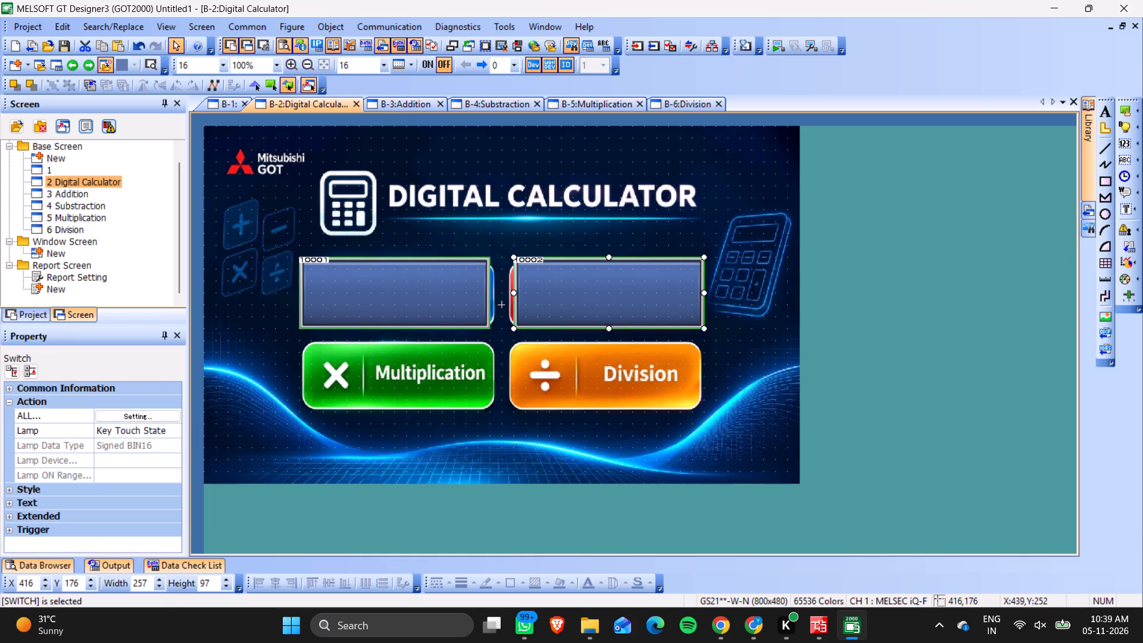
{"action": "key", "text": "ctrl+v"}
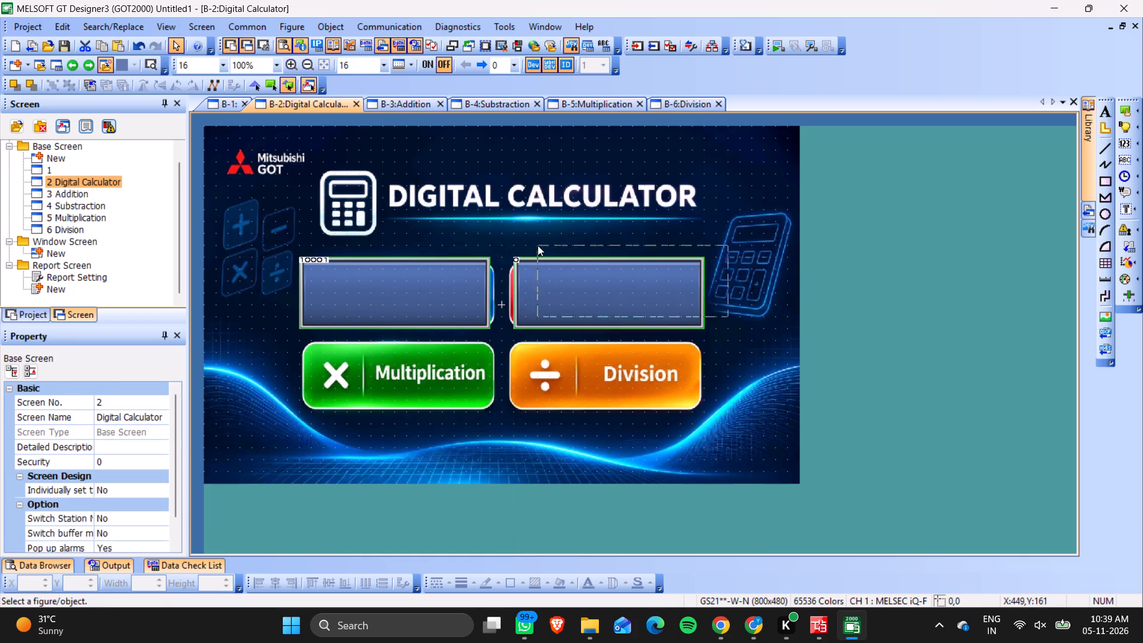
{"action": "left_click", "coordinate": [303, 343]}
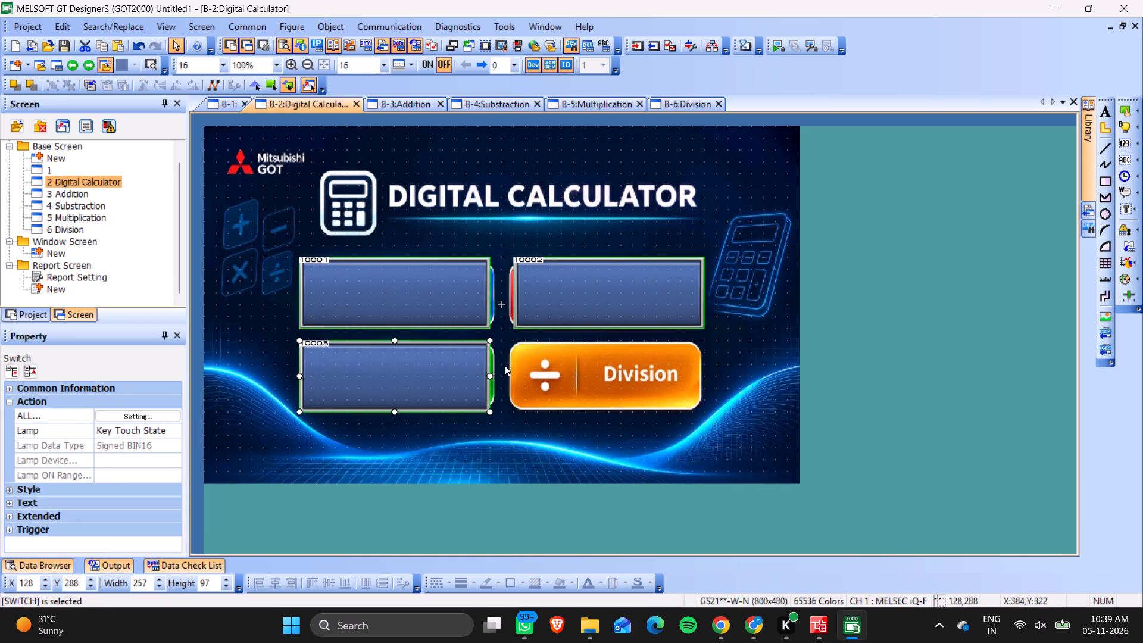
{"action": "key", "text": "ctrl+v"}
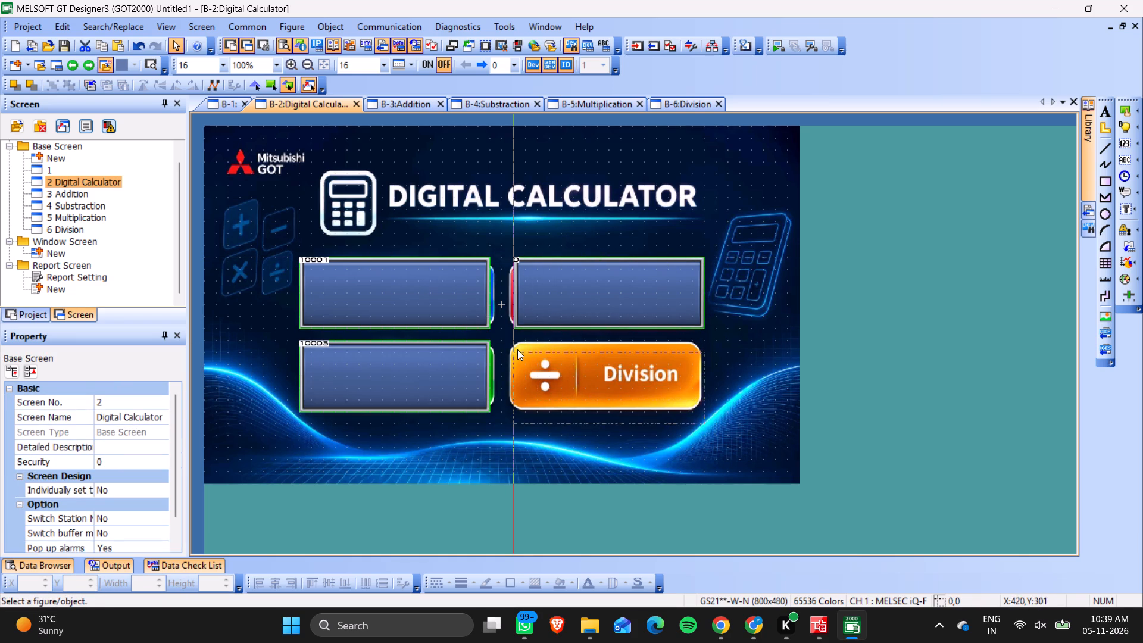
{"action": "left_click", "coordinate": [515, 345]}
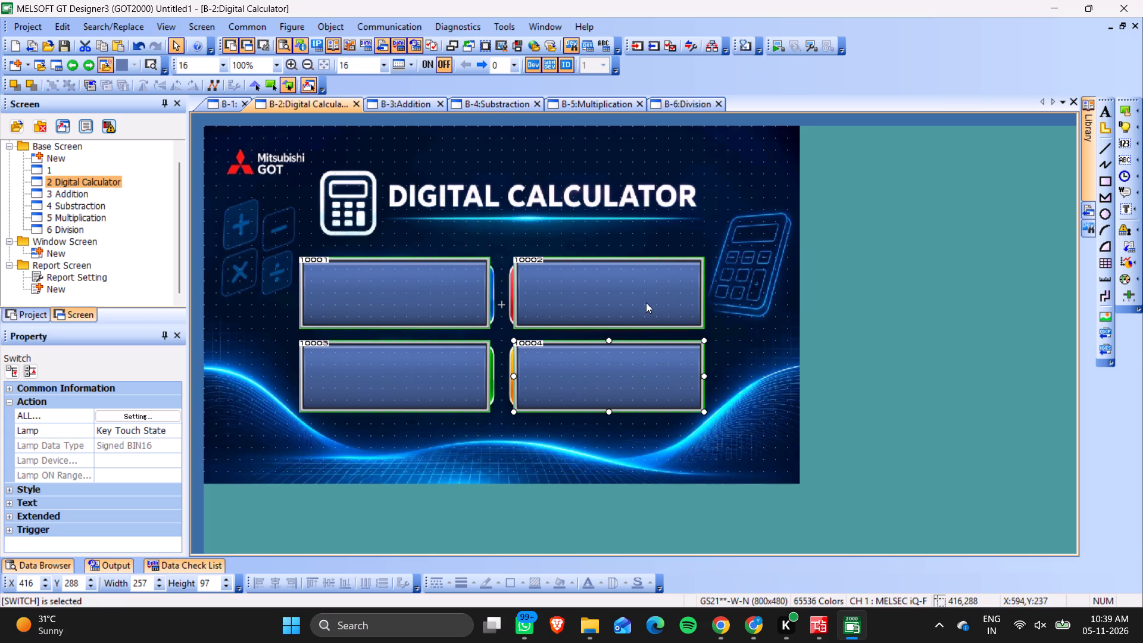
Set the shape color of the switch over the Subtraction graphic to Red for both Key Touch OFF and ON.
{"action": "double_click", "coordinate": [616, 302]}
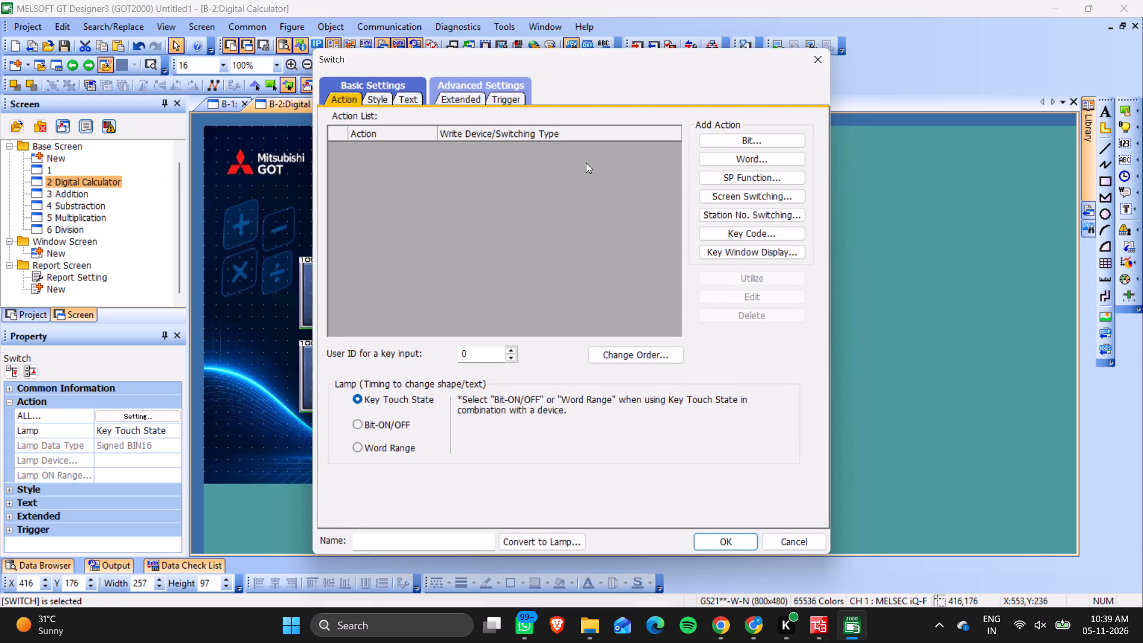
{"action": "left_click", "coordinate": [378, 101]}
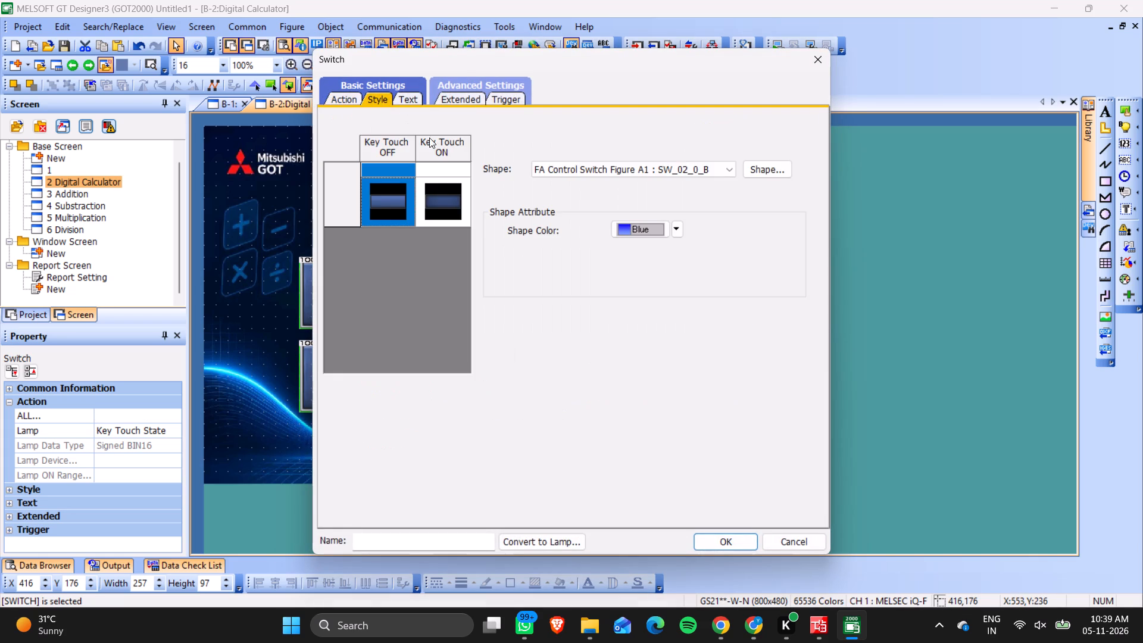
{"action": "left_click", "coordinate": [677, 229]}
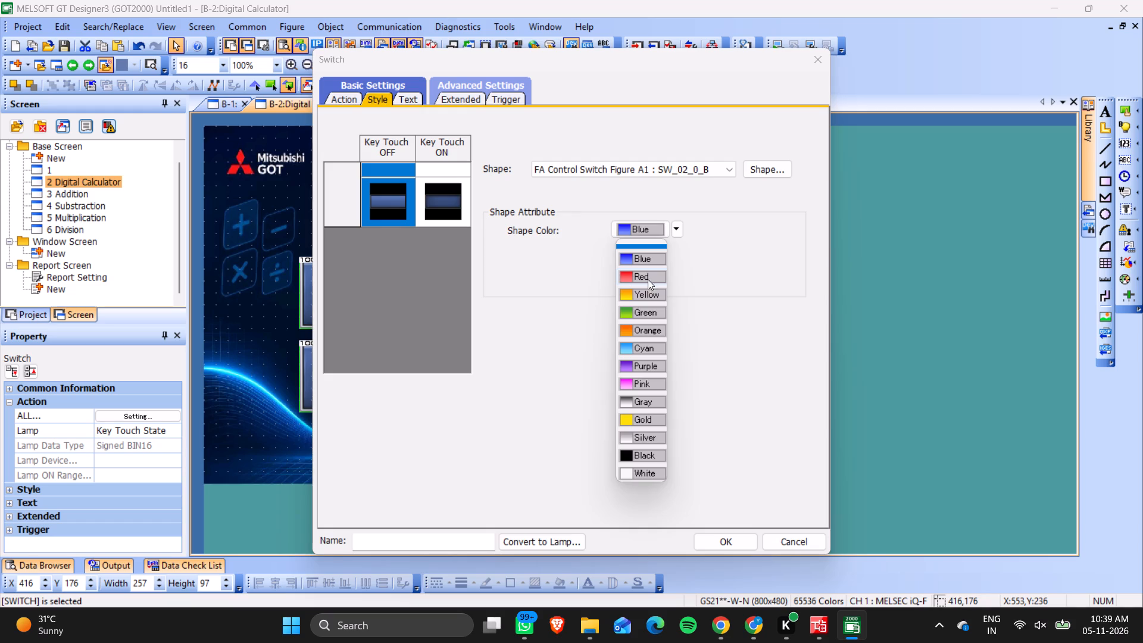
{"action": "left_click", "coordinate": [648, 278]}
{"action": "left_click", "coordinate": [430, 211]}
{"action": "left_click", "coordinate": [673, 233]}
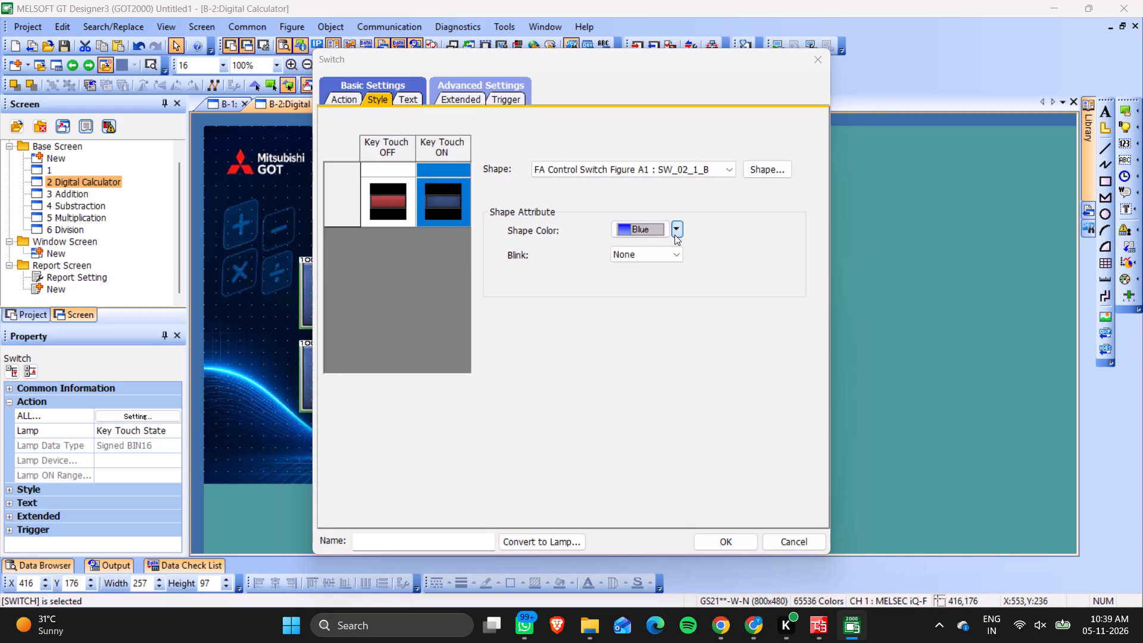
{"action": "left_click", "coordinate": [639, 273]}
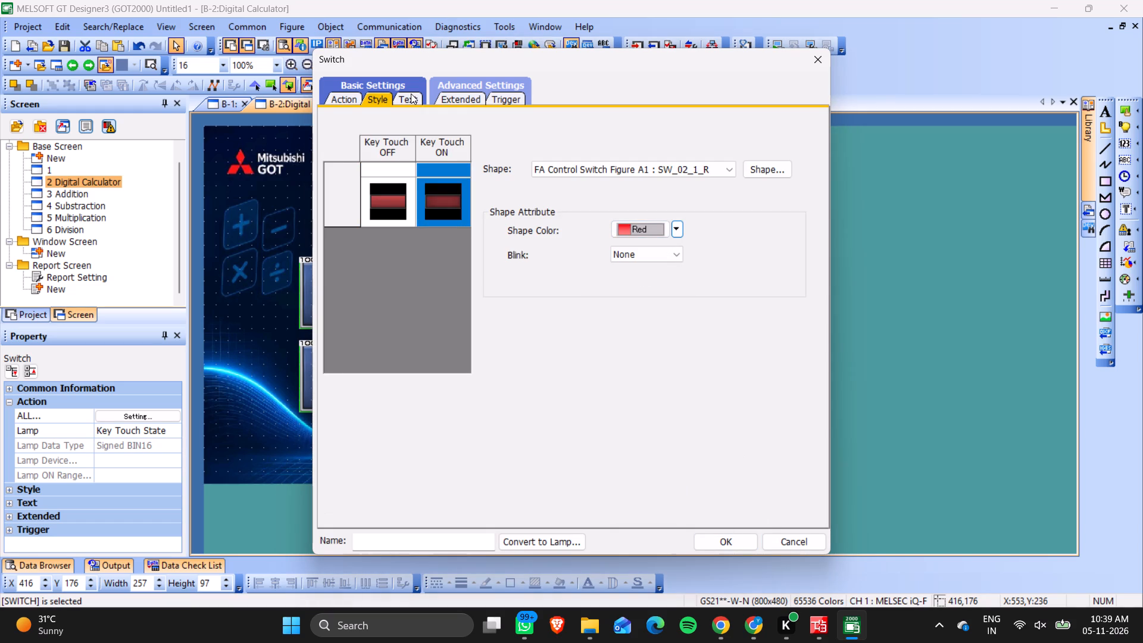
Label the red switch "Substraction" in bold text at size 36 and apply the switch settings.
{"action": "left_click", "coordinate": [411, 93]}
{"action": "left_click", "coordinate": [652, 310]}
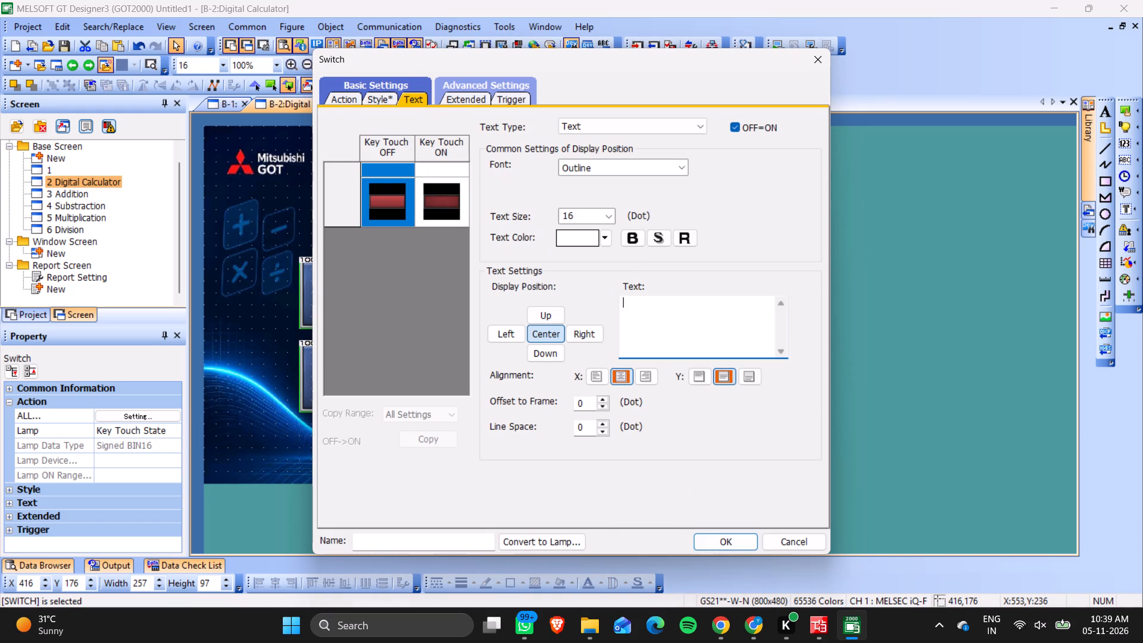
{"action": "type", "text": "Sub"}
{"action": "key", "text": "a"}
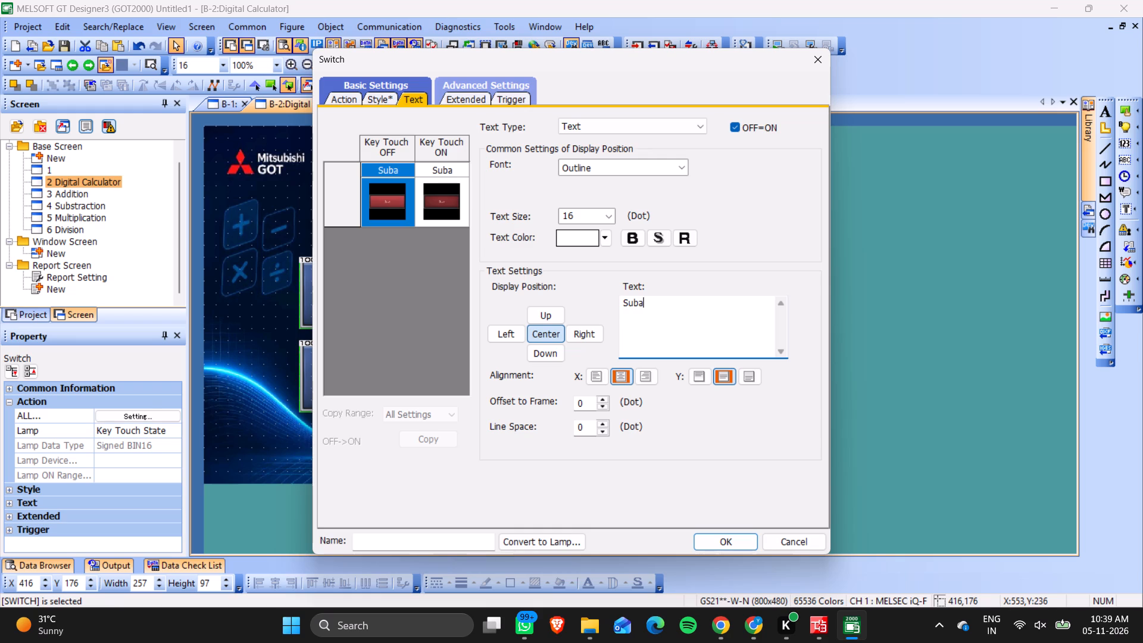
{"action": "key", "text": "BackSpace"}
{"action": "type", "text": "straction"}
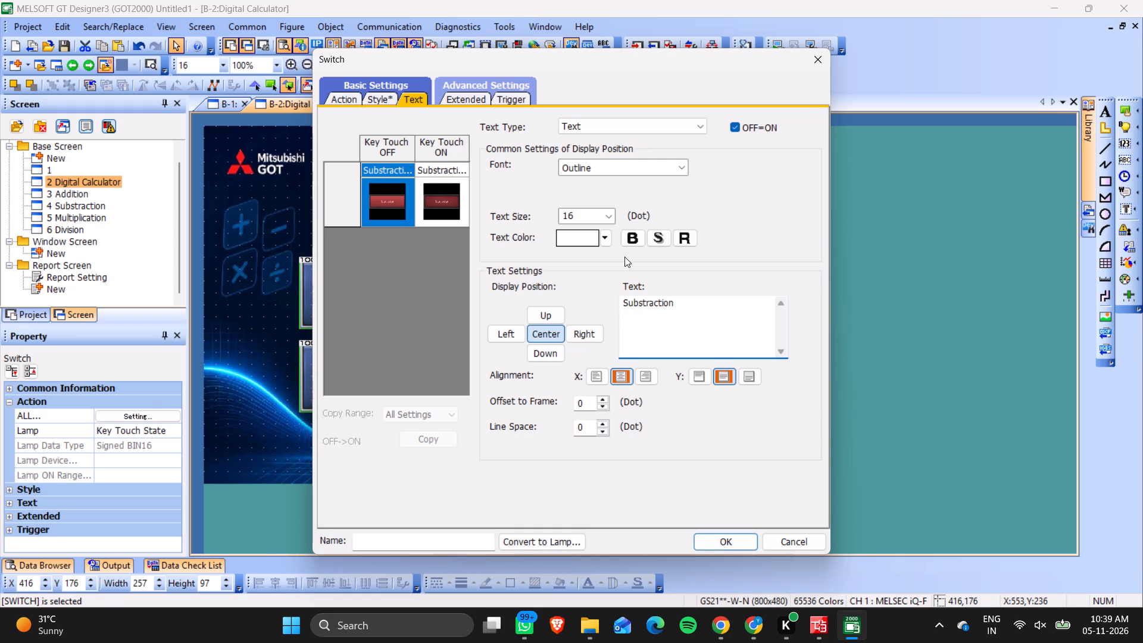
{"action": "left_click", "coordinate": [608, 217]}
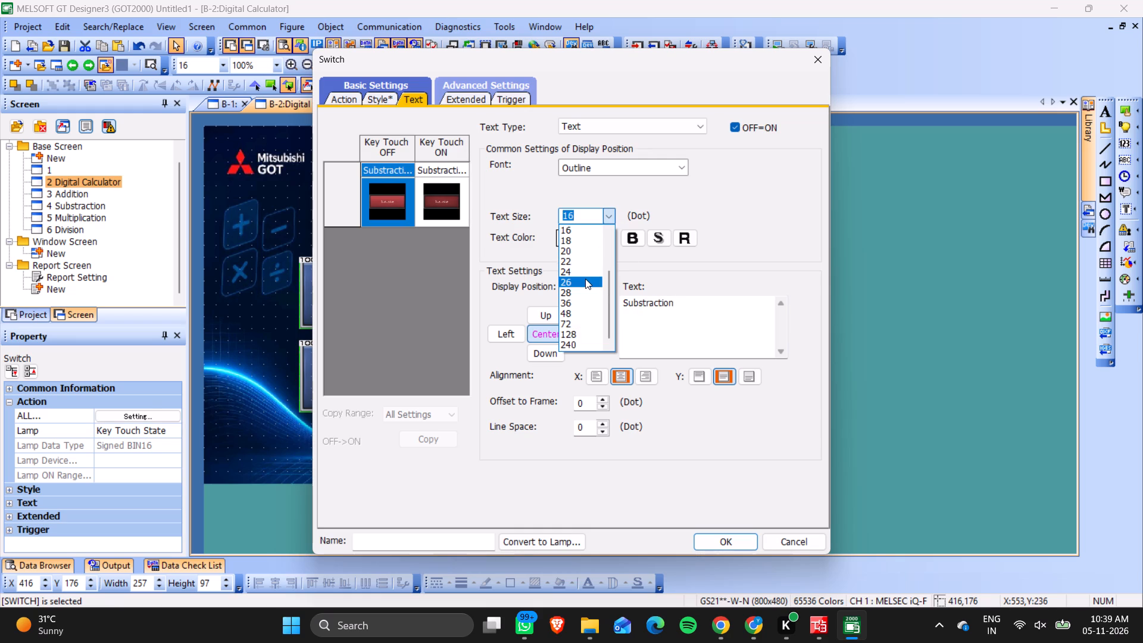
{"action": "left_click", "coordinate": [585, 292]}
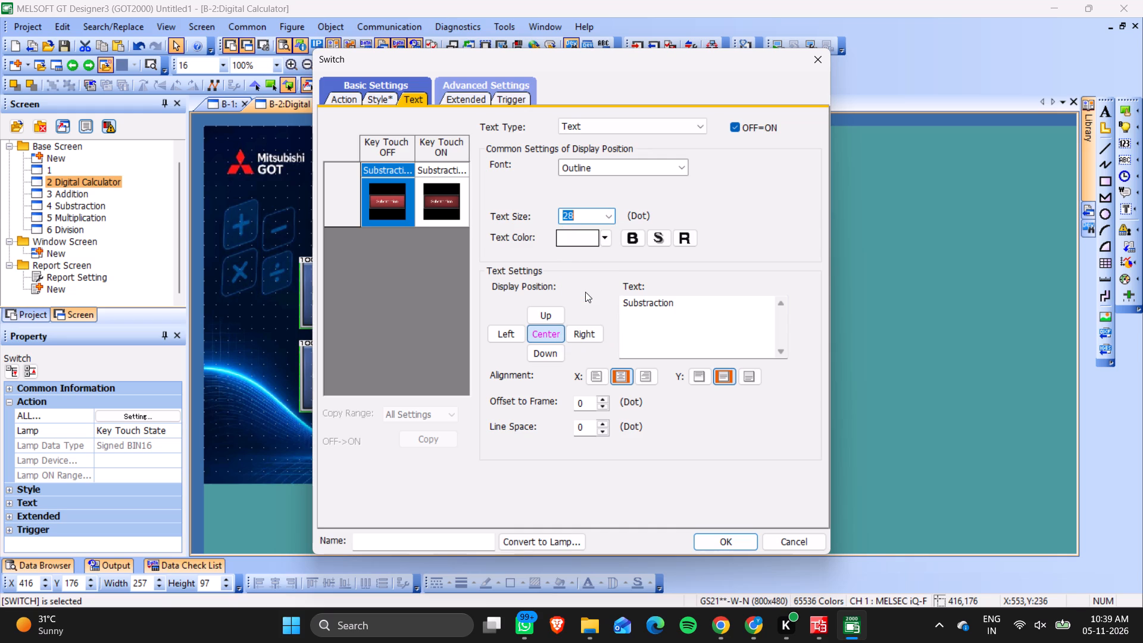
{"action": "left_click", "coordinate": [606, 227]}
{"action": "left_click", "coordinate": [605, 210]}
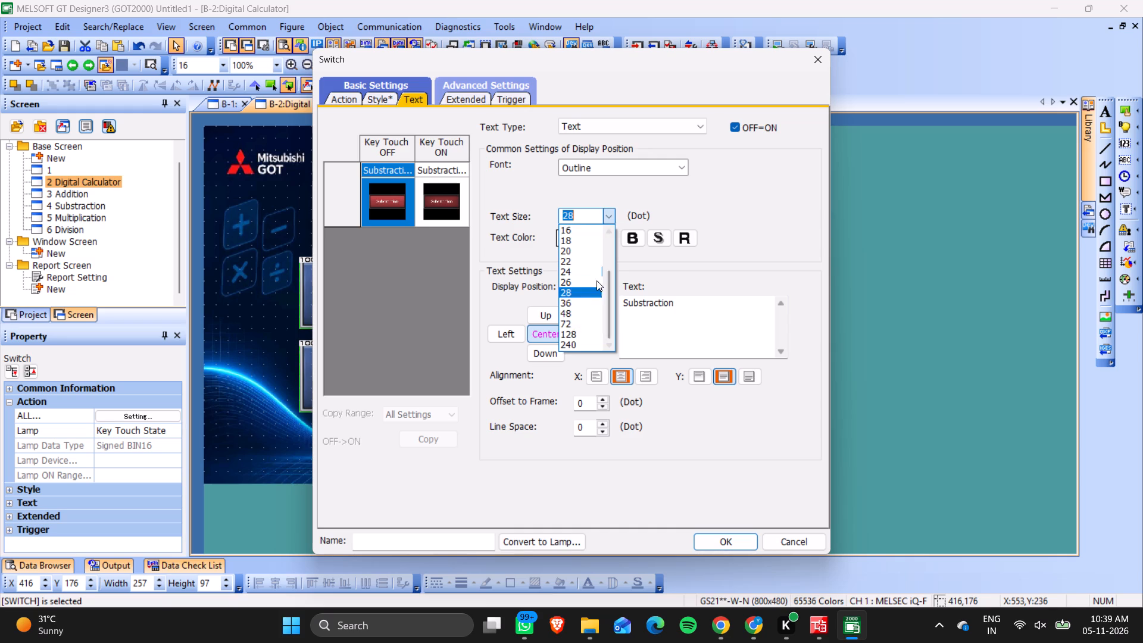
{"action": "left_click", "coordinate": [592, 298]}
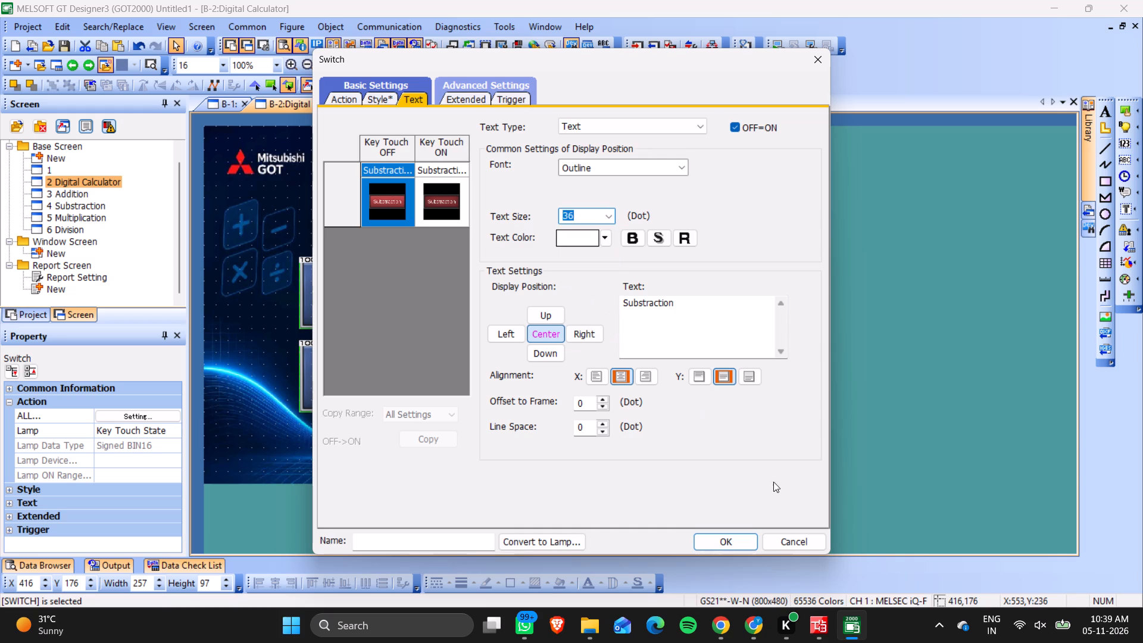
{"action": "left_click", "coordinate": [633, 233]}
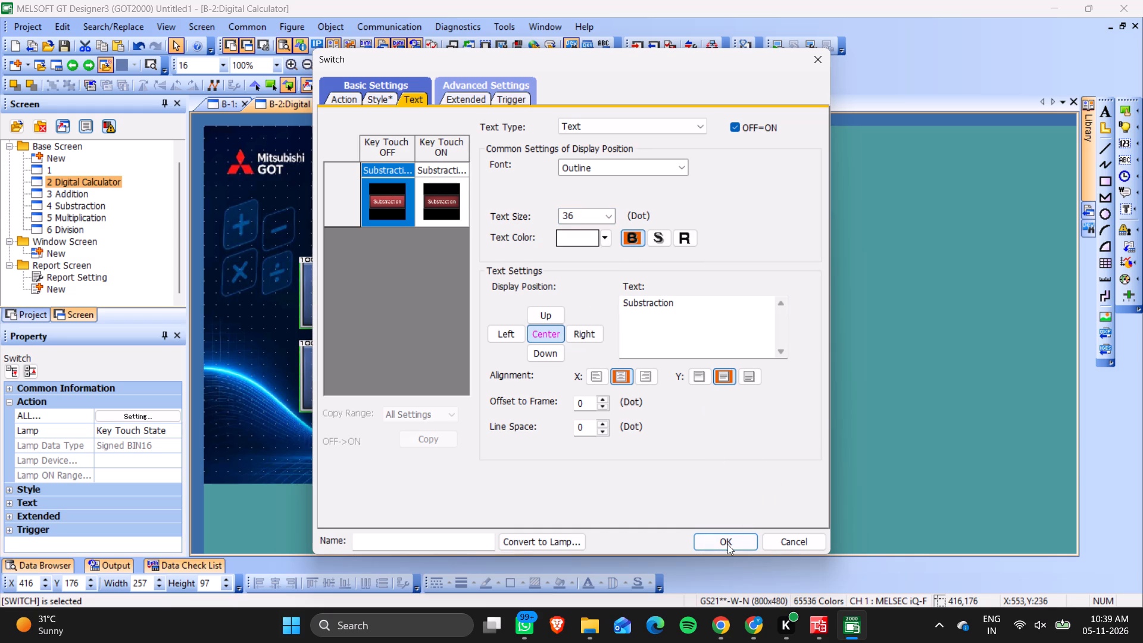
{"action": "left_click", "coordinate": [726, 541]}
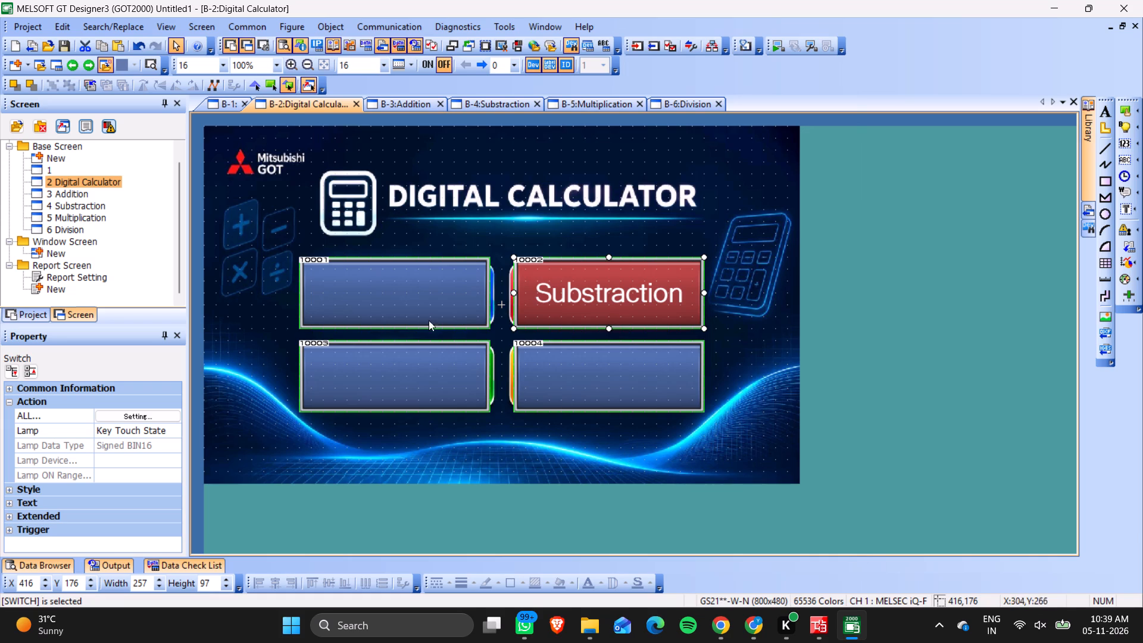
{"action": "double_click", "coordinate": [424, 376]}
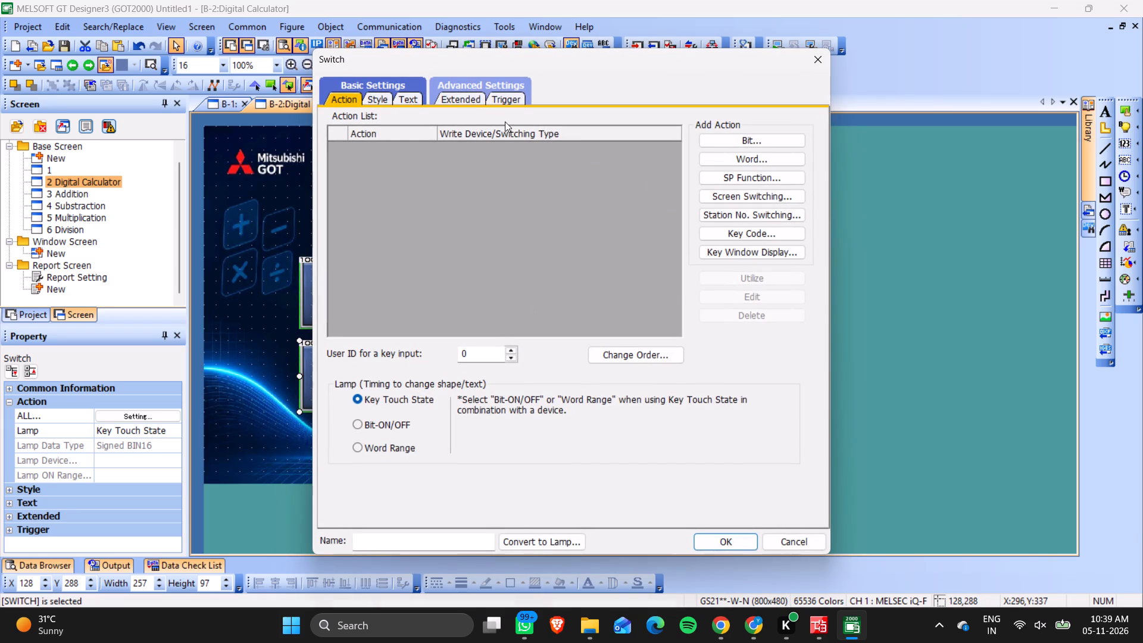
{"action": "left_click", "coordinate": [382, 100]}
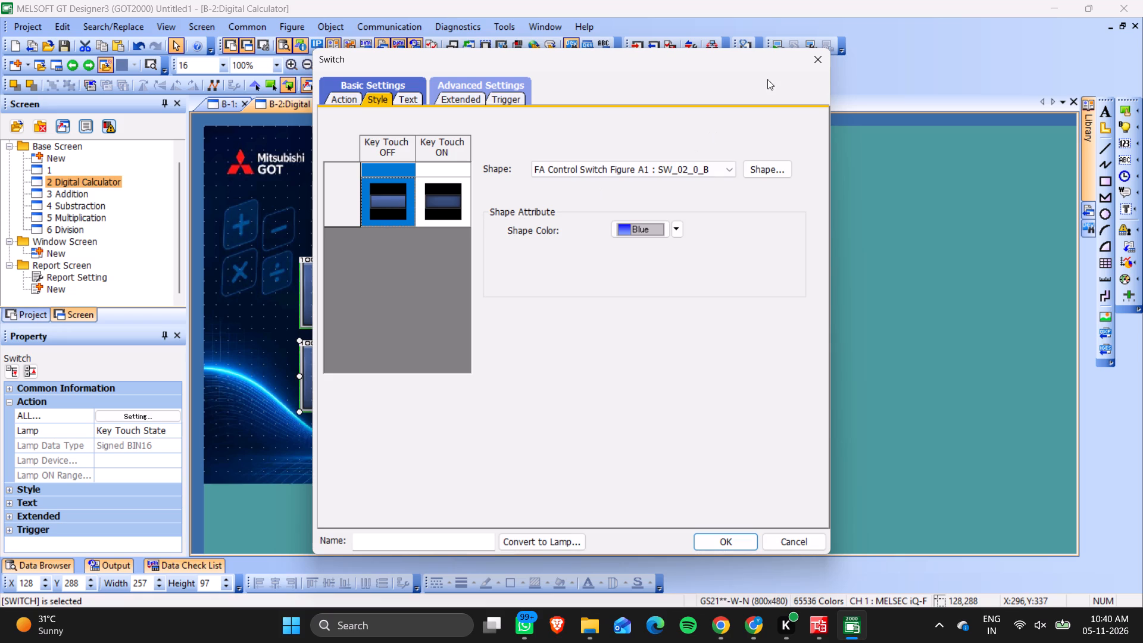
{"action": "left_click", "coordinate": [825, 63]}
Label the switch over the Multiplication graphic, at X 128, Y 288, "Multiplication" with text size 36.
{"action": "double_click", "coordinate": [471, 378]}
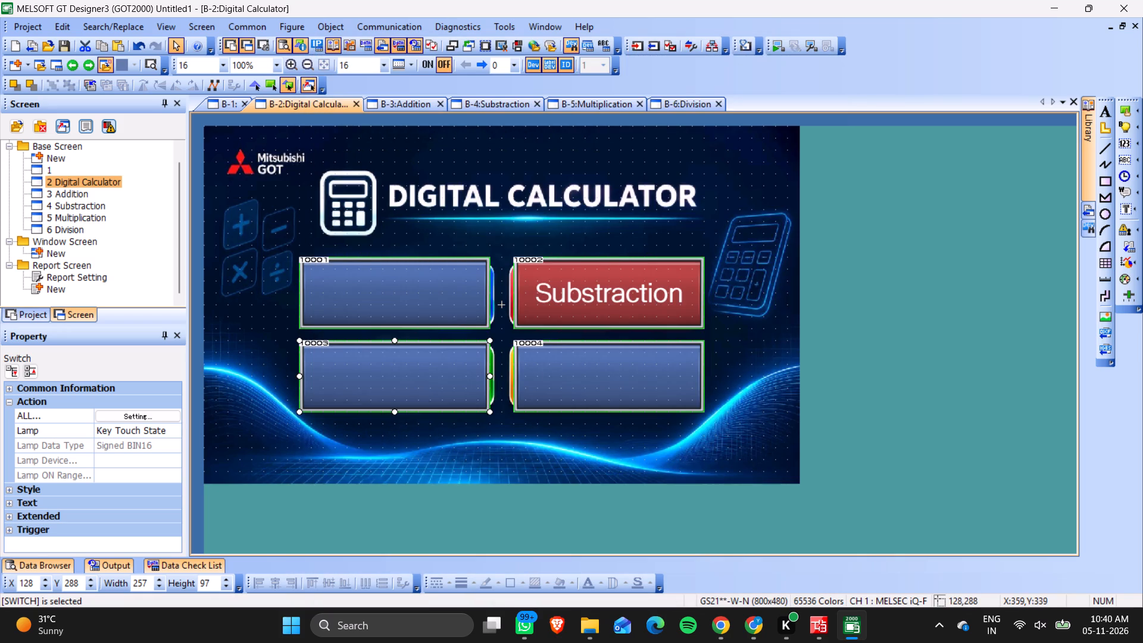
{"action": "left_click", "coordinate": [458, 98]}
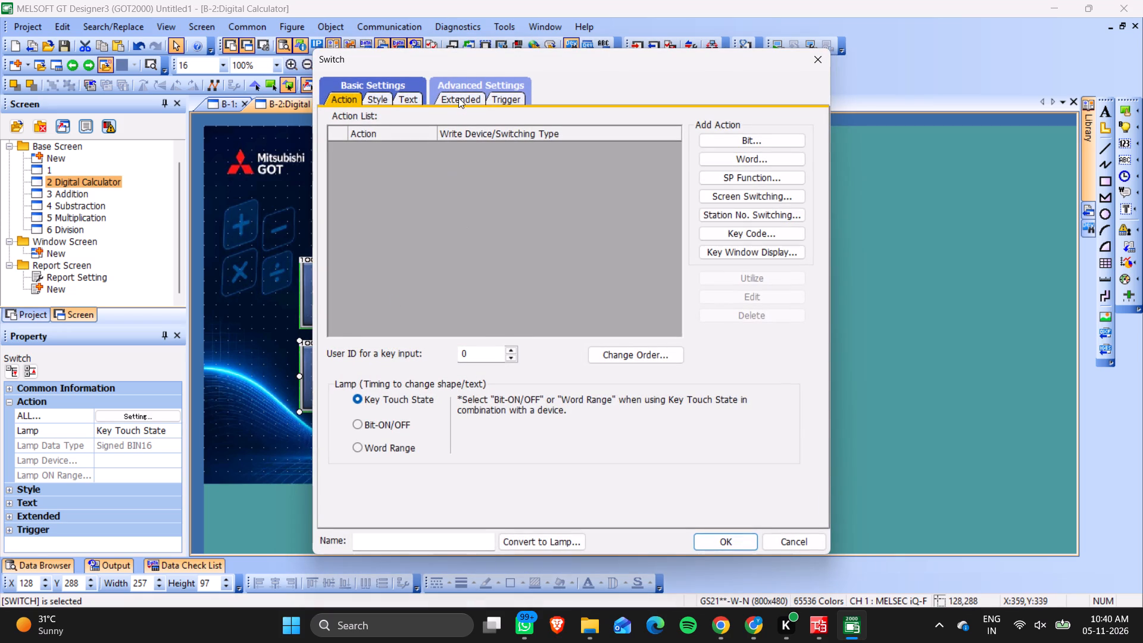
{"action": "left_click", "coordinate": [413, 96]}
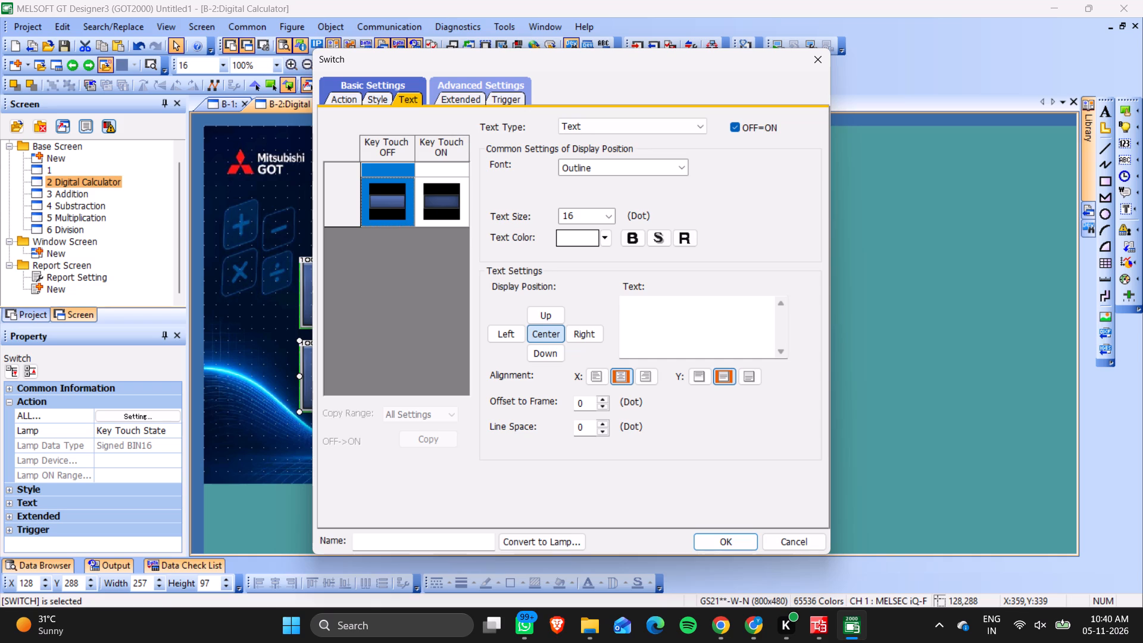
{"action": "left_click", "coordinate": [652, 302]}
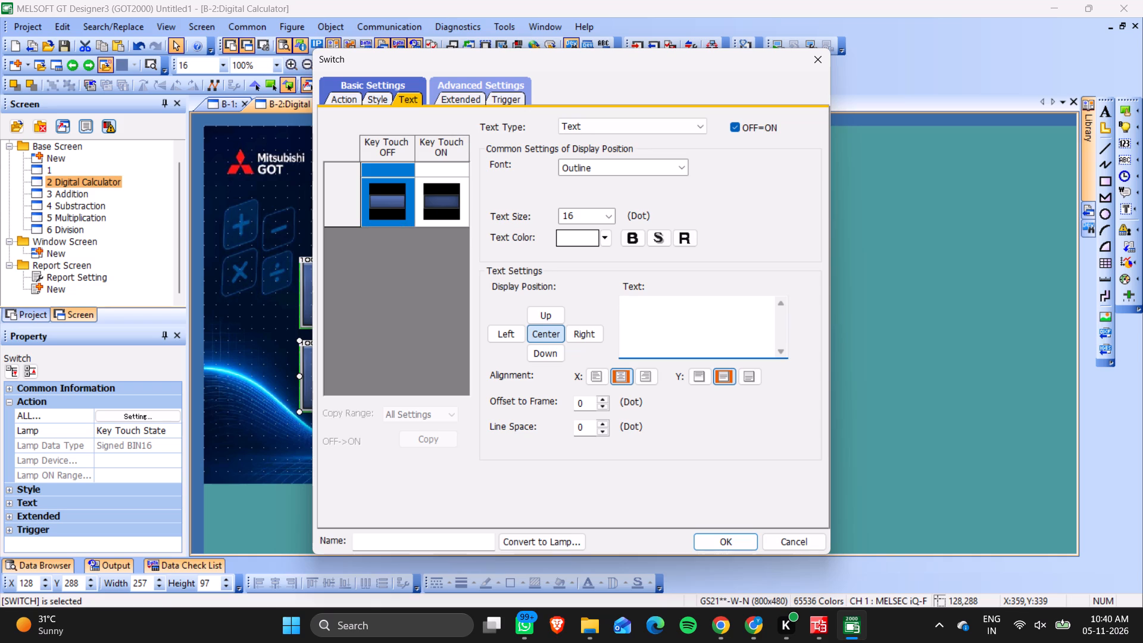
{"action": "type", "text": "Multiplication"}
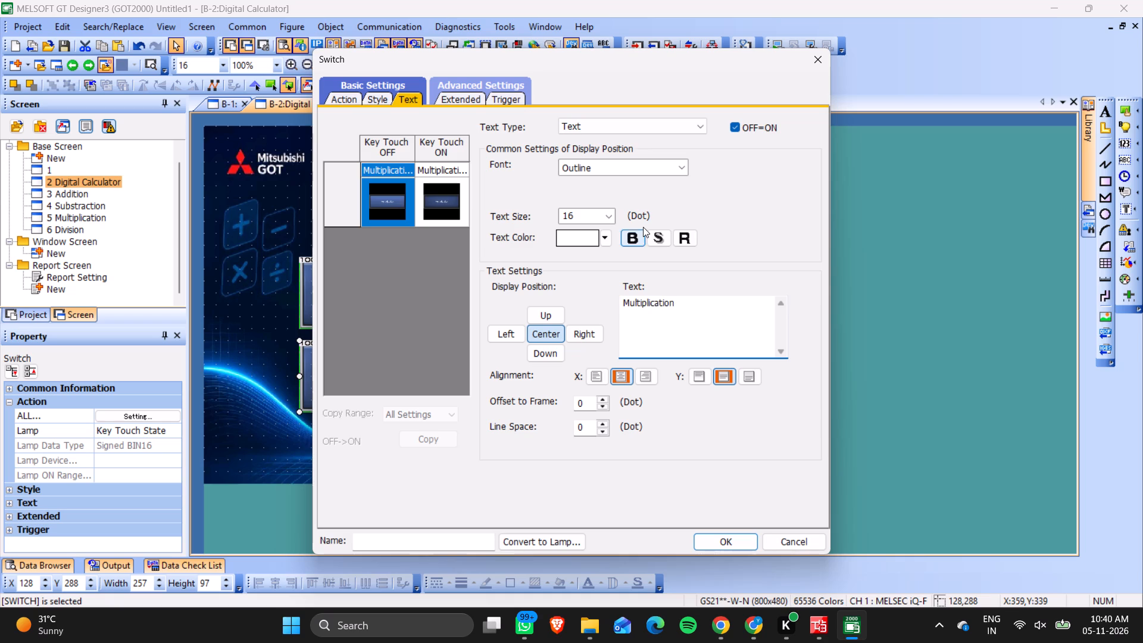
{"action": "left_click", "coordinate": [617, 217]}
{"action": "left_click", "coordinate": [612, 217]}
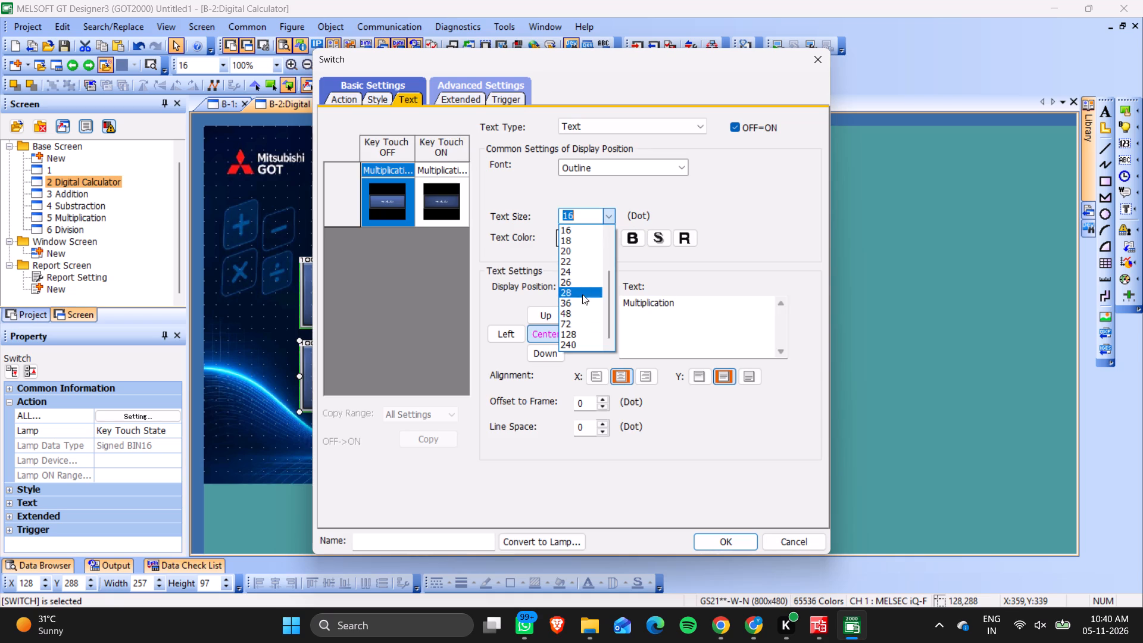
{"action": "left_click", "coordinate": [580, 298]}
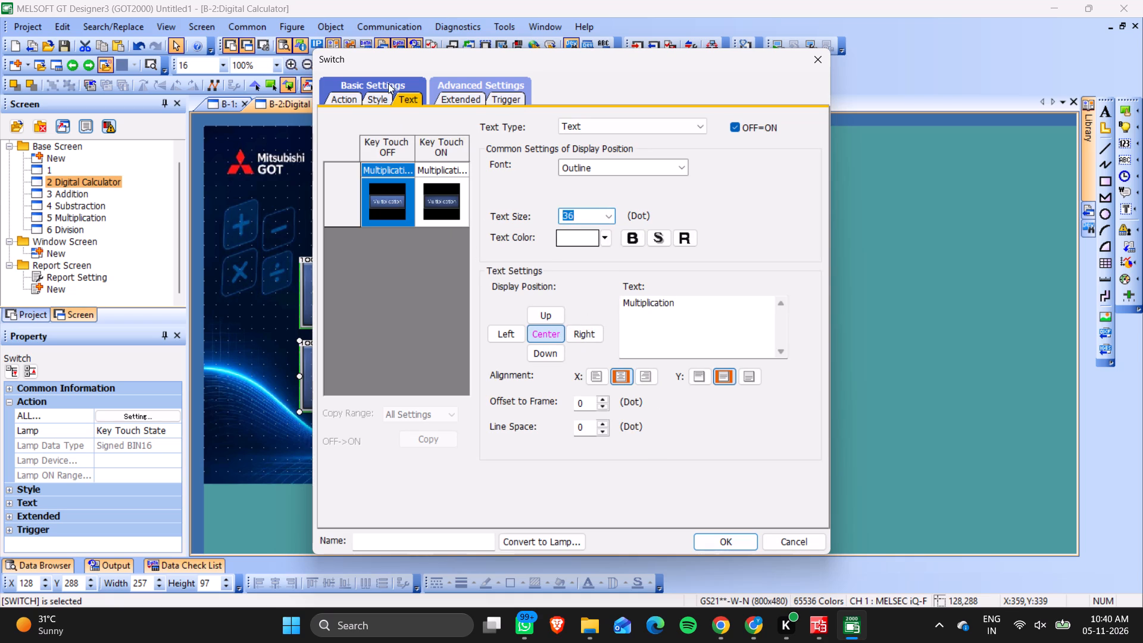
Set the Multiplication switch's shape color to Green for both Key Touch OFF and ON.
{"action": "left_click", "coordinate": [368, 93]}
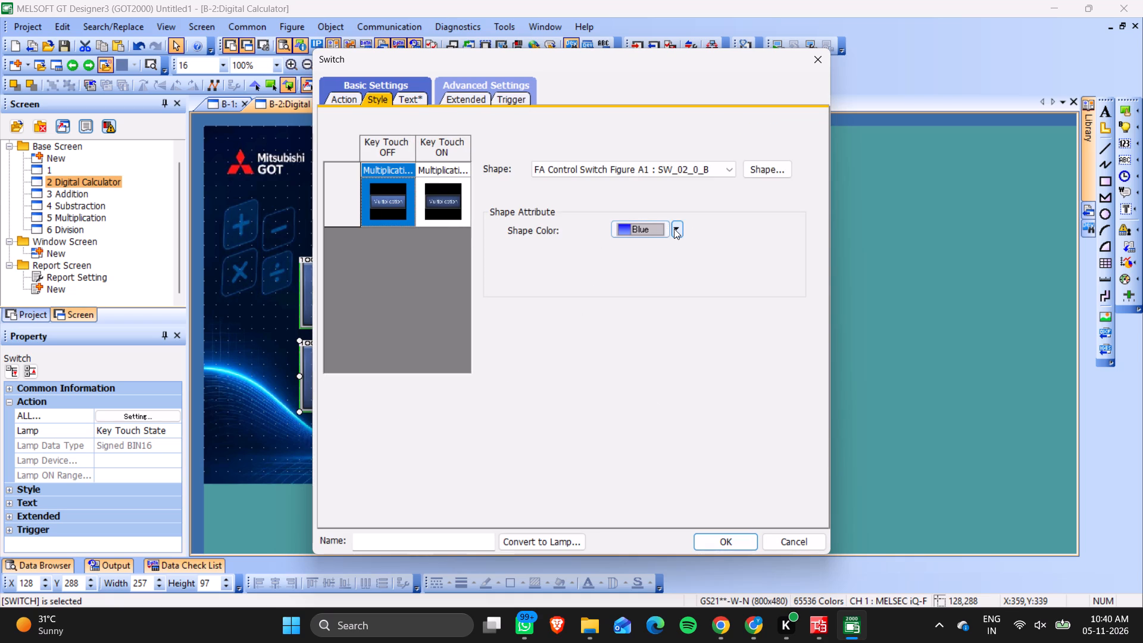
{"action": "left_click", "coordinate": [674, 229]}
{"action": "left_click", "coordinate": [648, 314]}
{"action": "left_click", "coordinate": [439, 196]}
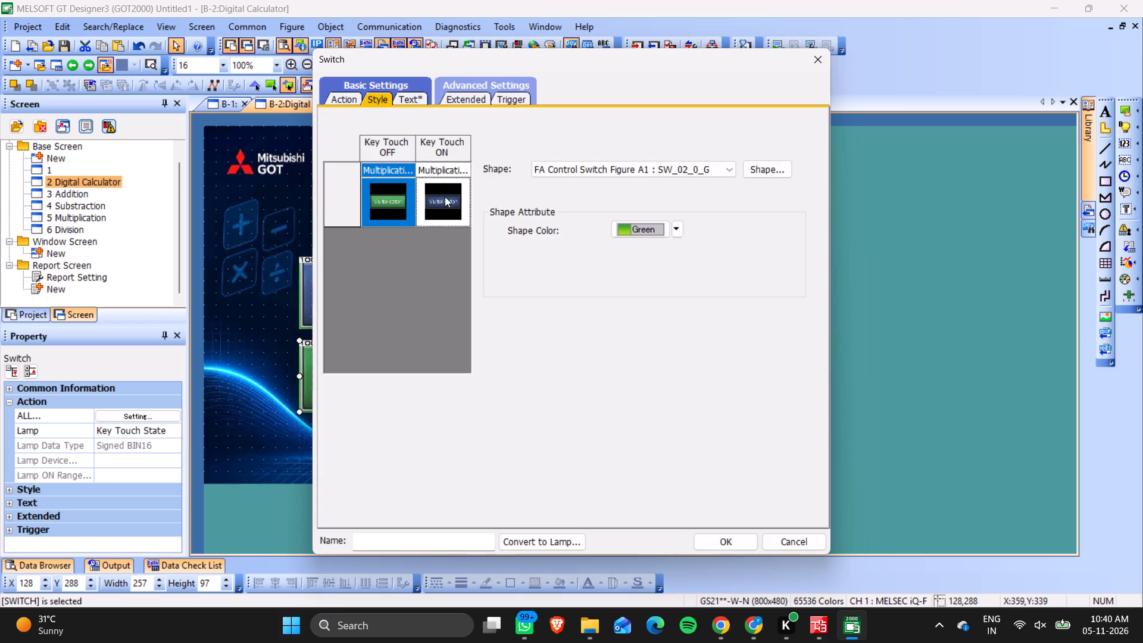
{"action": "left_click", "coordinate": [677, 237]}
{"action": "left_click", "coordinate": [649, 311]}
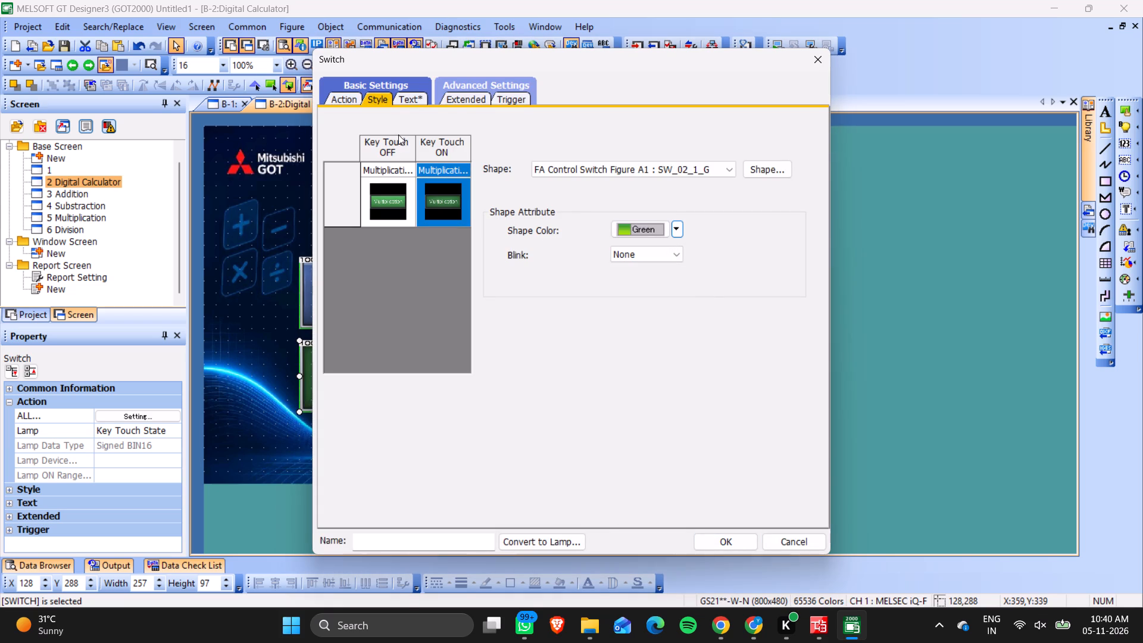
Add a screen switching action to fixed base screen 5, Multiplication, to the Multiplication switch and apply its settings.
{"action": "left_click", "coordinate": [342, 92]}
{"action": "left_click", "coordinate": [755, 195]}
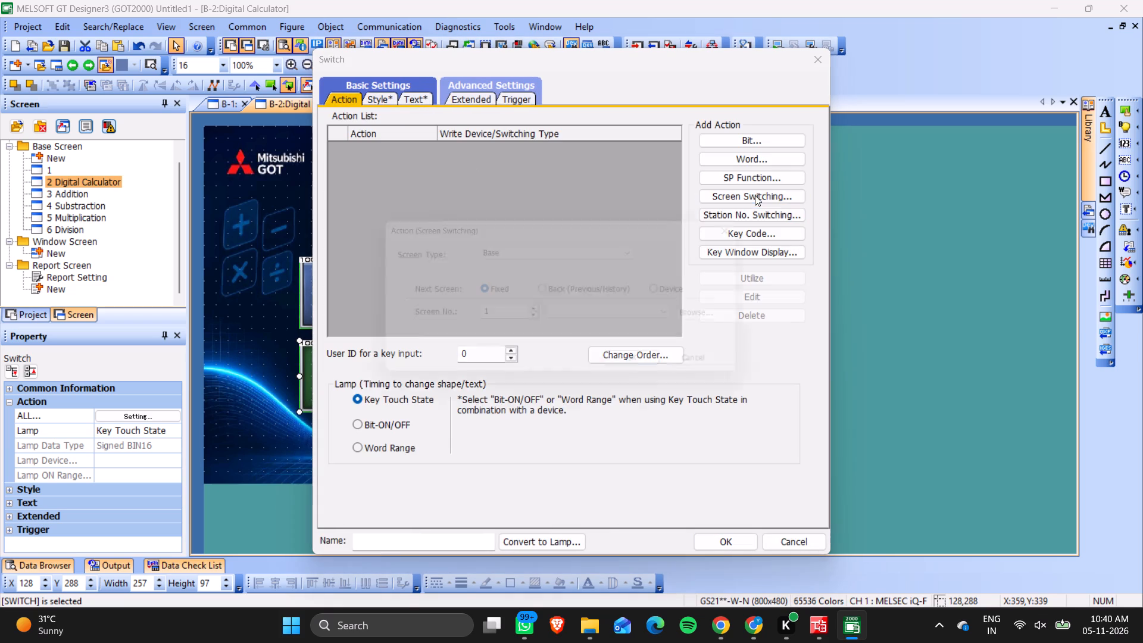
{"action": "left_click", "coordinate": [543, 321]}
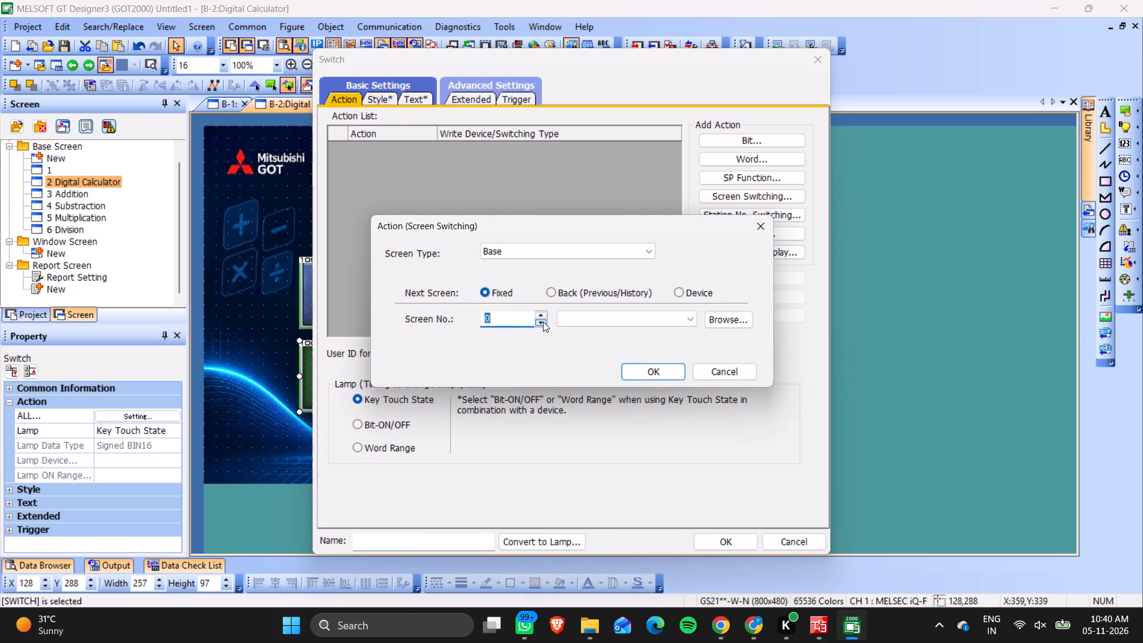
{"action": "double_click", "coordinate": [540, 314]}
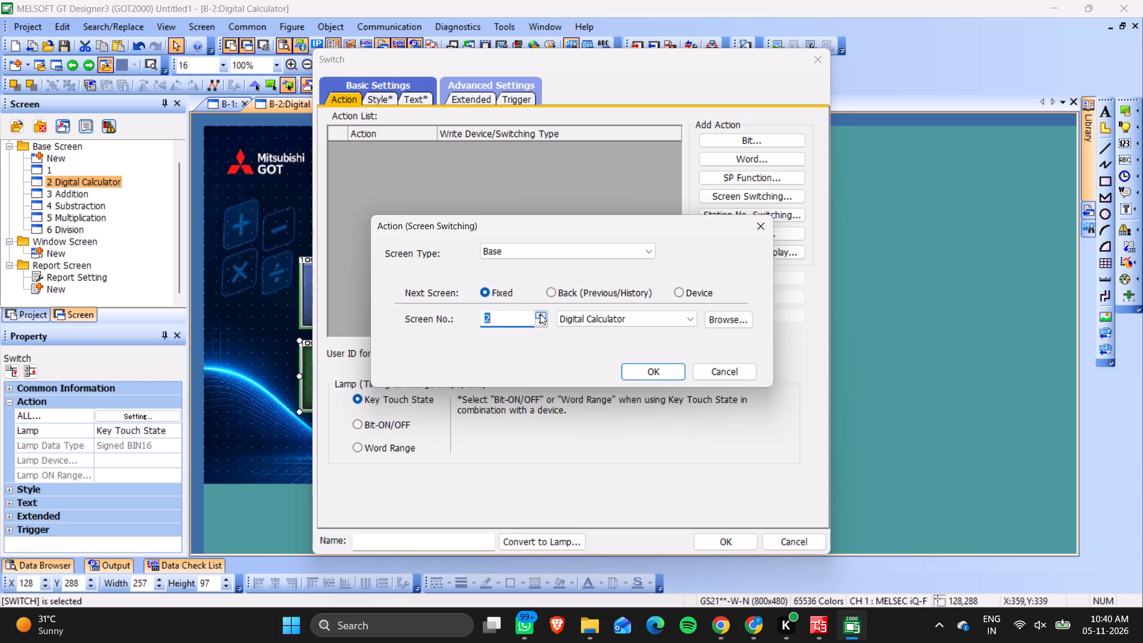
{"action": "left_click", "coordinate": [540, 314]}
{"action": "left_click", "coordinate": [540, 314]}
{"action": "left_click", "coordinate": [540, 314]}
{"action": "left_click", "coordinate": [670, 377]}
{"action": "left_click", "coordinate": [740, 539]}
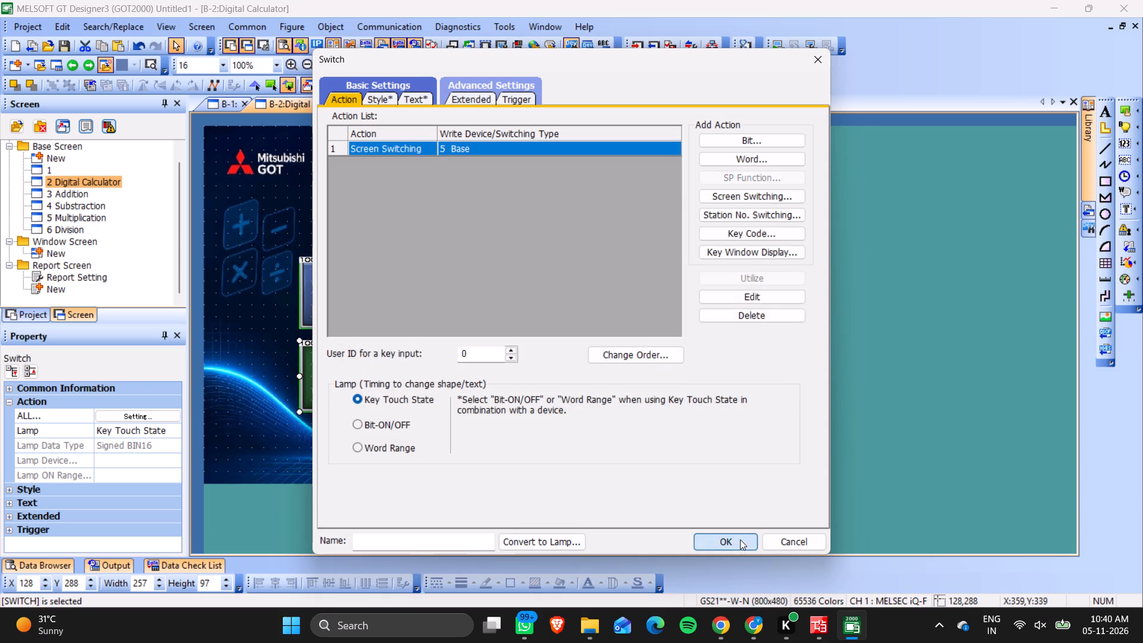
Label the blue switch over the Addition graphic, at X 128, Y 176, "Addition" with text size 36.
{"action": "double_click", "coordinate": [424, 296]}
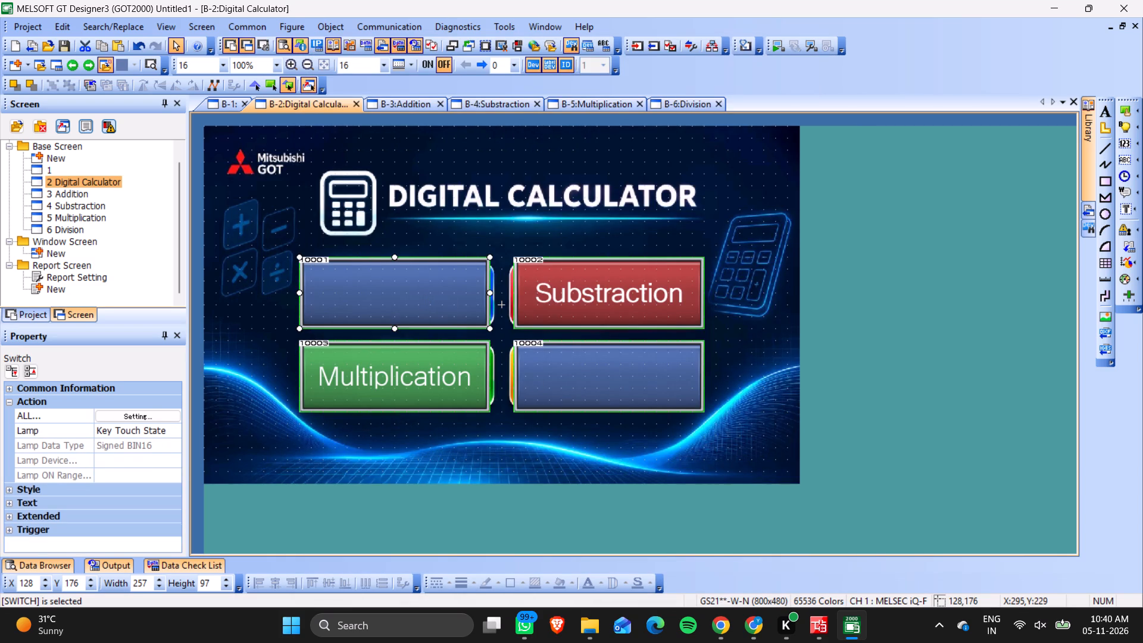
{"action": "left_click", "coordinate": [385, 98]}
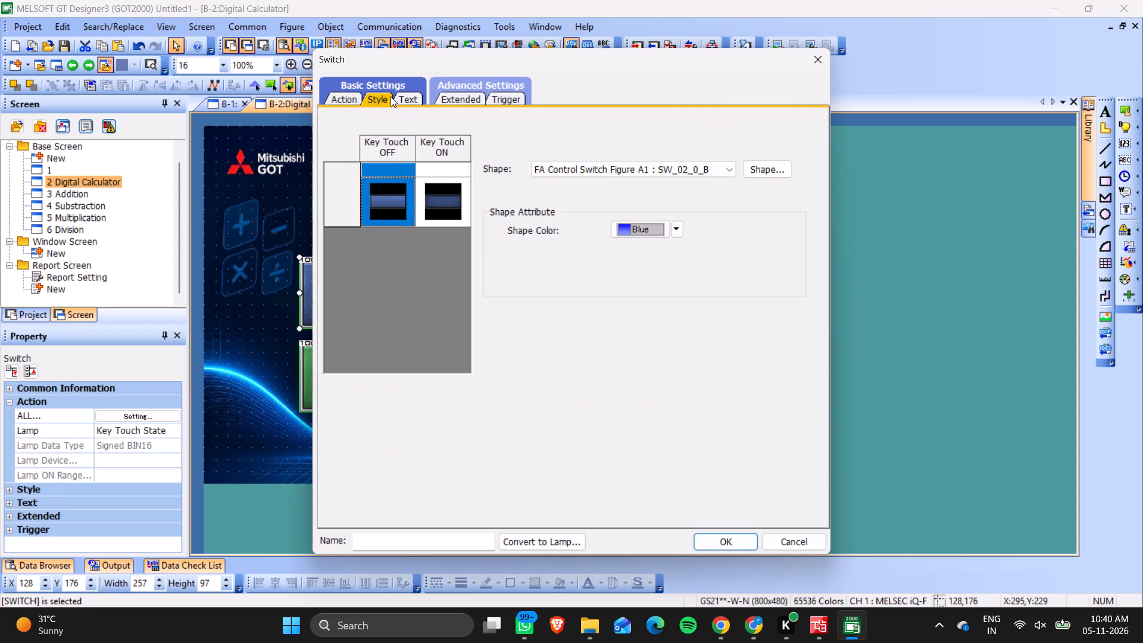
{"action": "left_click", "coordinate": [412, 98]}
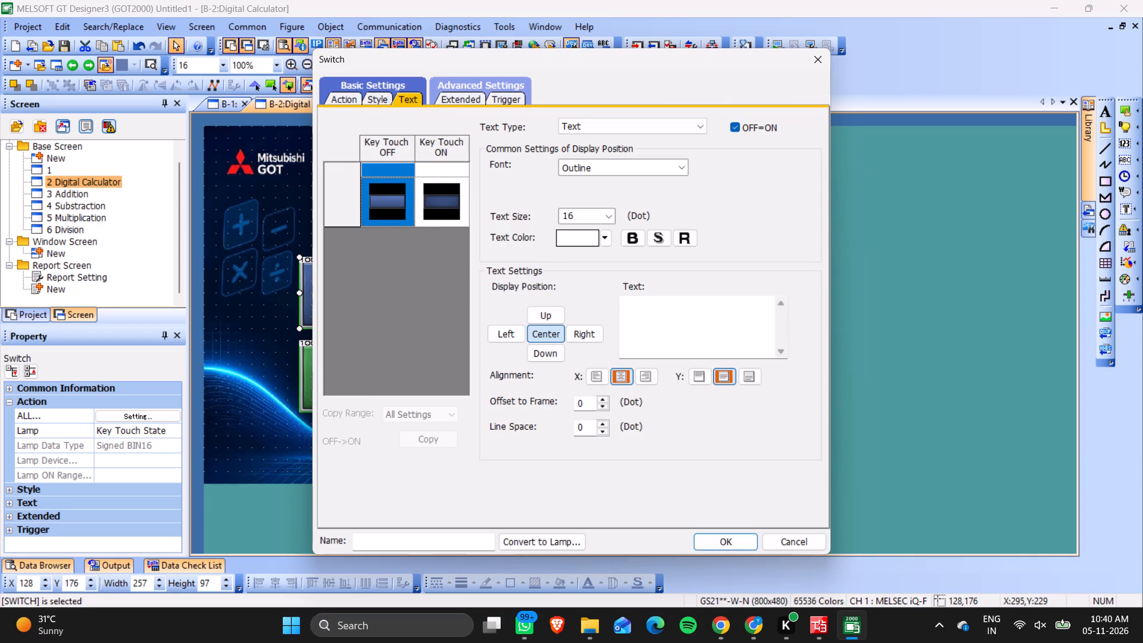
{"action": "left_click", "coordinate": [639, 300]}
{"action": "type", "text": "Addition"}
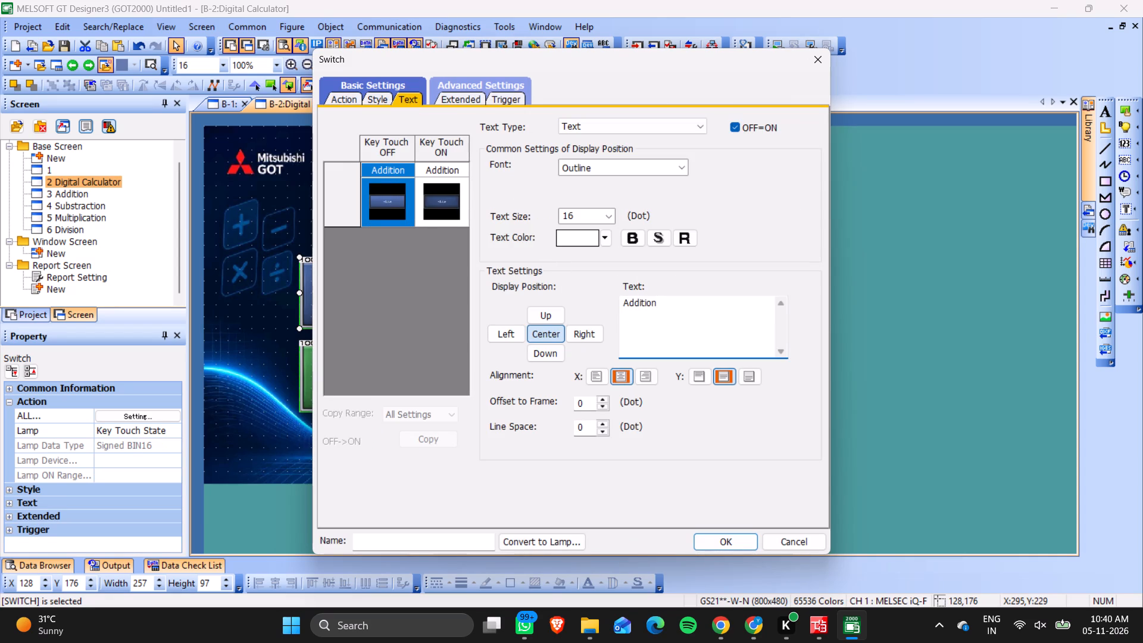
{"action": "left_click", "coordinate": [604, 218]}
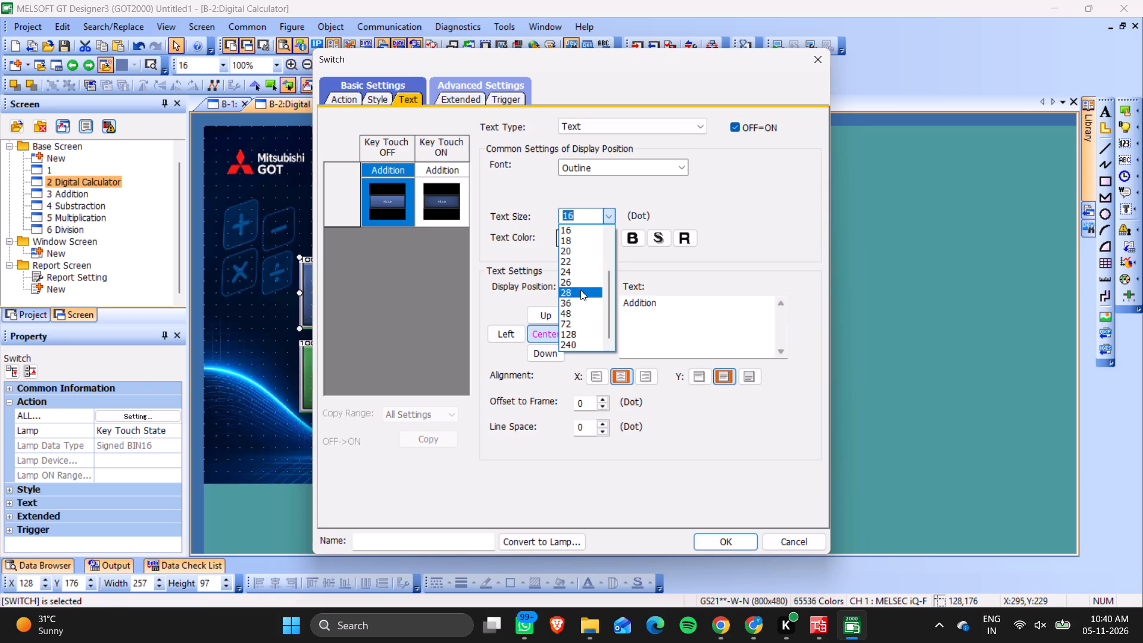
{"action": "left_click", "coordinate": [580, 298]}
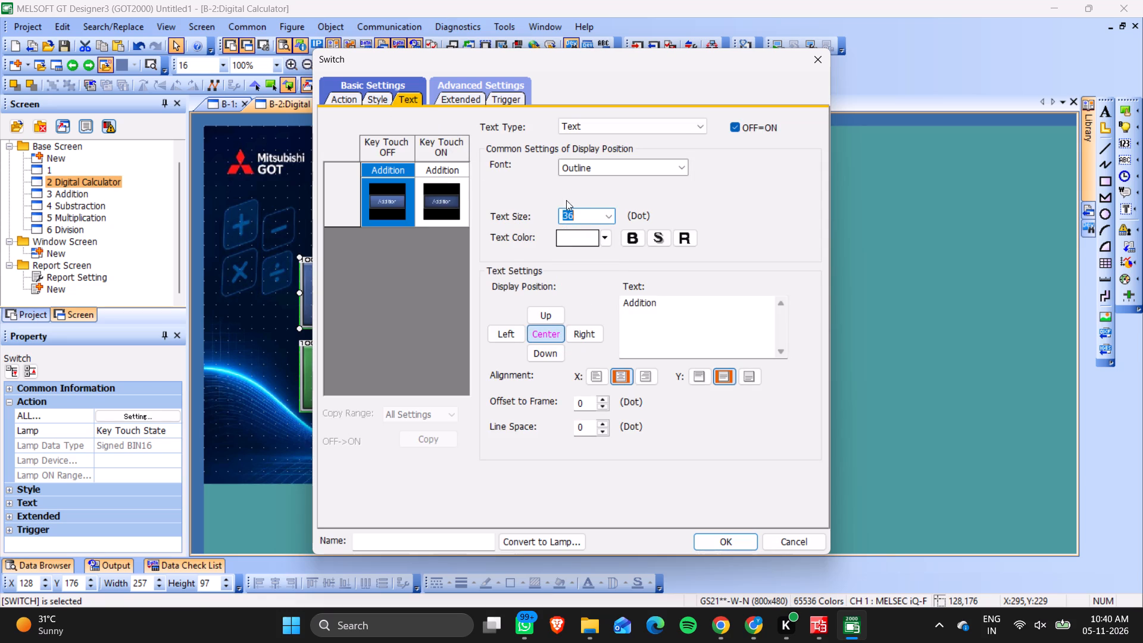
{"action": "left_click", "coordinate": [380, 98]}
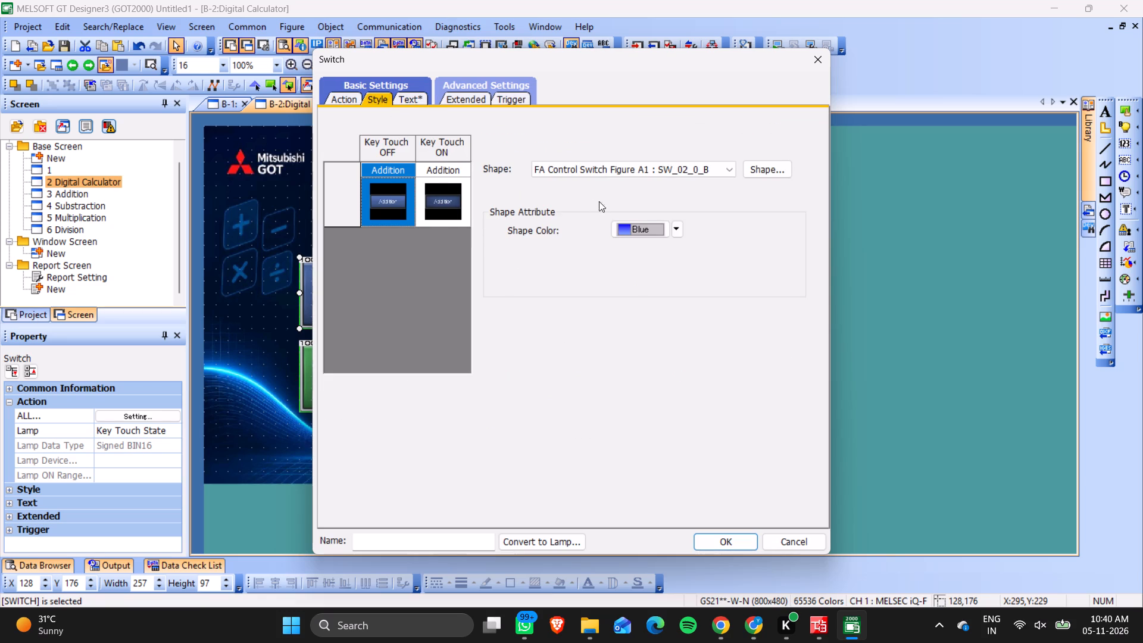
{"action": "left_click", "coordinate": [414, 102]}
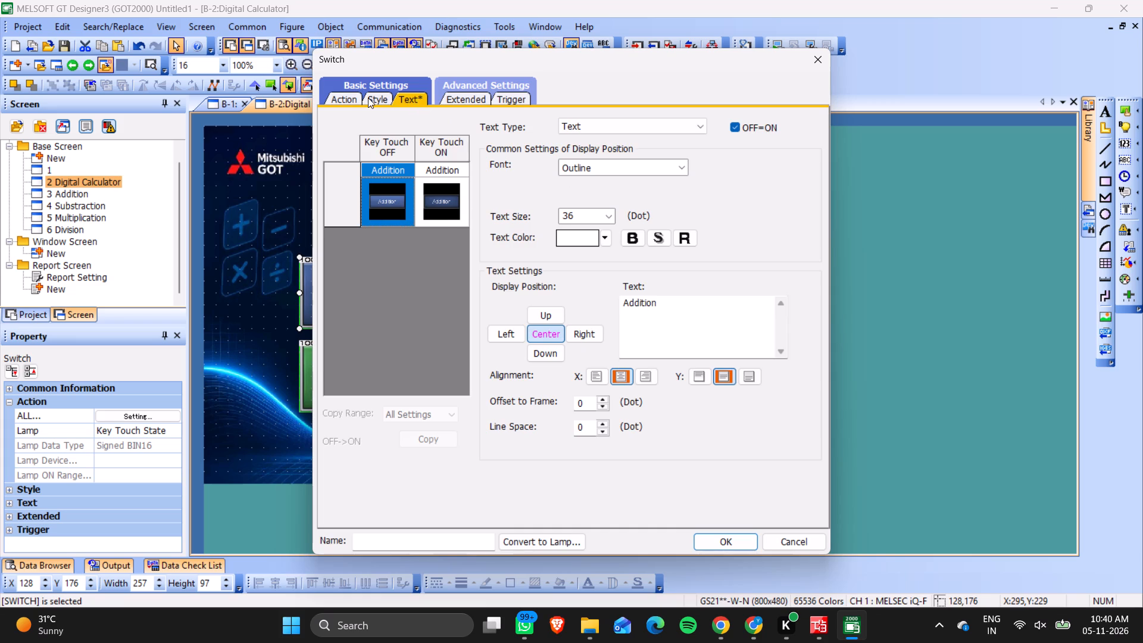
Add a screen switching action to fixed base screen 3, Addition, to the Addition switch and apply its settings.
{"action": "left_click", "coordinate": [368, 98]}
{"action": "left_click", "coordinate": [341, 98]}
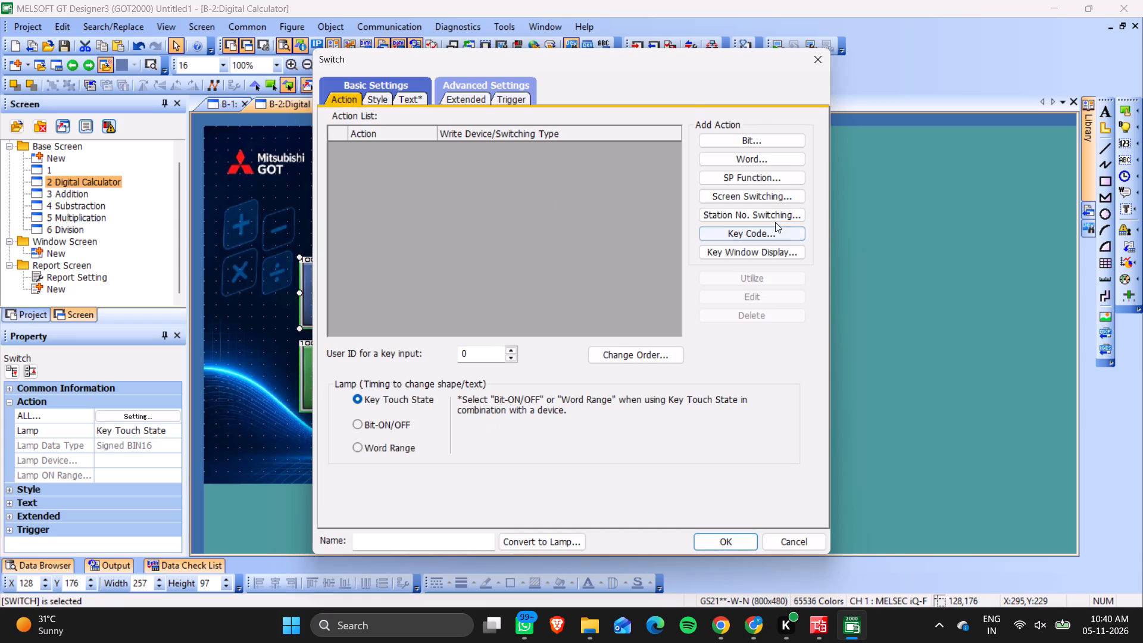
{"action": "left_click", "coordinate": [729, 193]}
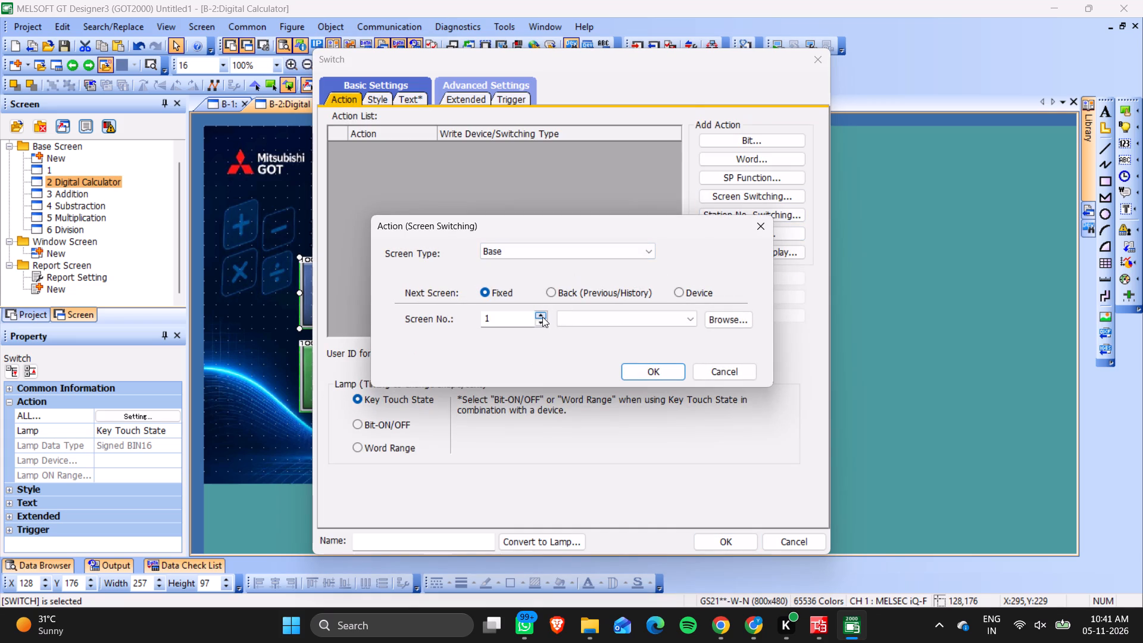
{"action": "left_click", "coordinate": [542, 317]}
{"action": "left_click", "coordinate": [542, 317]}
{"action": "left_click", "coordinate": [665, 373]}
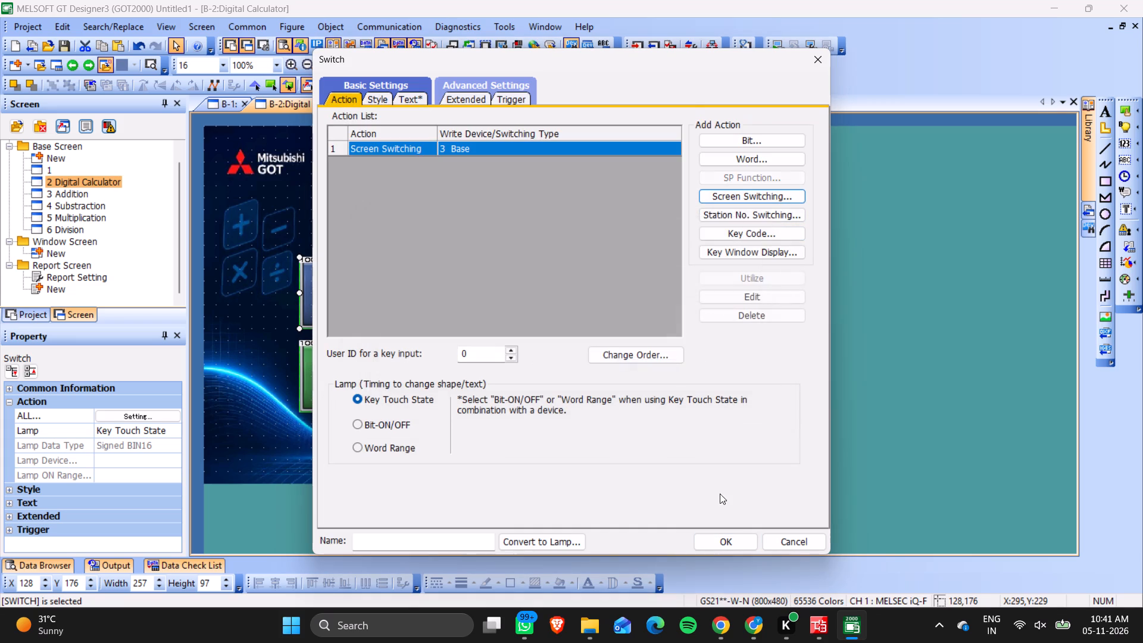
{"action": "left_click", "coordinate": [735, 542]}
Add a screen switching action to fixed base screen 4, Substraction, to the red Substraction switch and apply its settings.
{"action": "left_click", "coordinate": [590, 290]}
{"action": "left_click", "coordinate": [590, 290]}
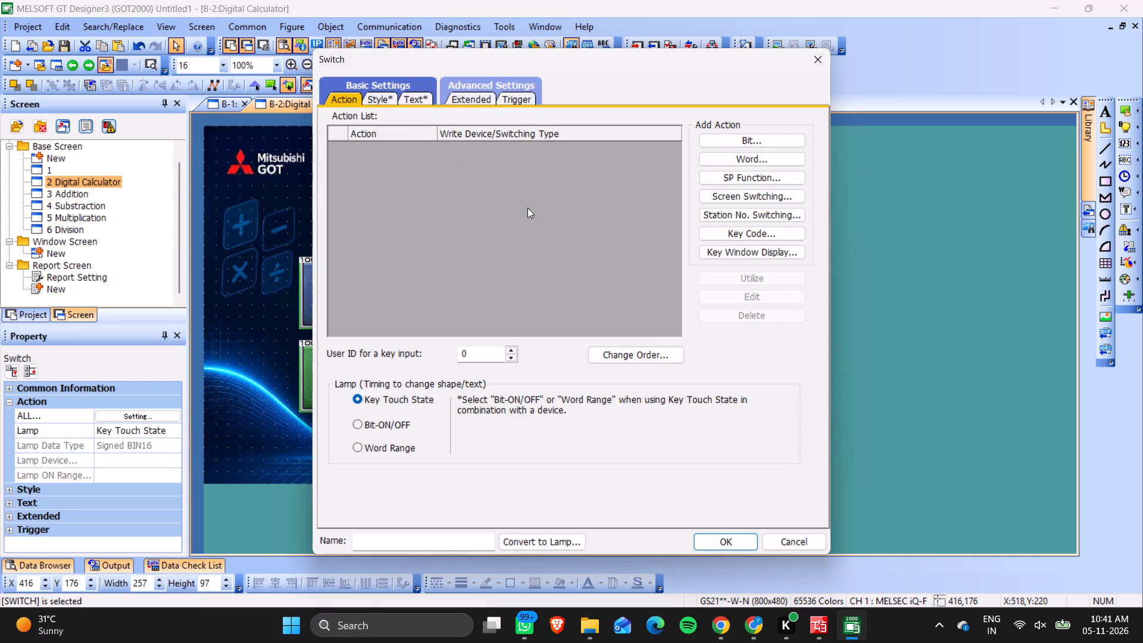
{"action": "left_click", "coordinate": [728, 199]}
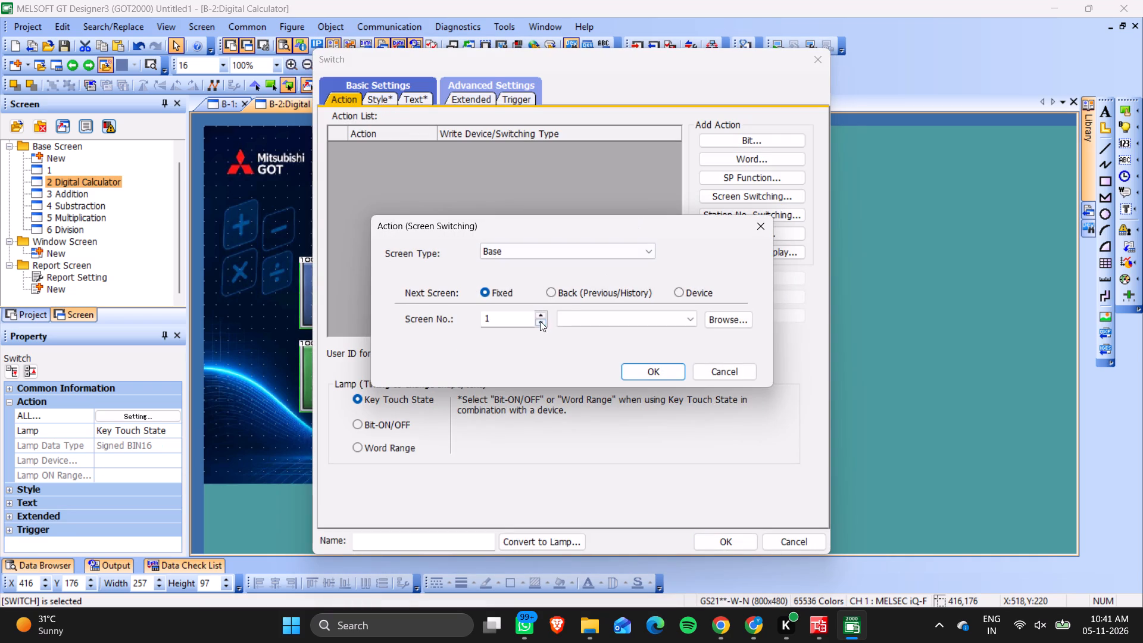
{"action": "left_click", "coordinate": [539, 313]}
{"action": "left_click", "coordinate": [539, 313]}
{"action": "left_click", "coordinate": [539, 313]}
{"action": "left_click", "coordinate": [654, 373]}
{"action": "left_click", "coordinate": [715, 539]}
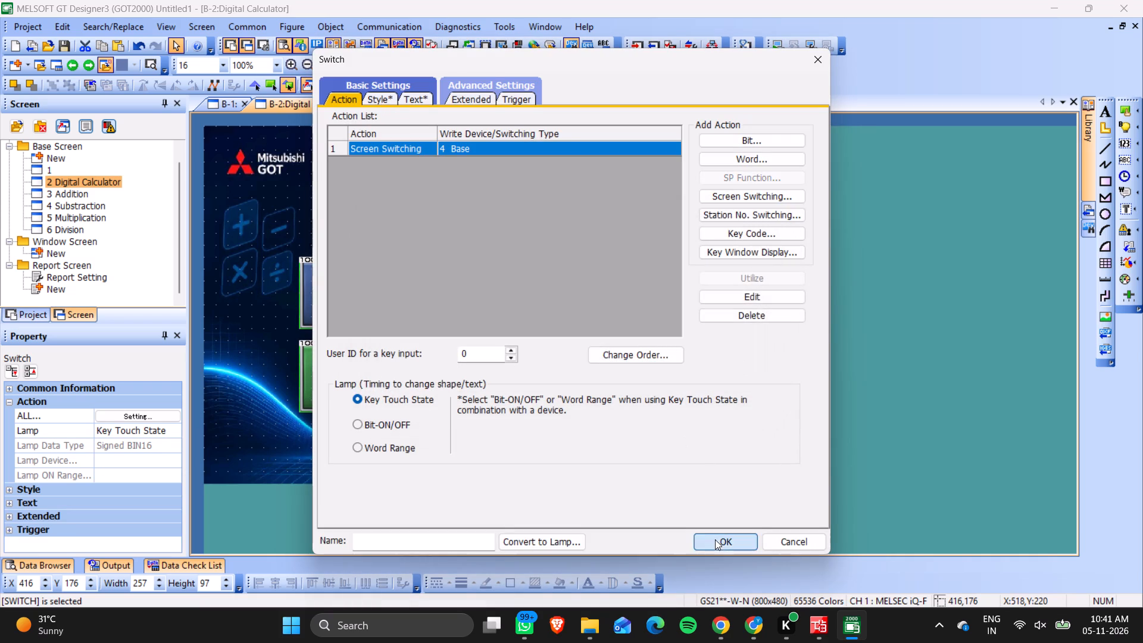
Label the remaining blank switch, at X 416, Y 288, "Division" with text size 36.
{"action": "double_click", "coordinate": [580, 374]}
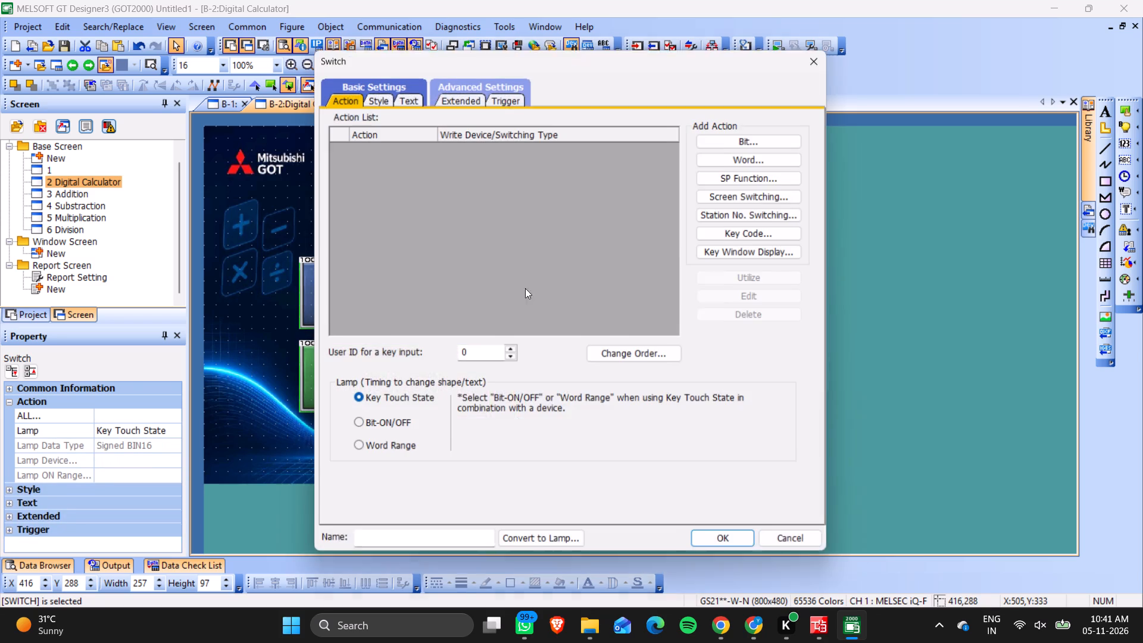
{"action": "left_click", "coordinate": [401, 99]}
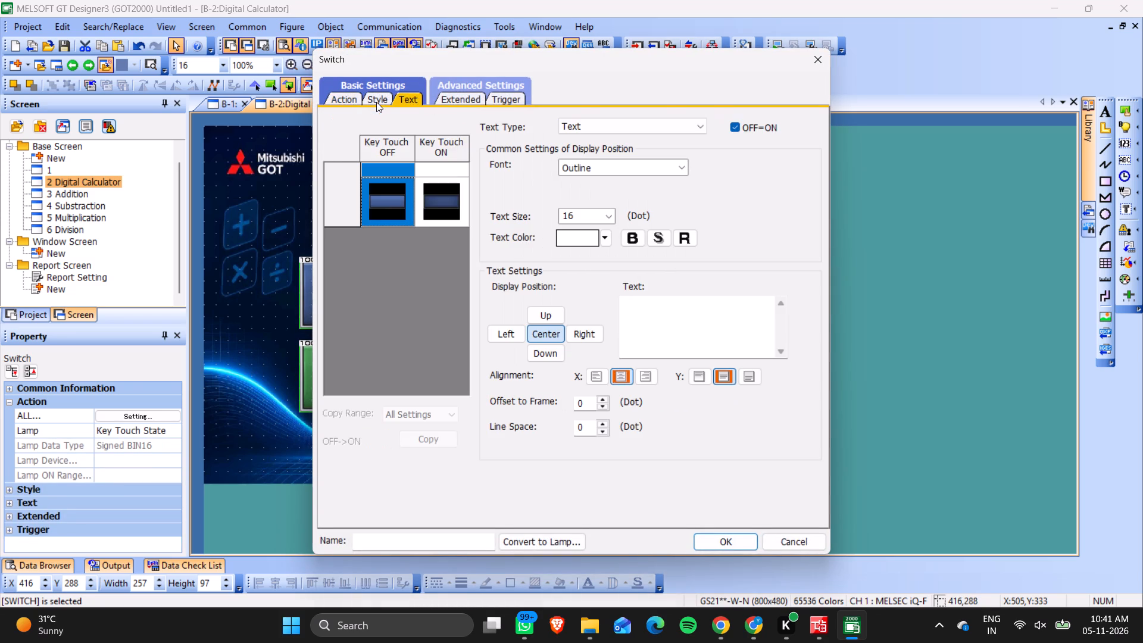
{"action": "left_click", "coordinate": [643, 304]}
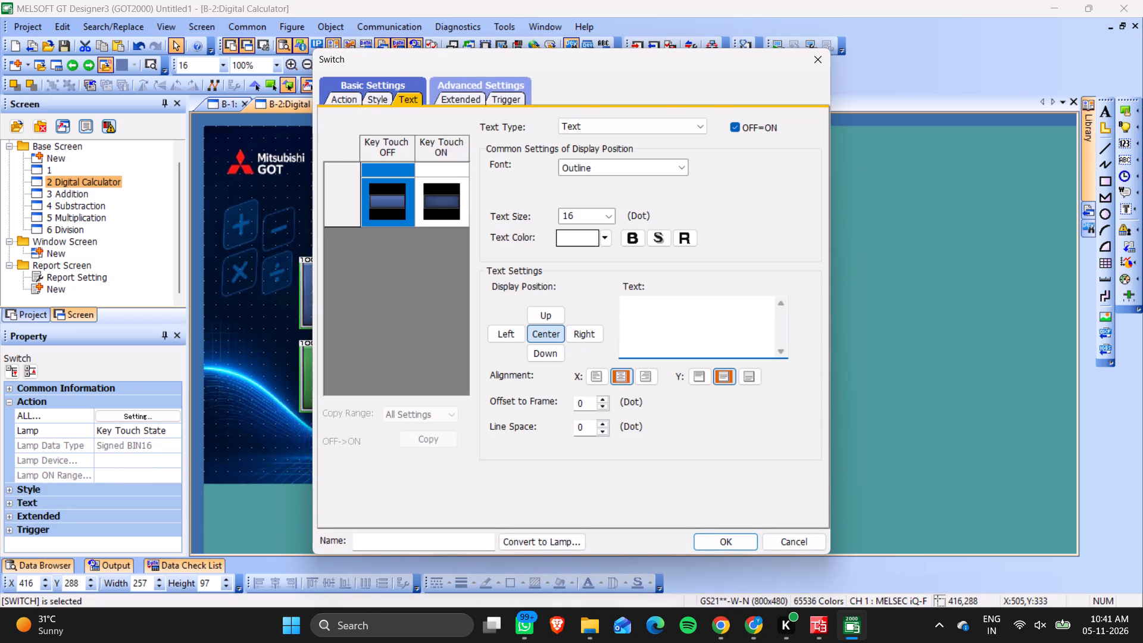
{"action": "type", "text": "Division"}
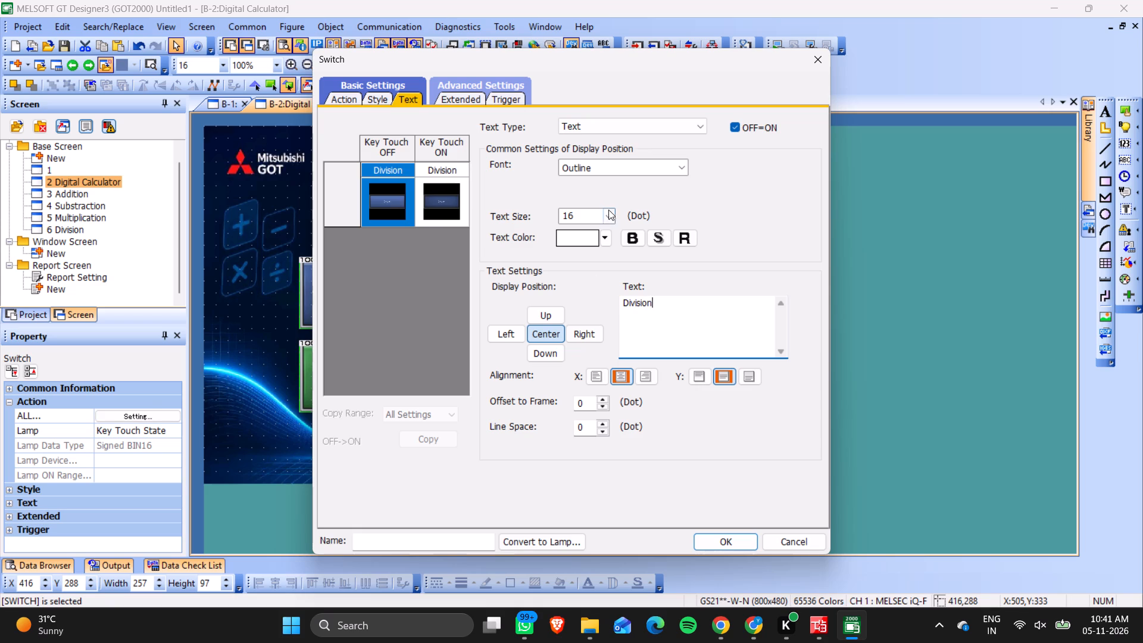
{"action": "left_click", "coordinate": [607, 216]}
{"action": "left_click", "coordinate": [577, 305]}
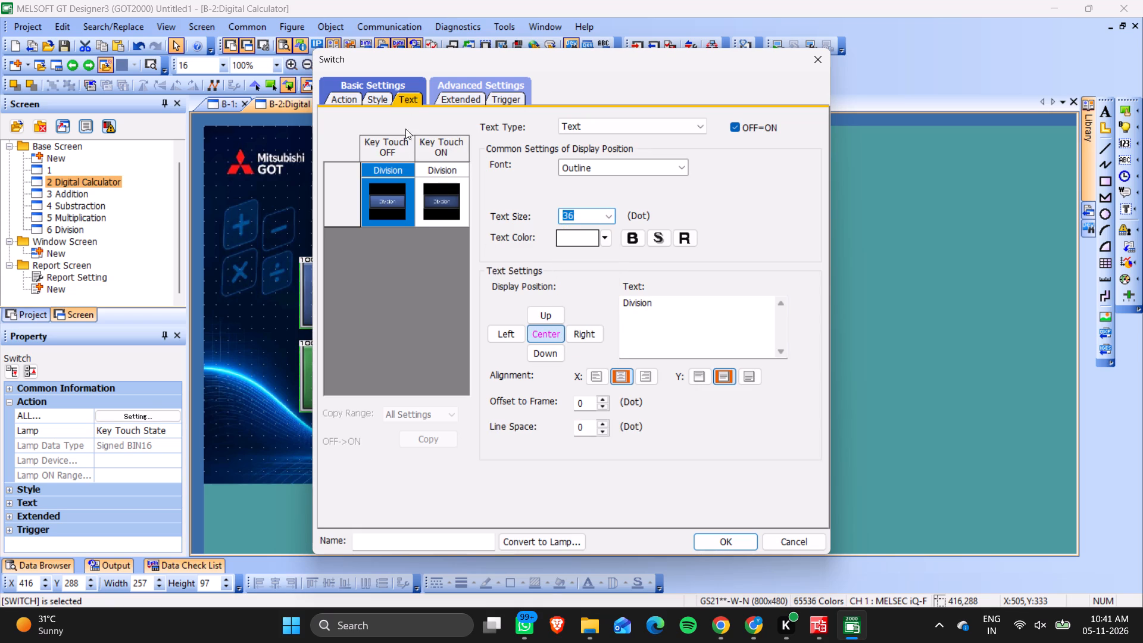
Set the Division switch's shape color to Yellow for both Key Touch OFF and ON.
{"action": "left_click", "coordinate": [382, 93]}
{"action": "left_click", "coordinate": [682, 227]}
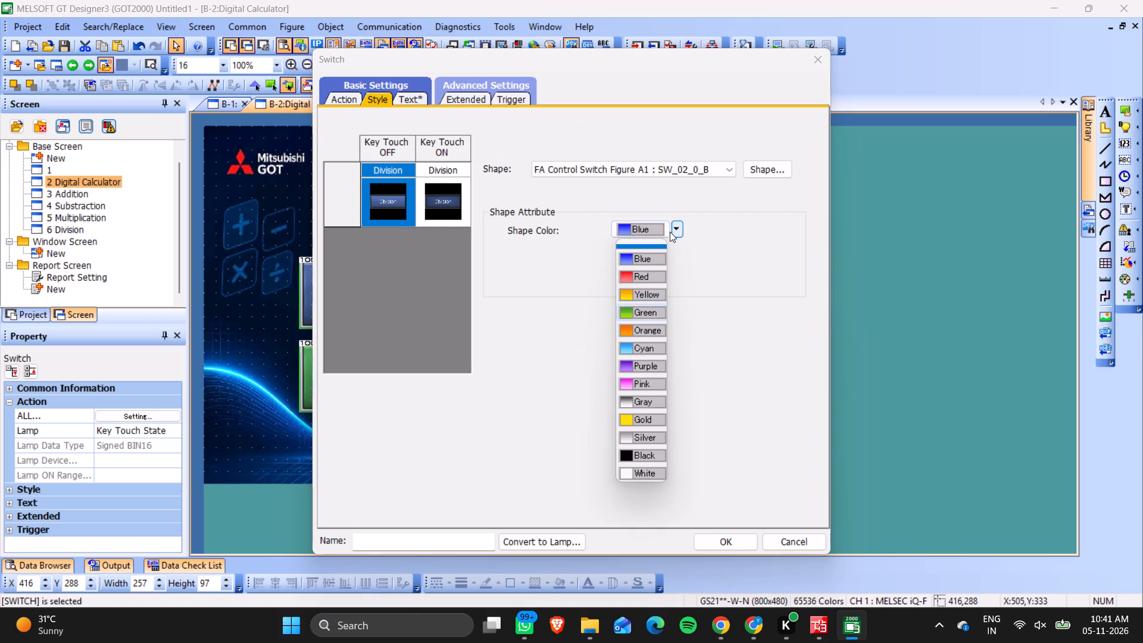
{"action": "left_click", "coordinate": [636, 297]}
{"action": "left_click", "coordinate": [452, 197]}
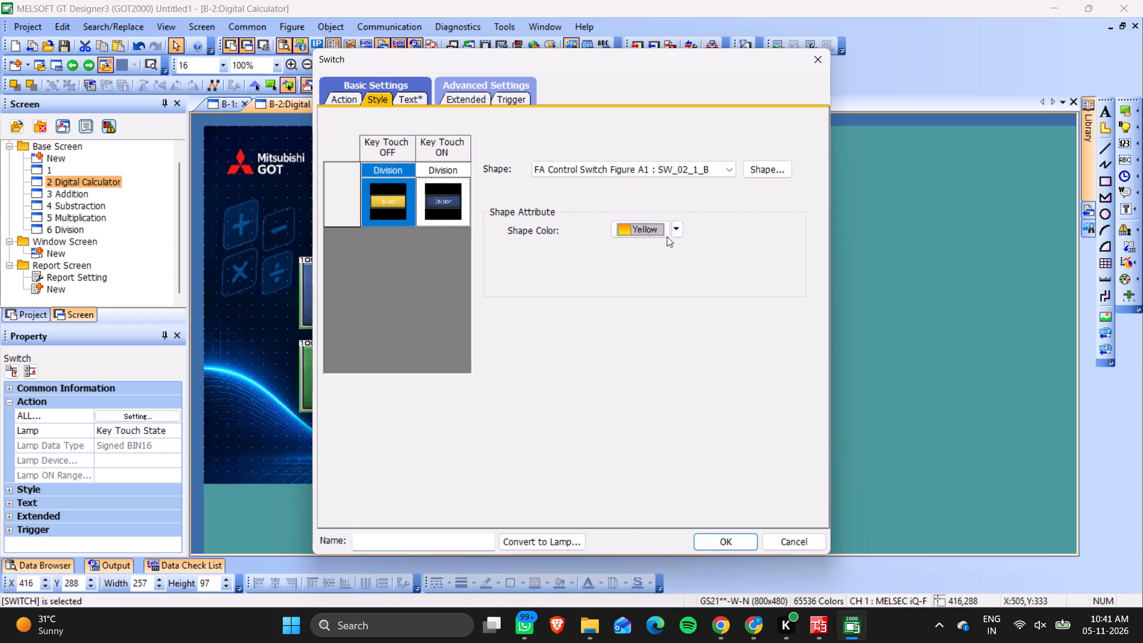
{"action": "left_click", "coordinate": [679, 229]}
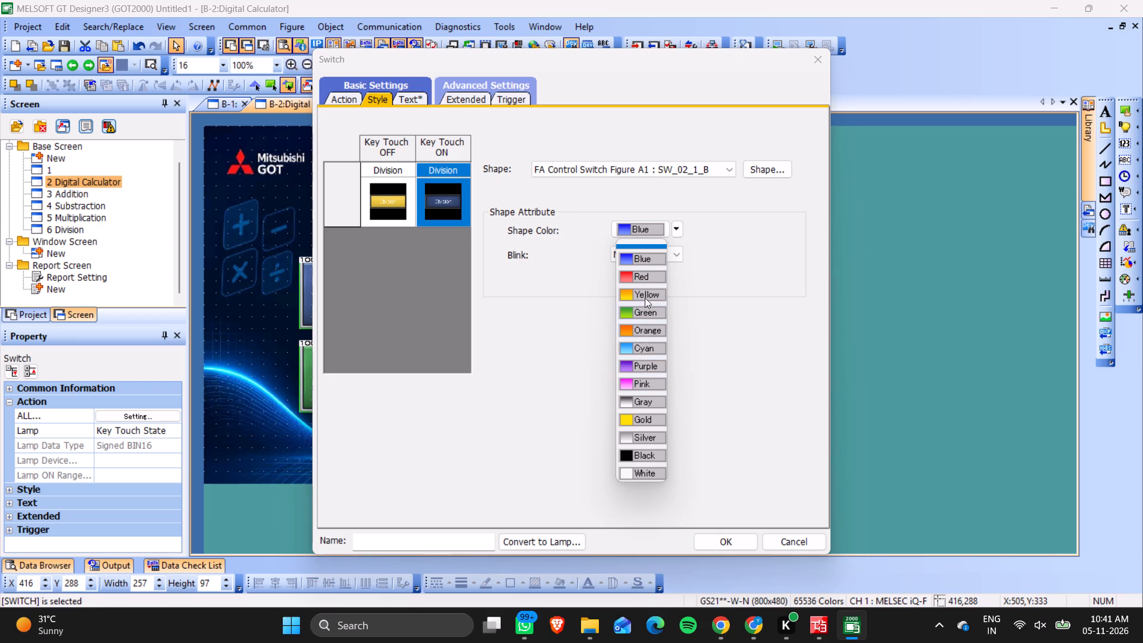
{"action": "left_click", "coordinate": [644, 296]}
Add a screen switching action to fixed base screen 6, Division, to the Division switch and apply its settings.
{"action": "left_click", "coordinate": [344, 96]}
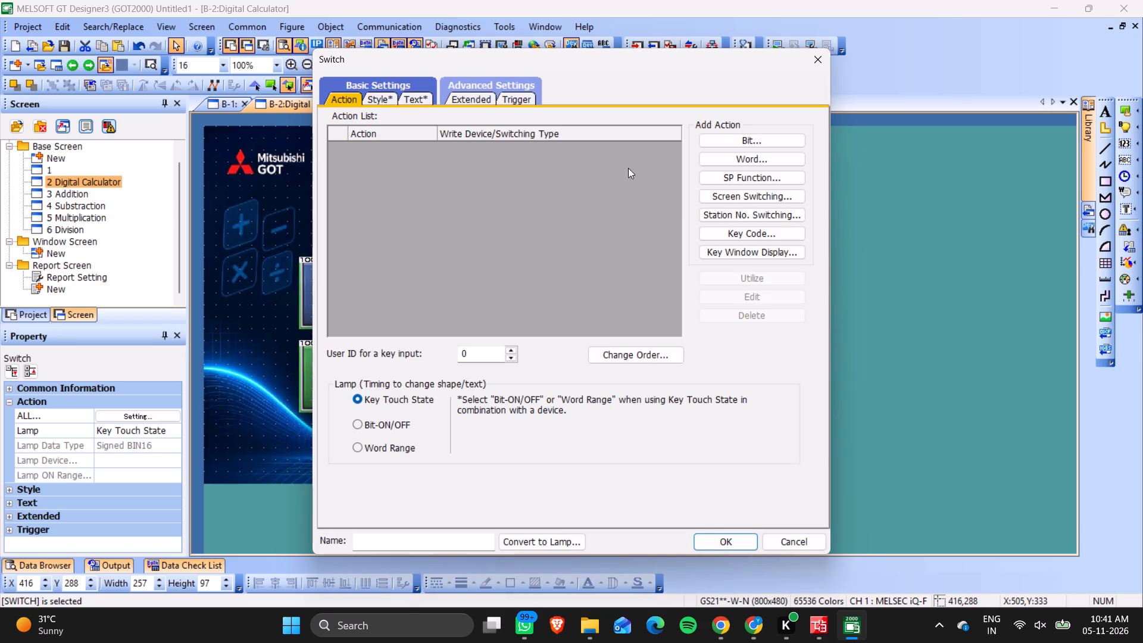
{"action": "left_click", "coordinate": [748, 197]}
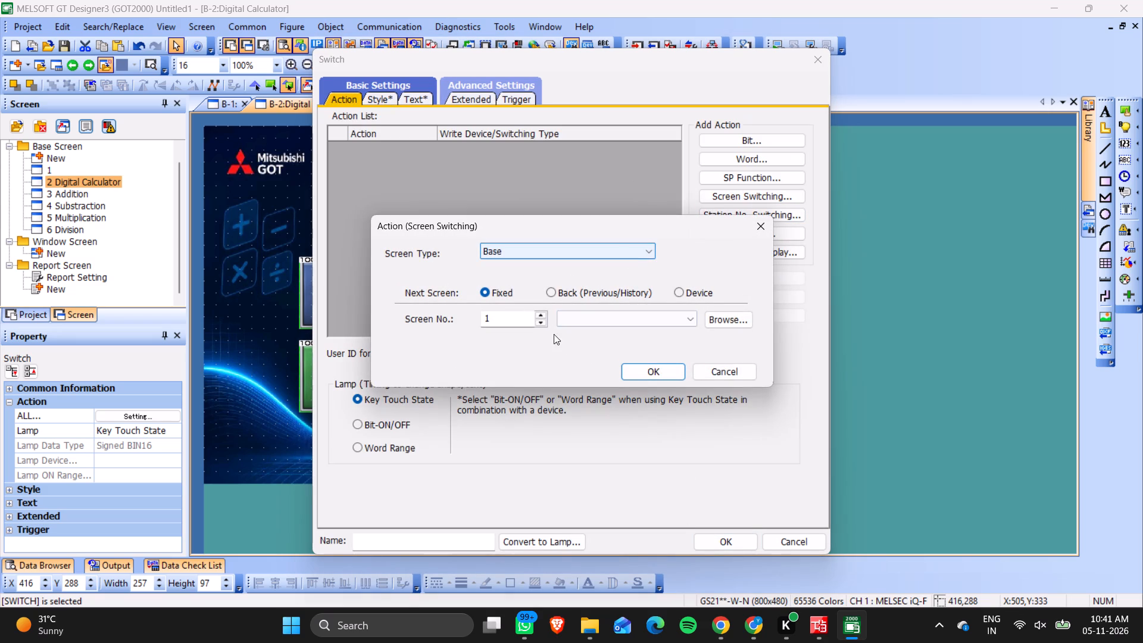
{"action": "triple_click", "coordinate": [545, 314]}
{"action": "left_click", "coordinate": [545, 314]}
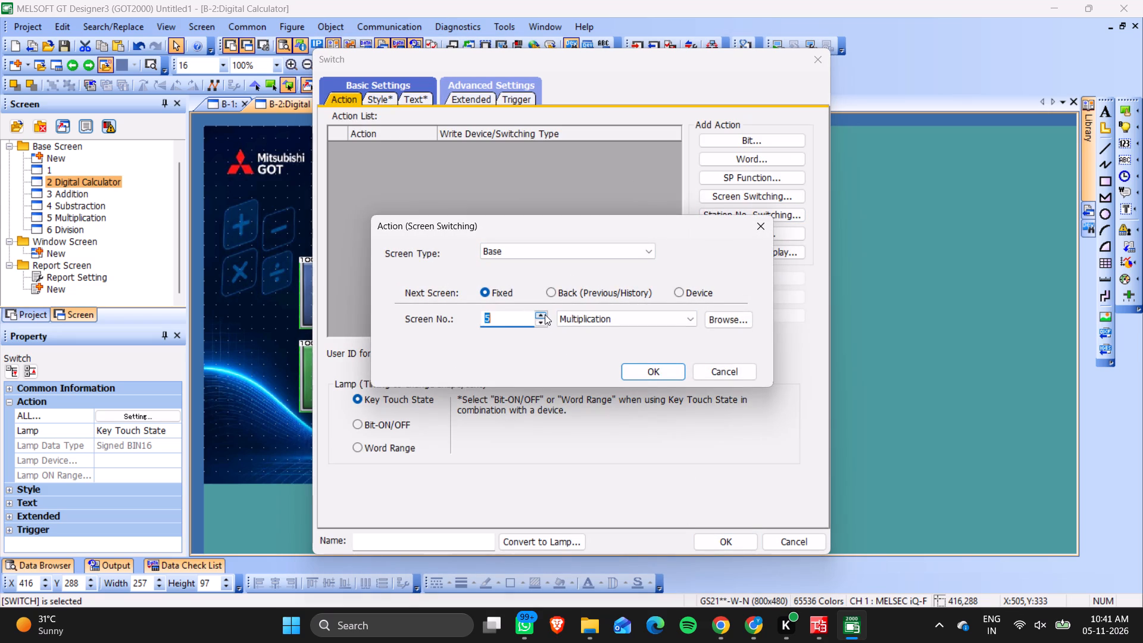
{"action": "left_click", "coordinate": [545, 314]}
{"action": "left_click", "coordinate": [649, 371]}
{"action": "left_click", "coordinate": [719, 543]}
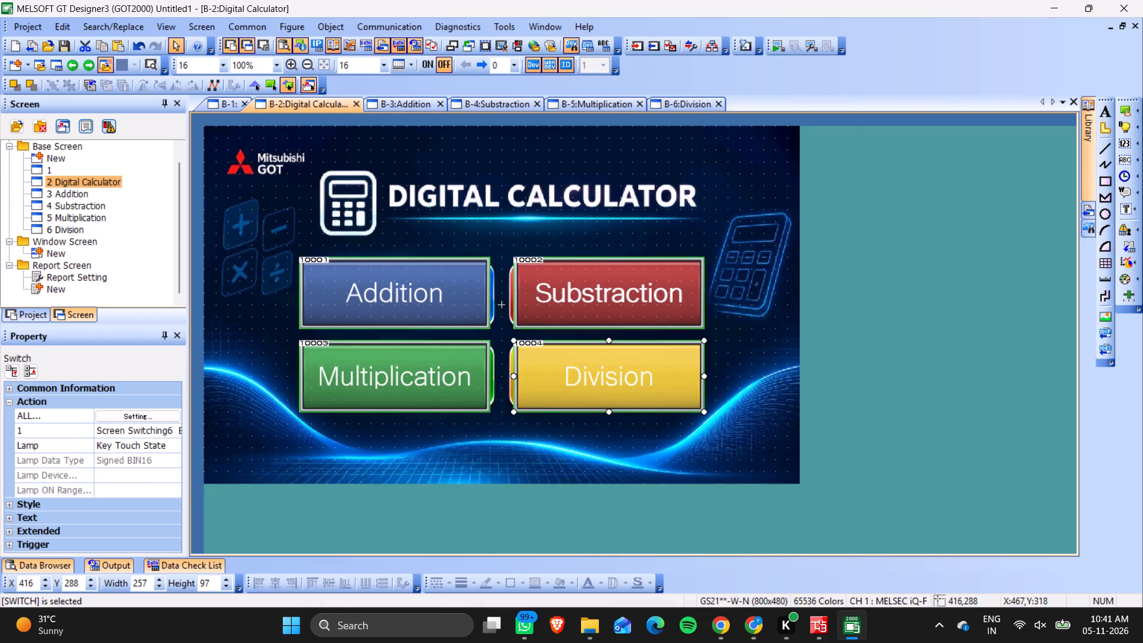
On base screen 3, Addition, draw a rectangle about 193 by 49 over the Number A value box, at X 256, Y 128.
{"action": "left_click", "coordinate": [382, 106]}
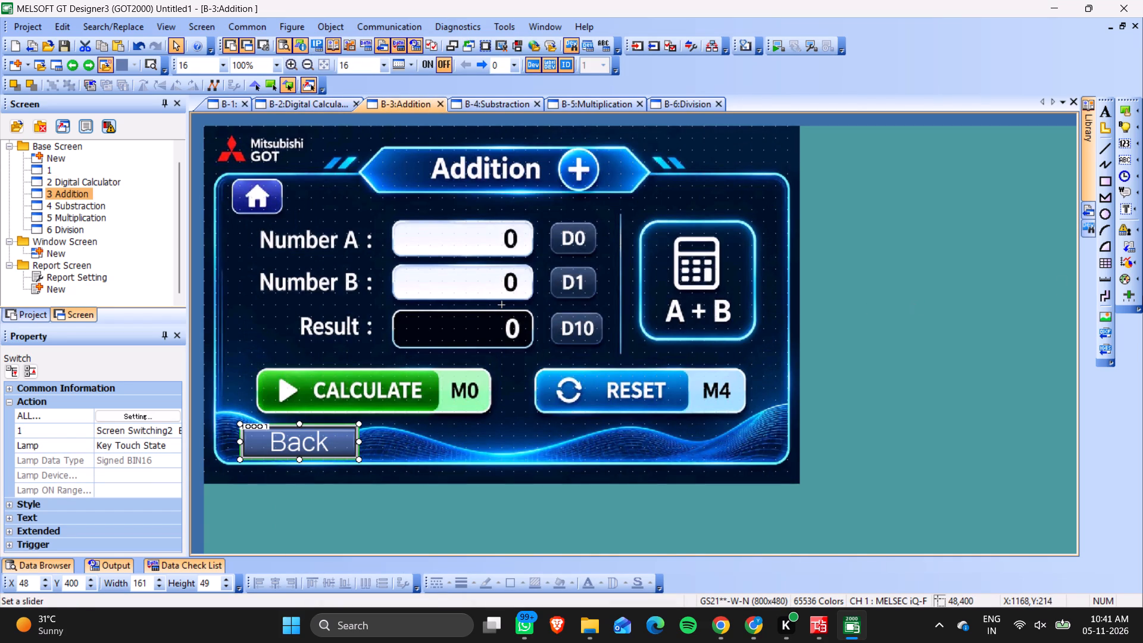
{"action": "left_click", "coordinate": [1104, 188]}
{"action": "left_click_drag", "start_coordinate": [392, 220], "coordinate": [437, 243]}
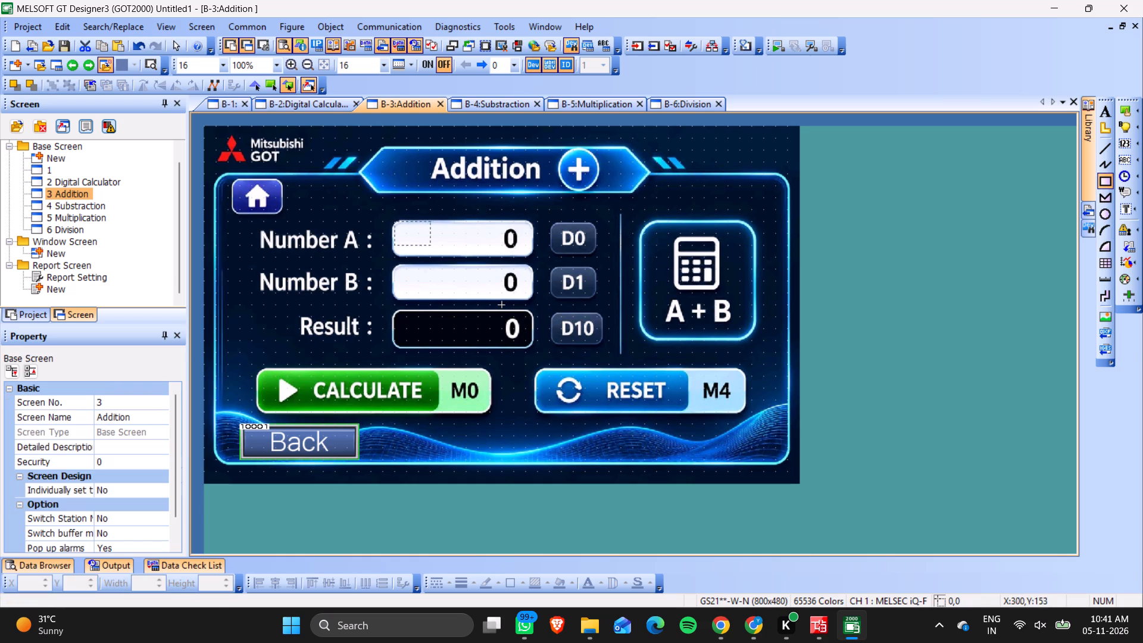
{"action": "left_click_drag", "start_coordinate": [437, 243], "coordinate": [533, 257]}
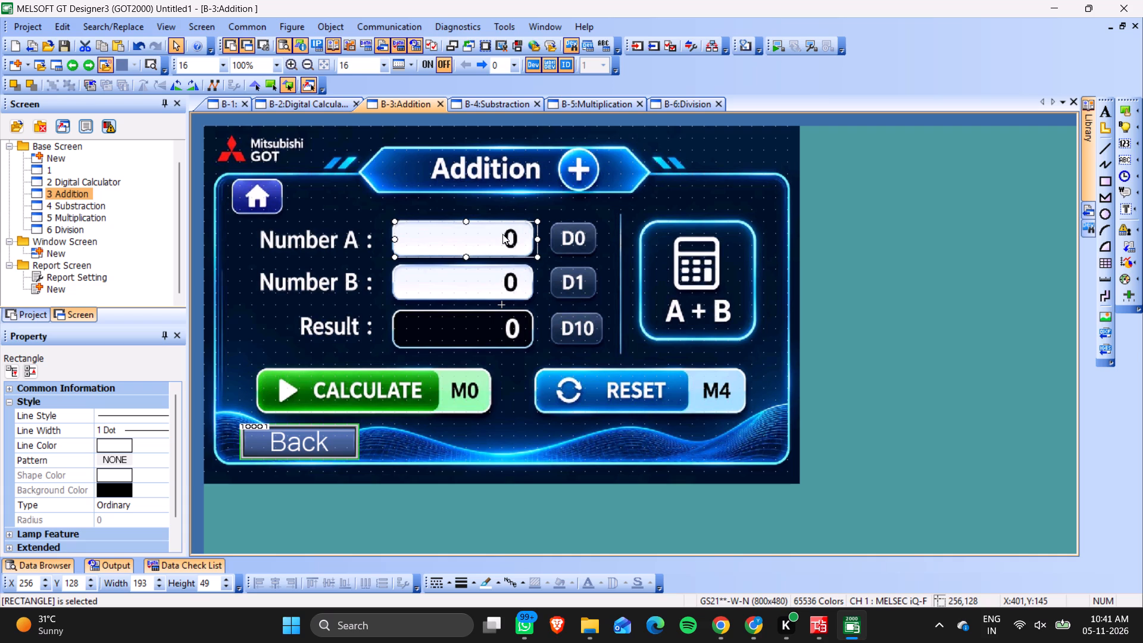
Fill the Number A rectangle with pattern 8 and set its shape color to black (0).
{"action": "left_click", "coordinate": [115, 460]}
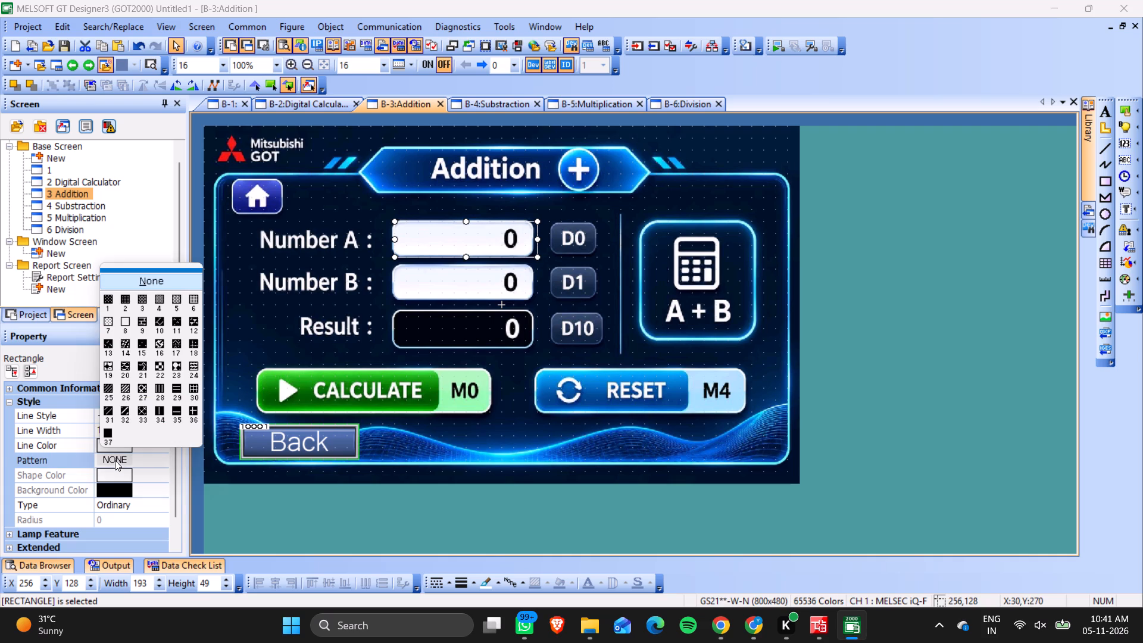
{"action": "left_click", "coordinate": [129, 320]}
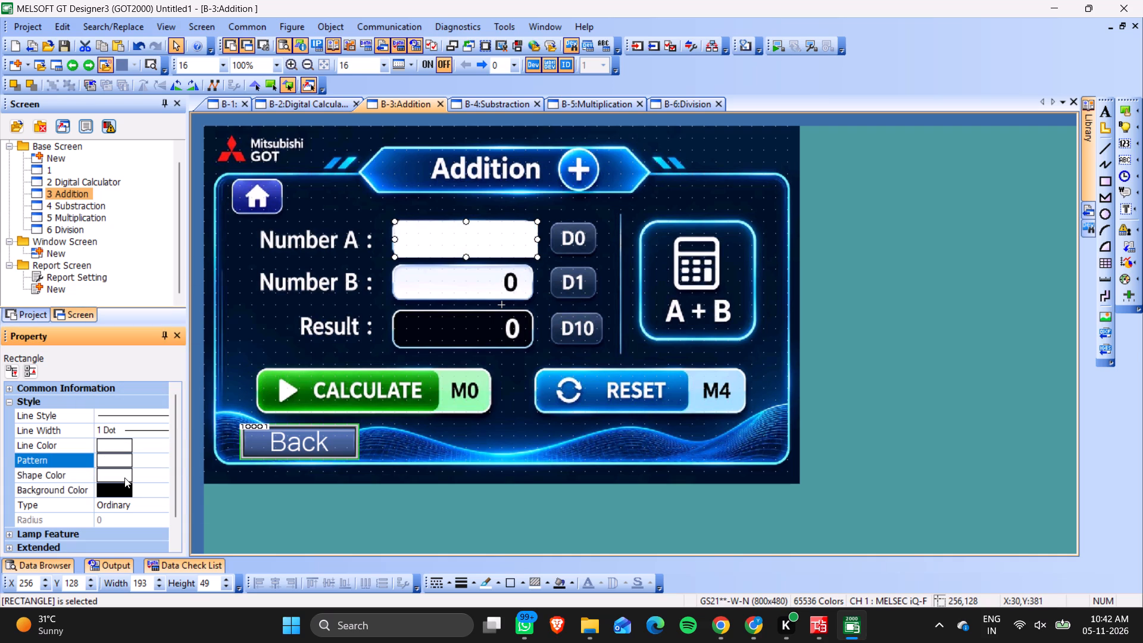
{"action": "left_click", "coordinate": [108, 473]}
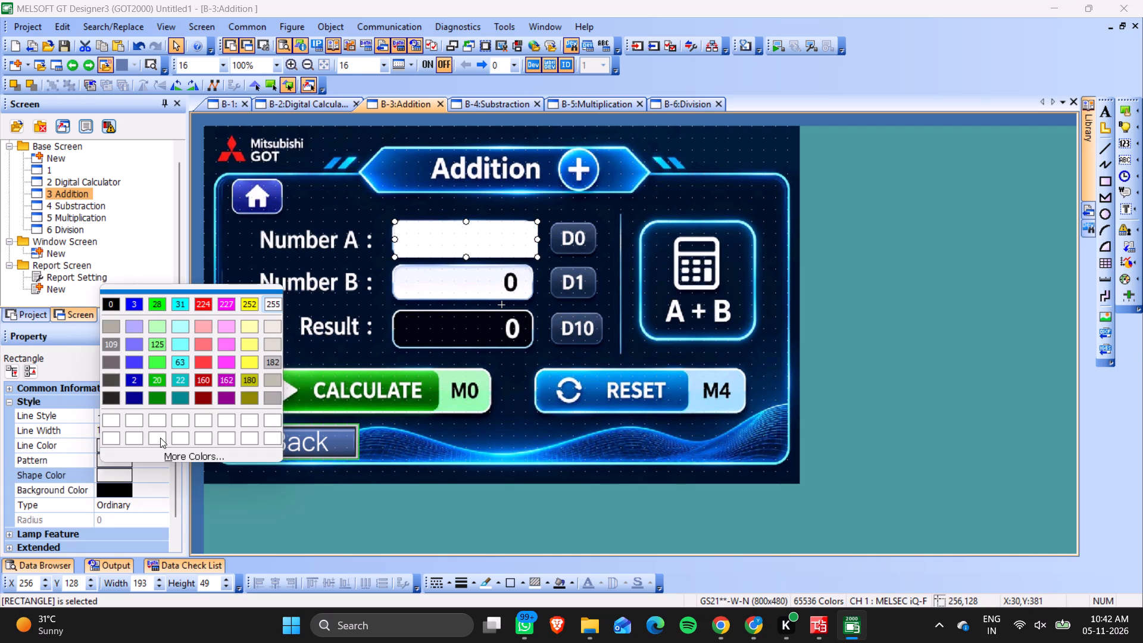
{"action": "left_click", "coordinate": [111, 304]}
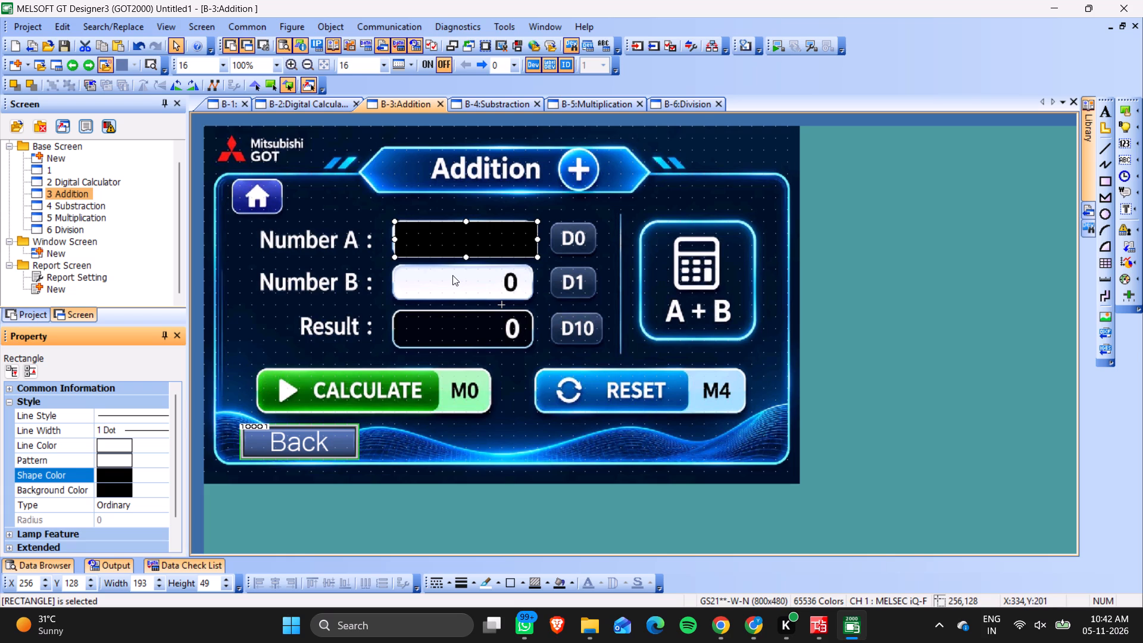
Copy the black Number A rectangle over the Number B and Result boxes on the Addition screen, at X 256, Y 192 and Y 256.
{"action": "left_click", "coordinate": [439, 249]}
{"action": "key", "text": "ctrl+c"}
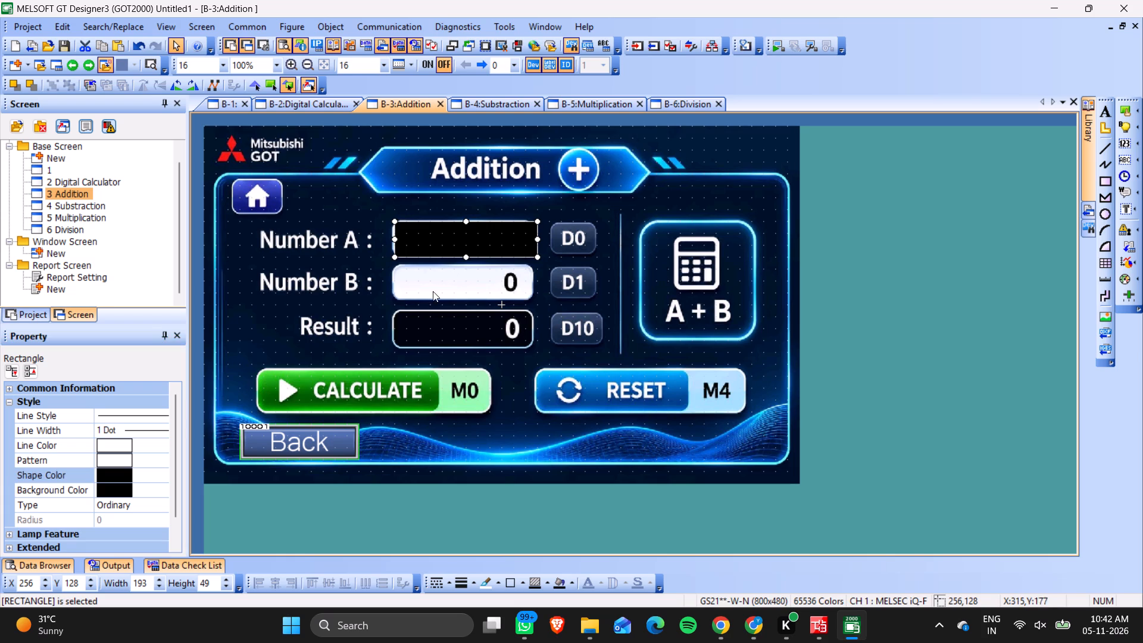
{"action": "key", "text": "ctrl+v"}
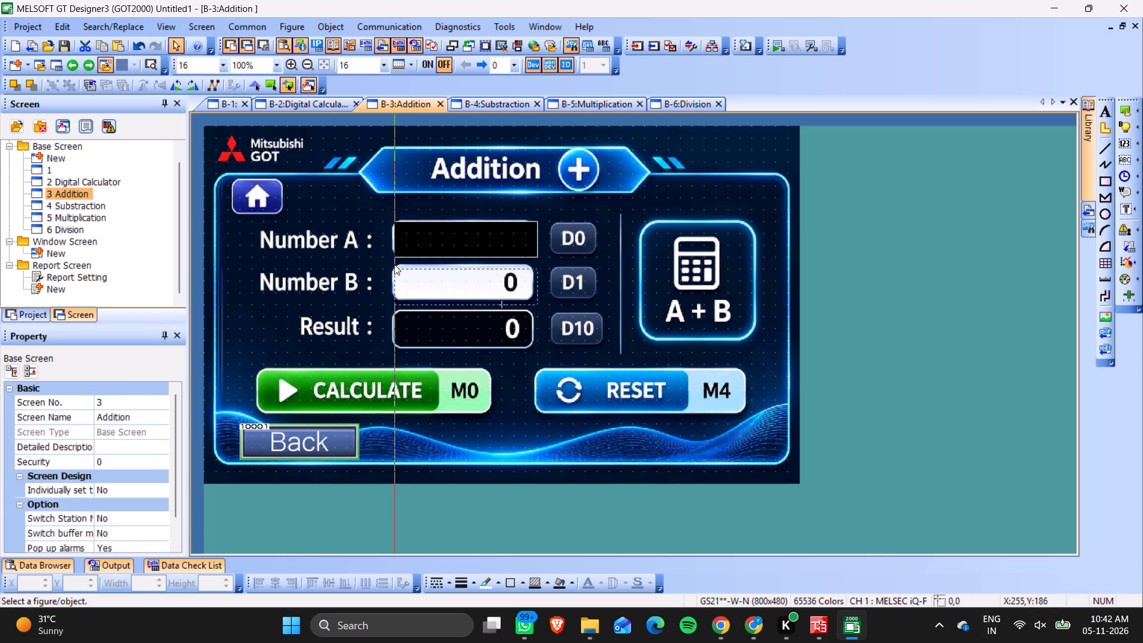
{"action": "left_click", "coordinate": [391, 264]}
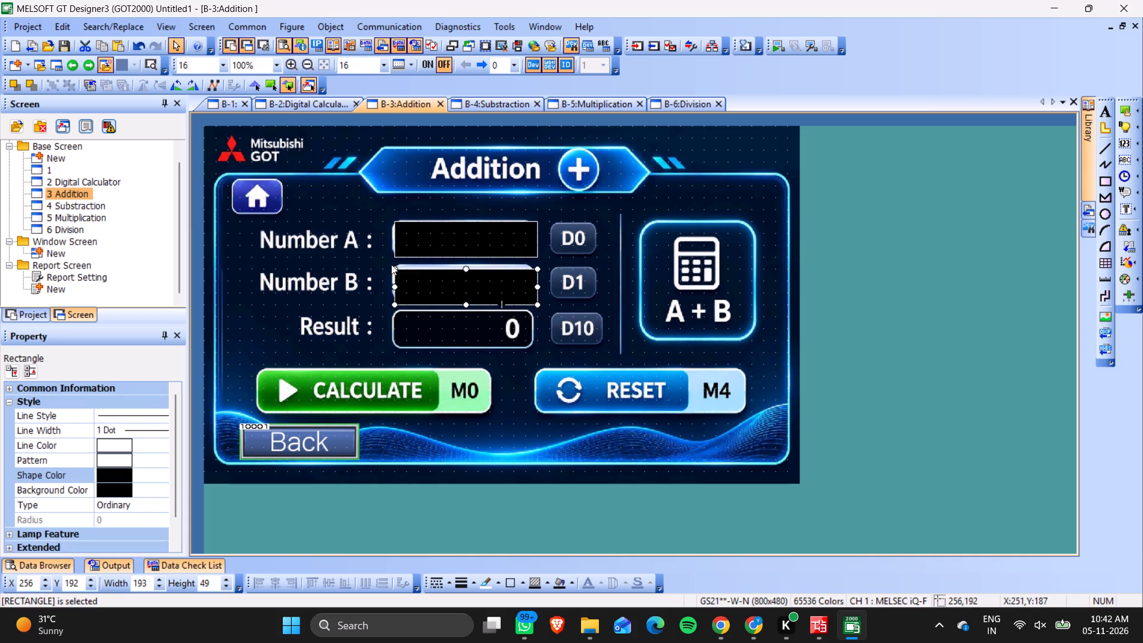
{"action": "key", "text": "ctrl+c"}
{"action": "key", "text": "ctrl+v"}
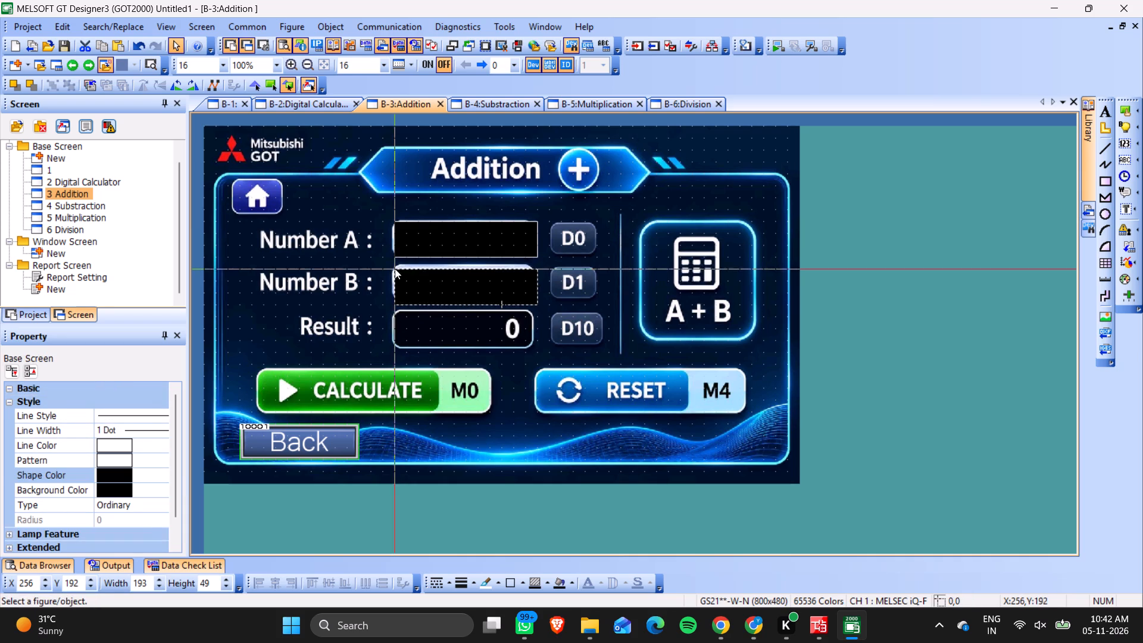
{"action": "left_click", "coordinate": [395, 313]}
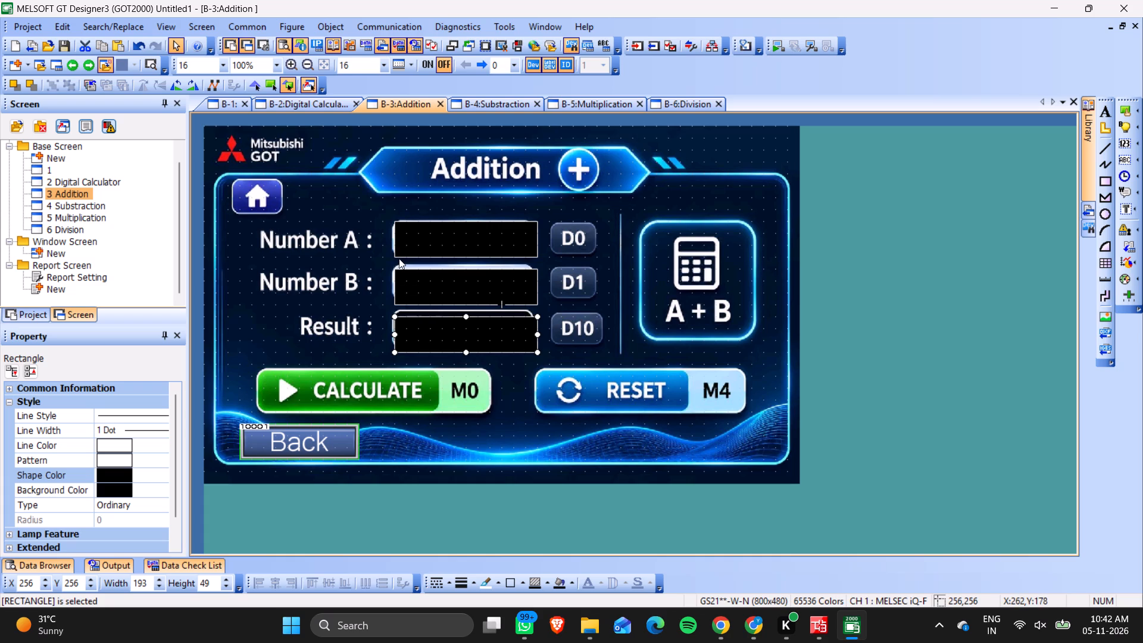
On base screen 4, Substraction, paste the black rectangle over the Number A, Number B and Result boxes at X 256, Y 128, 192 and 256.
{"action": "left_click", "coordinate": [485, 102]}
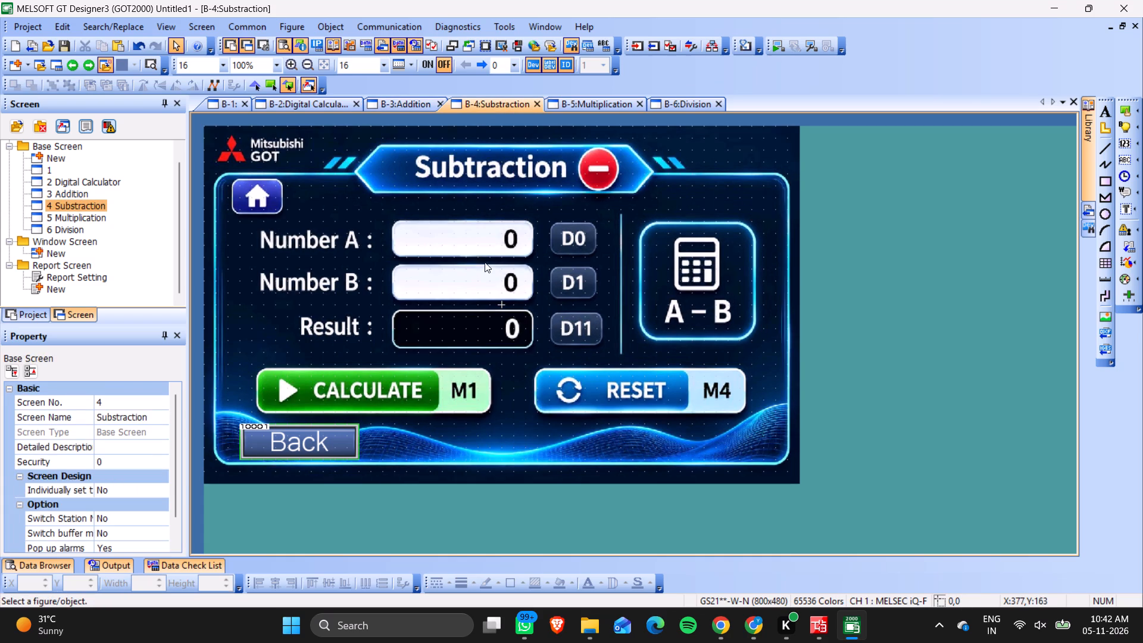
{"action": "key", "text": "ctrl+v"}
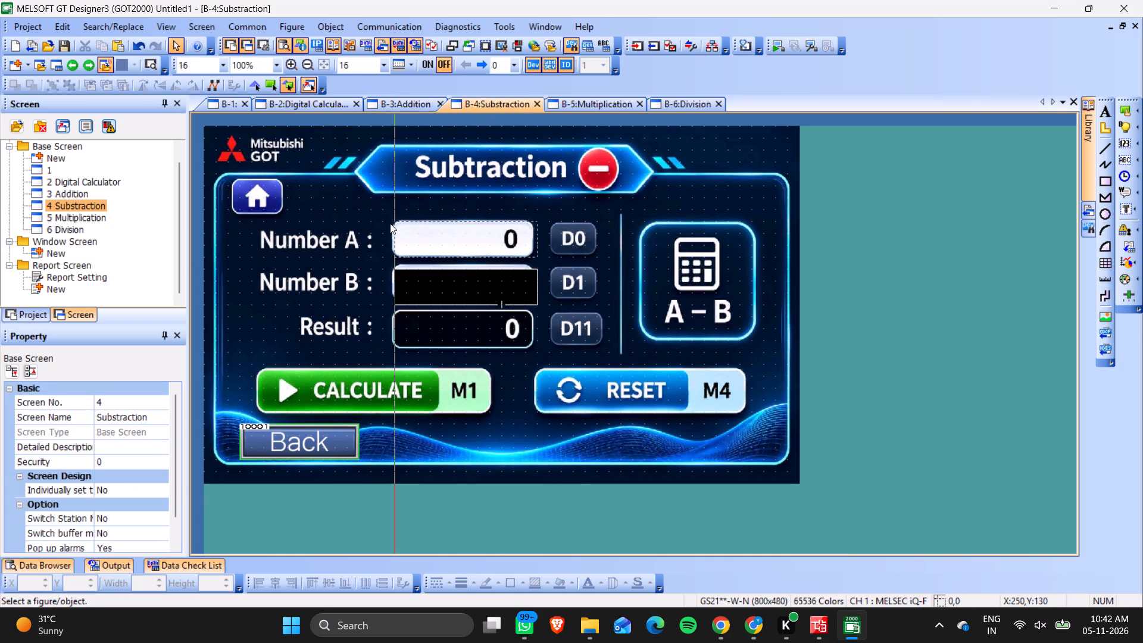
{"action": "left_click", "coordinate": [390, 223]}
{"action": "key", "text": "ctrl+v"}
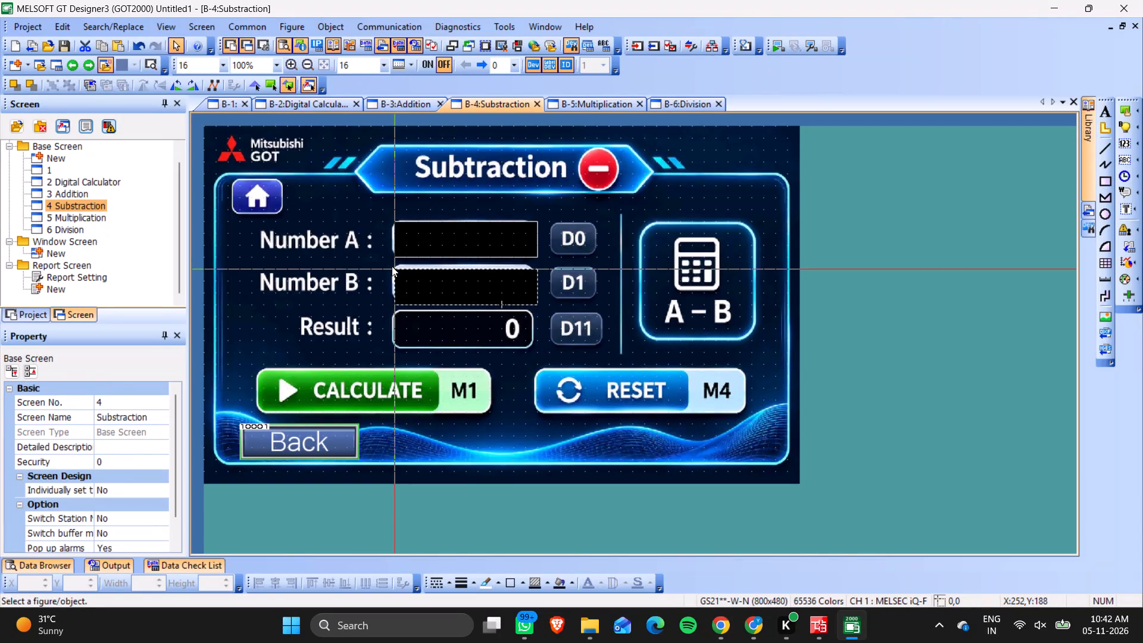
{"action": "left_click", "coordinate": [392, 266]}
{"action": "key", "text": "ctrl+v"}
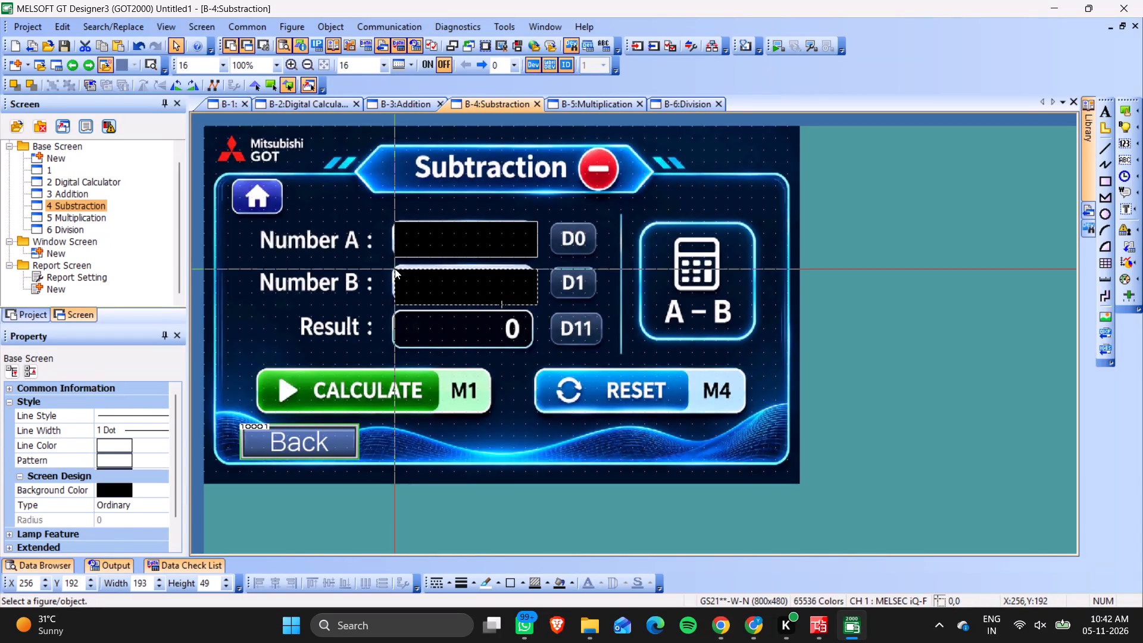
{"action": "left_click", "coordinate": [392, 316]}
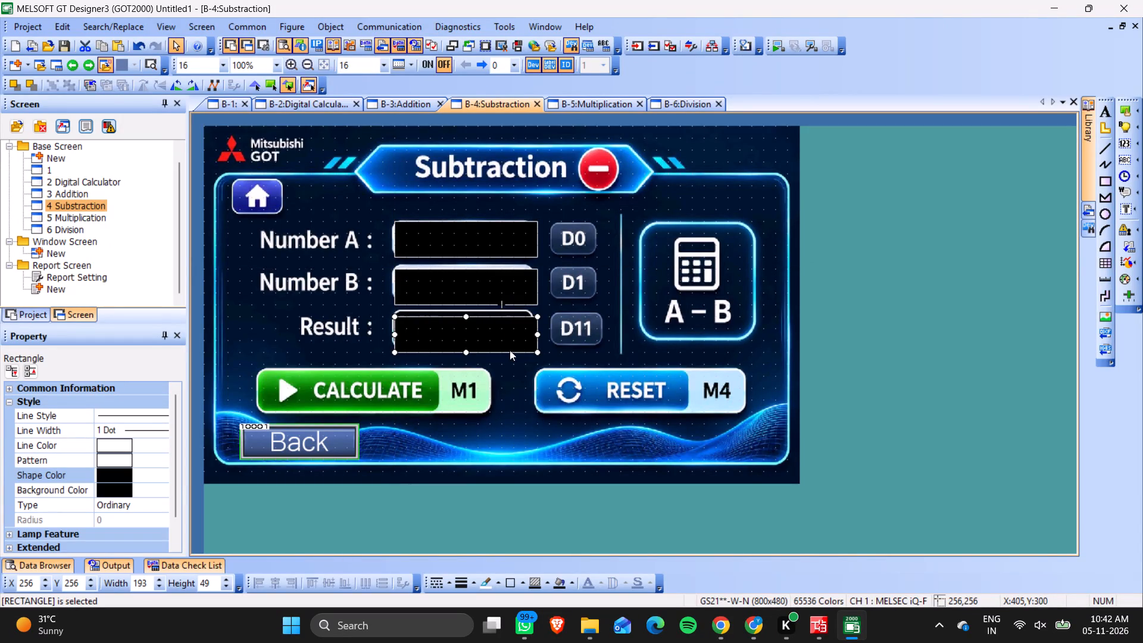
On base screen 5, Multiplication, paste the black rectangle over the Number A, Number B and Result boxes at X 240, Y 128, 192 and 256.
{"action": "left_click", "coordinate": [573, 107]}
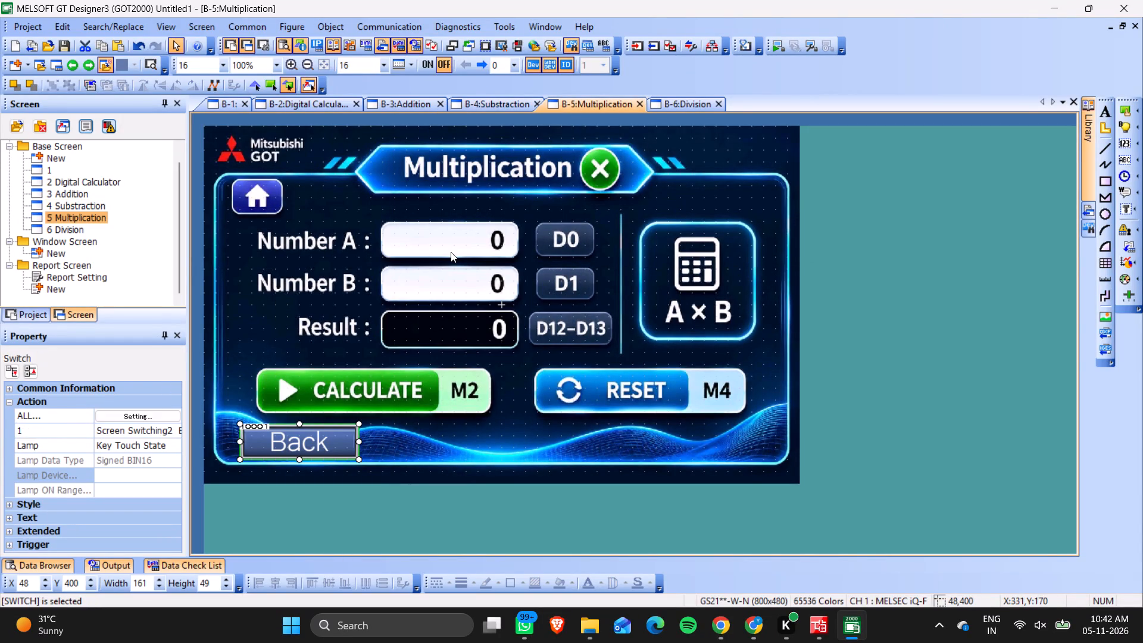
{"action": "key", "text": "ctrl+v"}
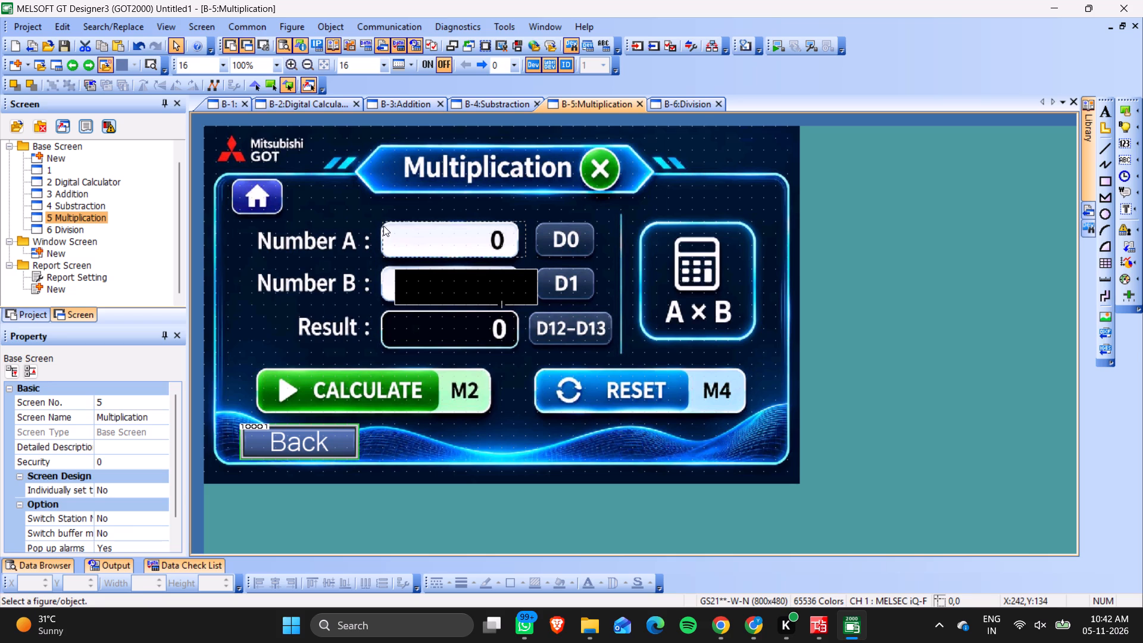
{"action": "left_click", "coordinate": [383, 226]}
{"action": "key", "text": "ctrl+v"}
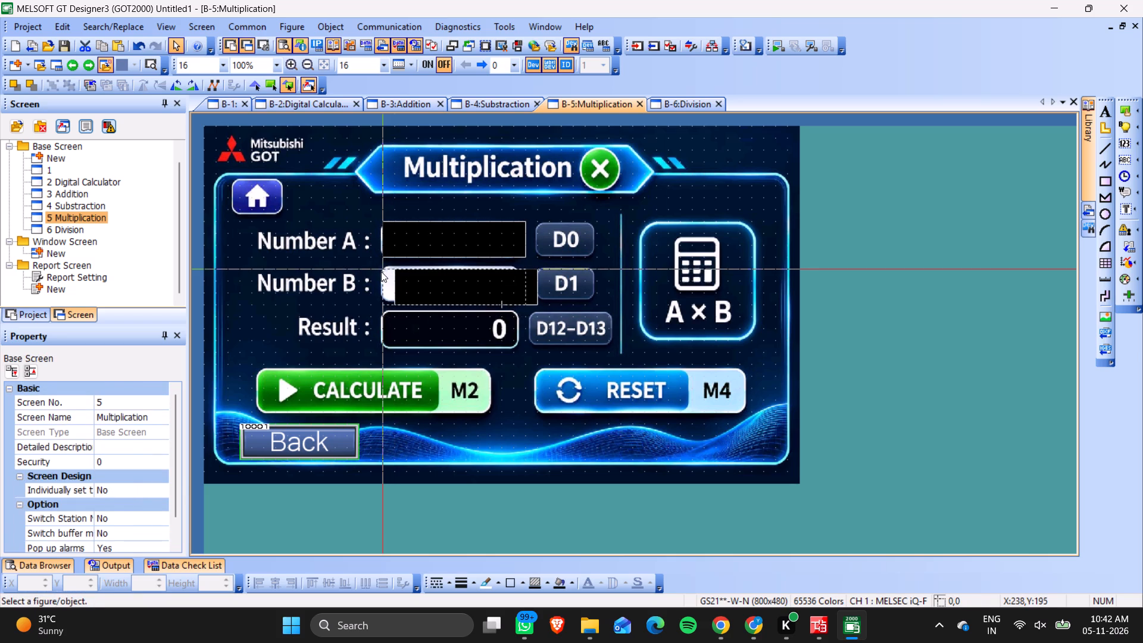
{"action": "left_click", "coordinate": [381, 271]}
{"action": "key", "text": "ctrl+v"}
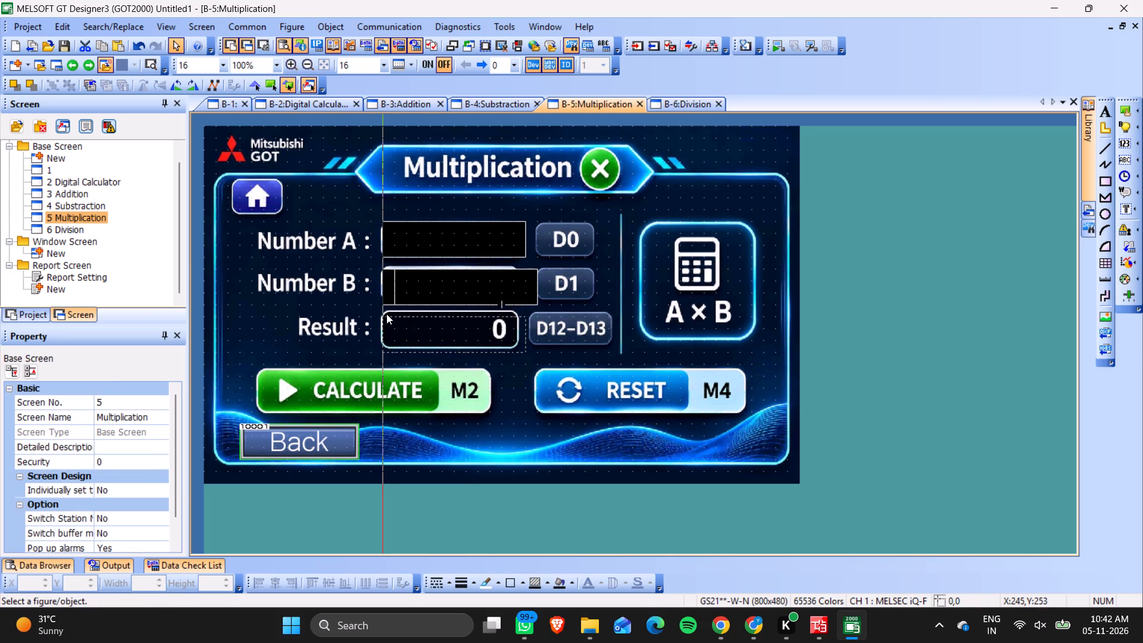
{"action": "left_click", "coordinate": [382, 314]}
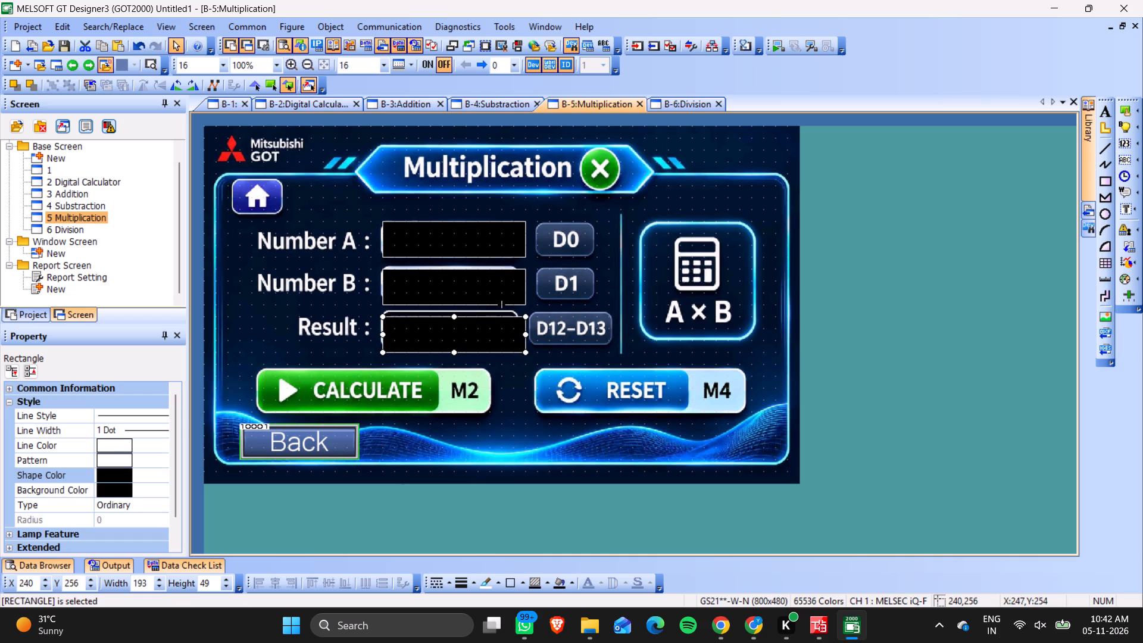
On base screen 6, Division, paste the black rectangle over the Number A, Number B and Result boxes at X 240, Y 128, 176 and 240.
{"action": "left_click", "coordinate": [672, 102]}
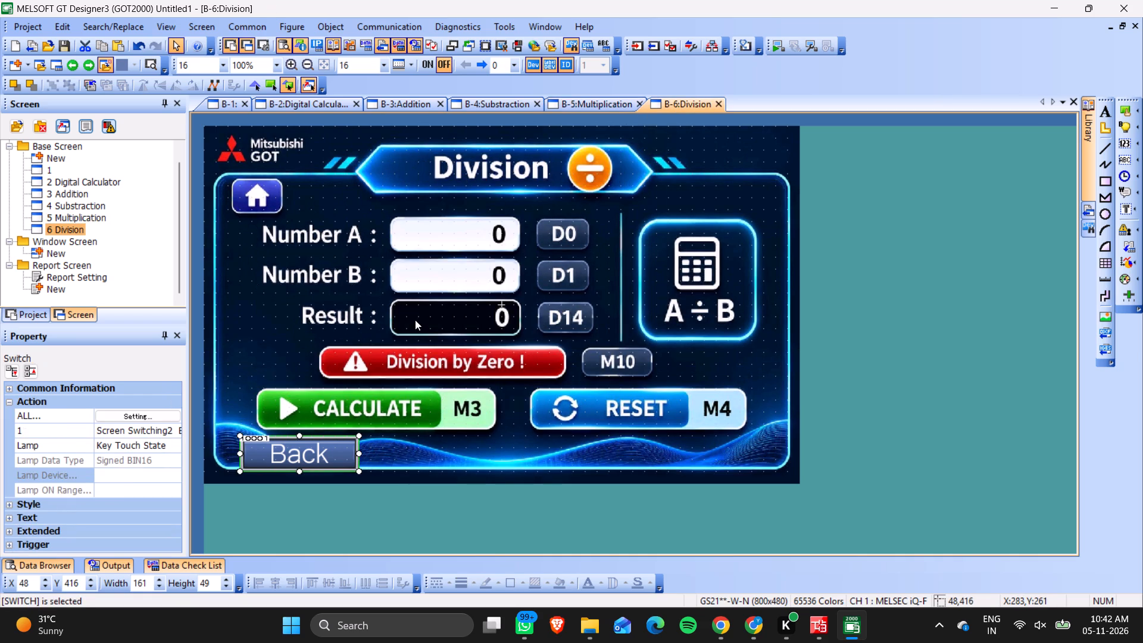
{"action": "key", "text": "ctrl+v"}
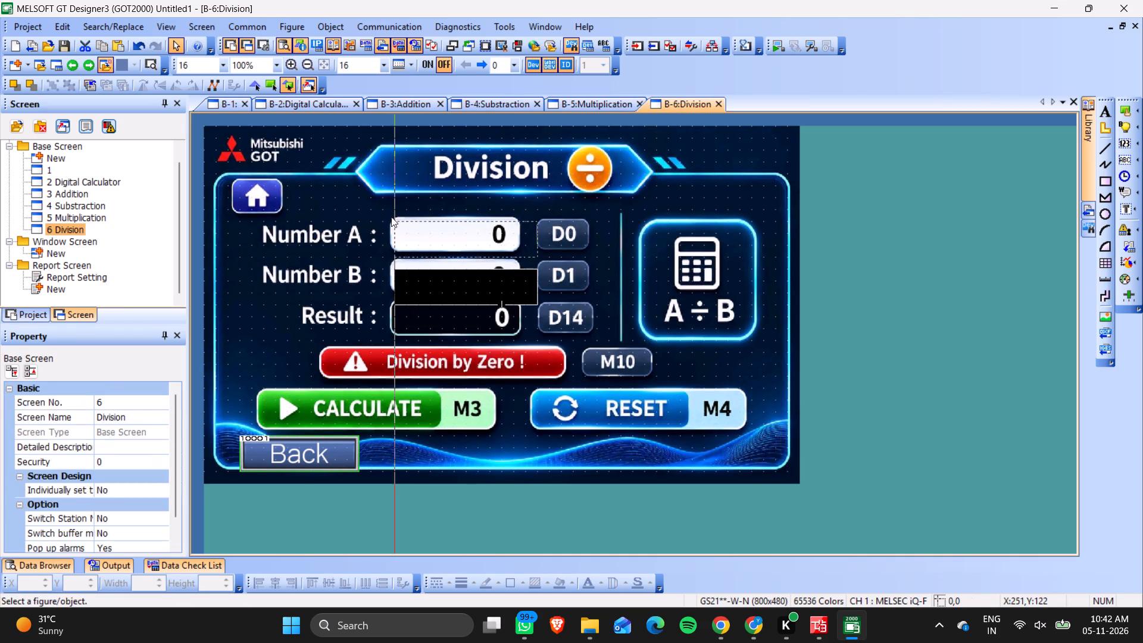
{"action": "left_click", "coordinate": [389, 216]}
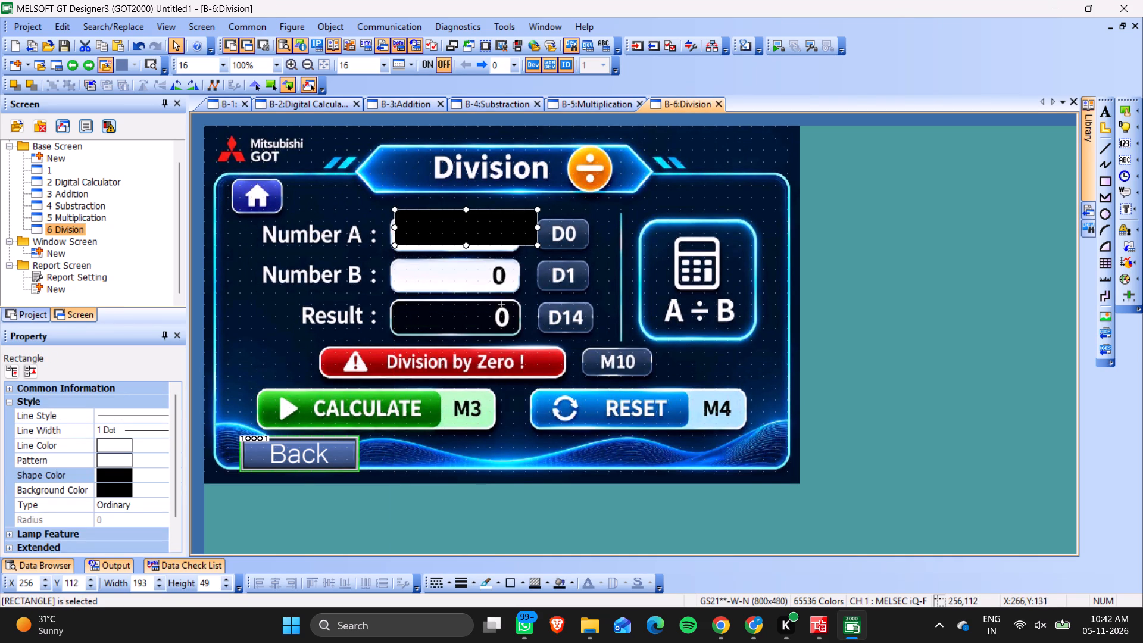
{"action": "left_click_drag", "start_coordinate": [436, 230], "coordinate": [433, 242]}
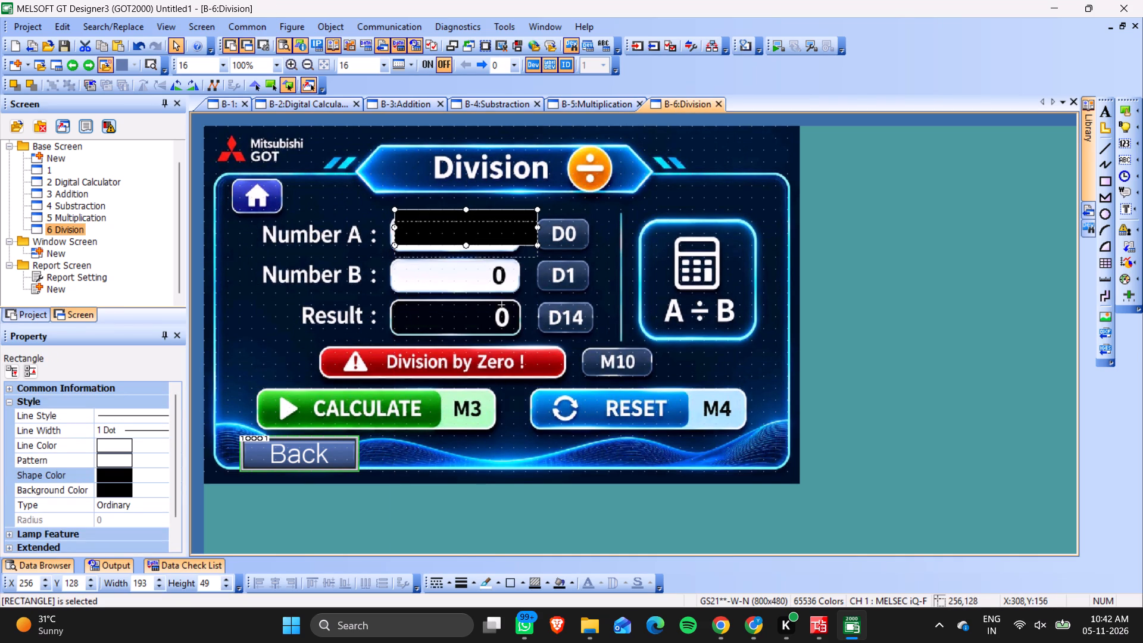
{"action": "left_click_drag", "start_coordinate": [433, 242], "coordinate": [428, 242]}
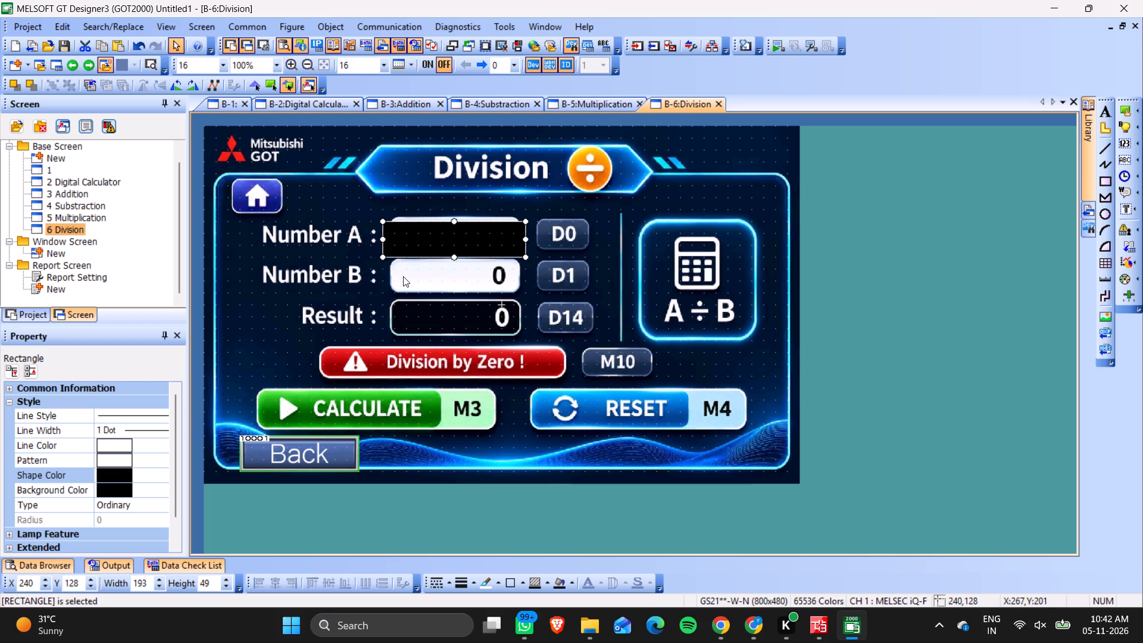
{"action": "key", "text": "ctrl+v"}
{"action": "left_click", "coordinate": [388, 263]}
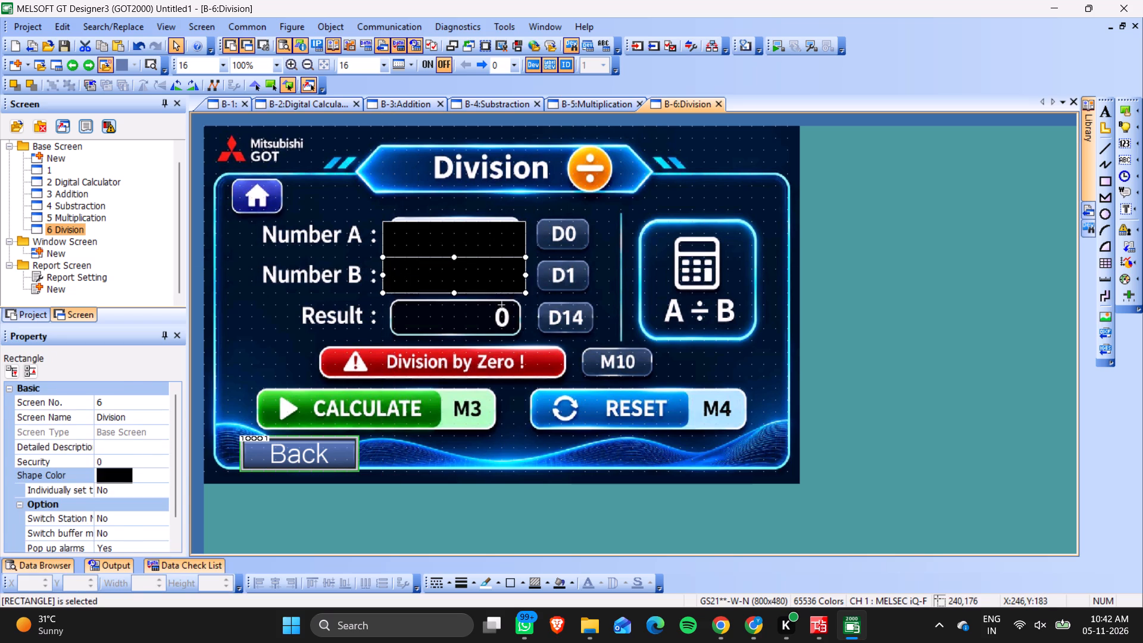
{"action": "key", "text": "ctrl+v"}
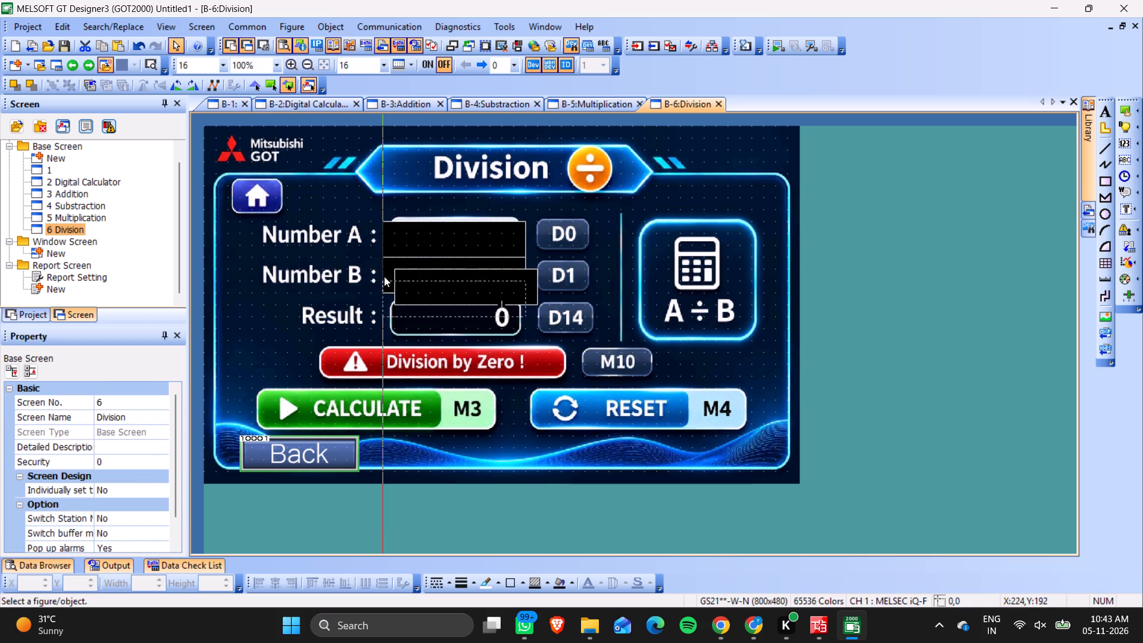
{"action": "left_click", "coordinate": [385, 301]}
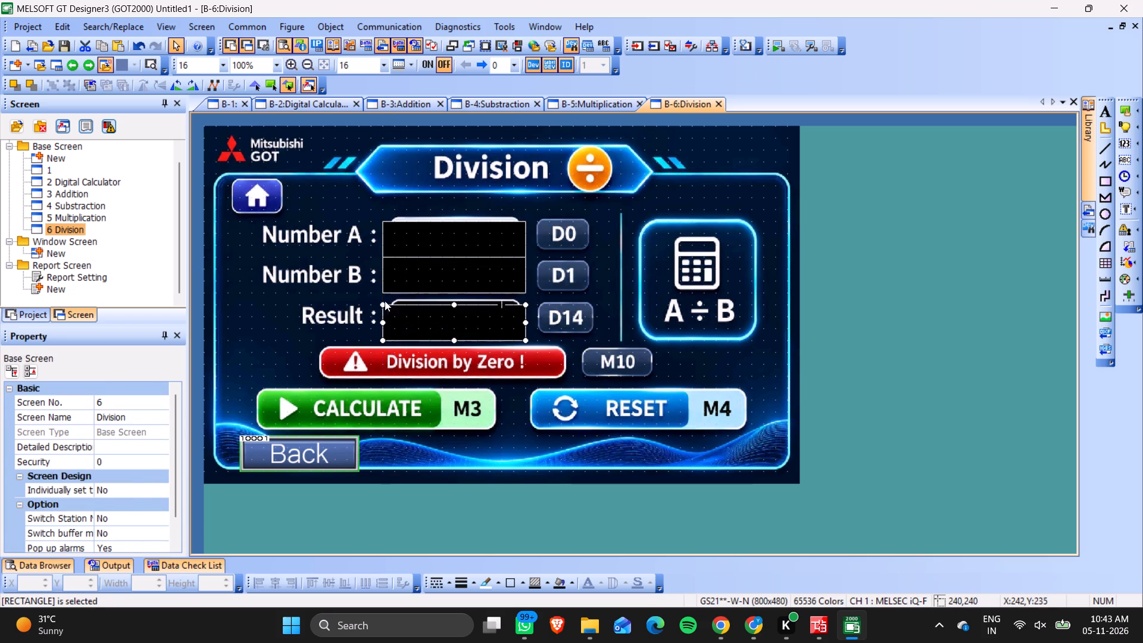
Adjust the stacked rectangles on the Division screen, moving the Number A rectangle up to X 240, Y 112.
{"action": "left_click_drag", "start_coordinate": [451, 279], "coordinate": [463, 280]}
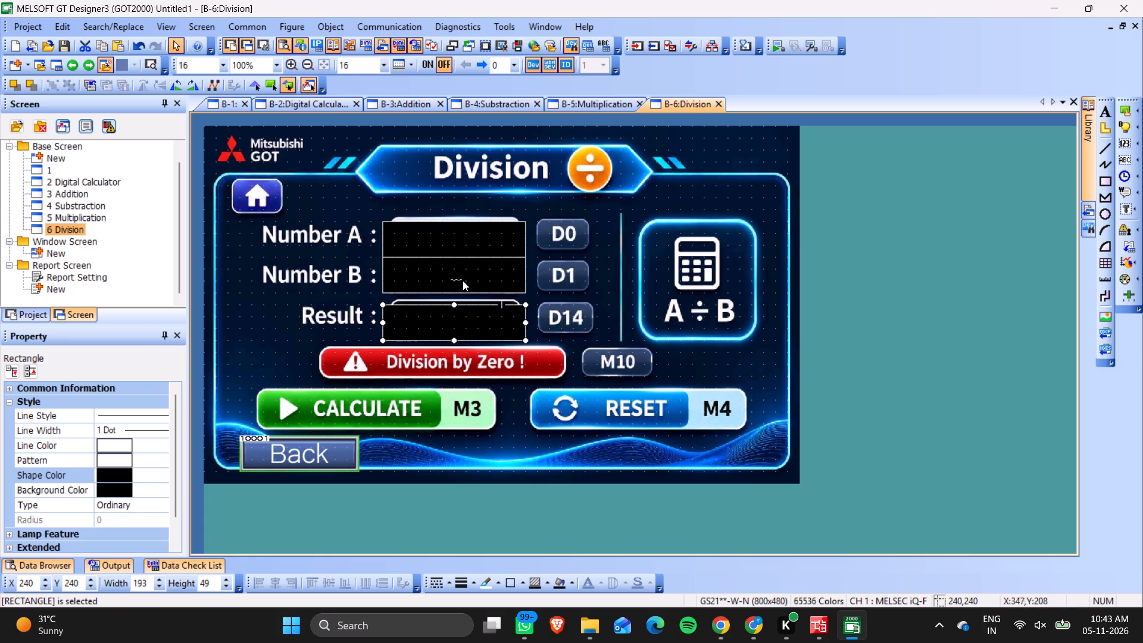
{"action": "left_click_drag", "start_coordinate": [463, 280], "coordinate": [462, 280]}
{"action": "left_click", "coordinate": [455, 264]}
{"action": "left_click_drag", "start_coordinate": [454, 270], "coordinate": [454, 276]}
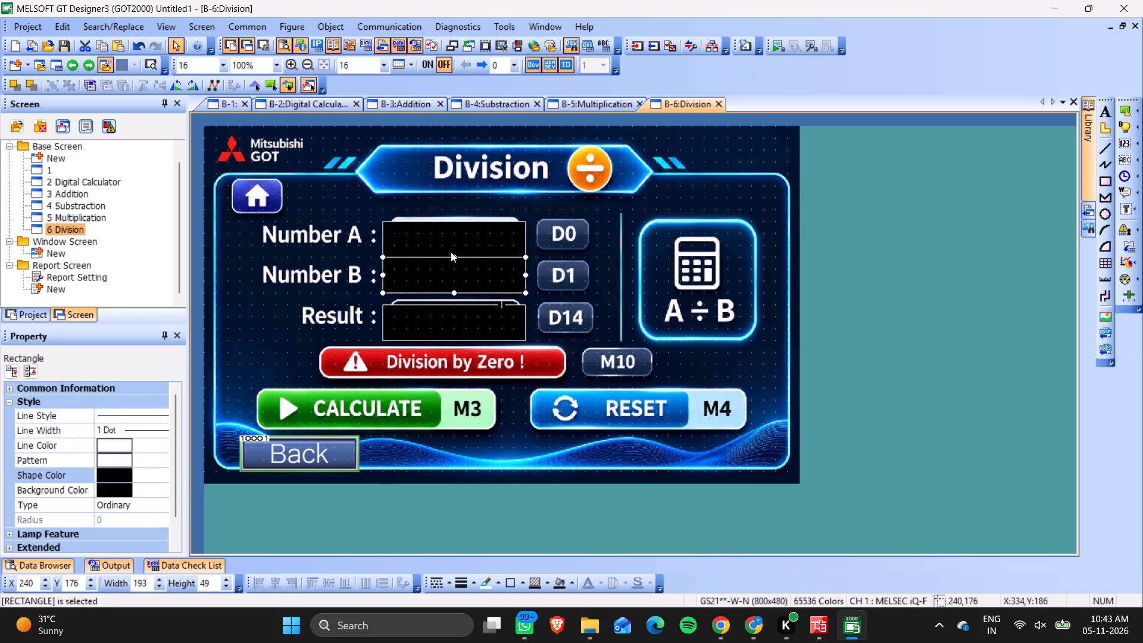
{"action": "left_click_drag", "start_coordinate": [444, 233], "coordinate": [444, 221]}
{"action": "left_click", "coordinate": [448, 230]}
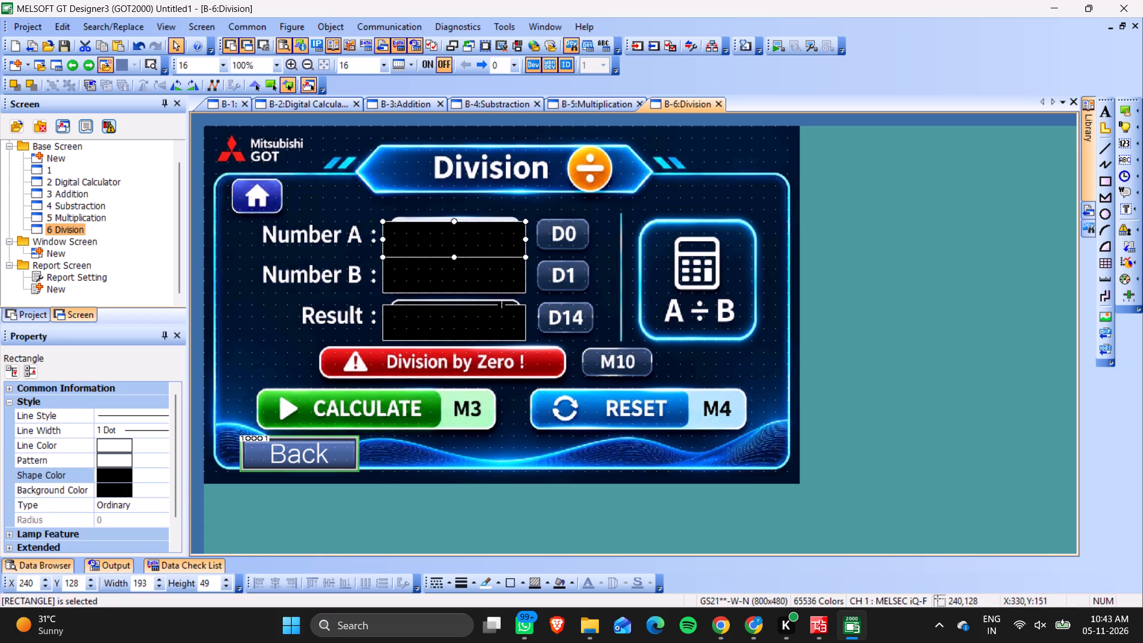
{"action": "left_click_drag", "start_coordinate": [449, 238], "coordinate": [449, 230]}
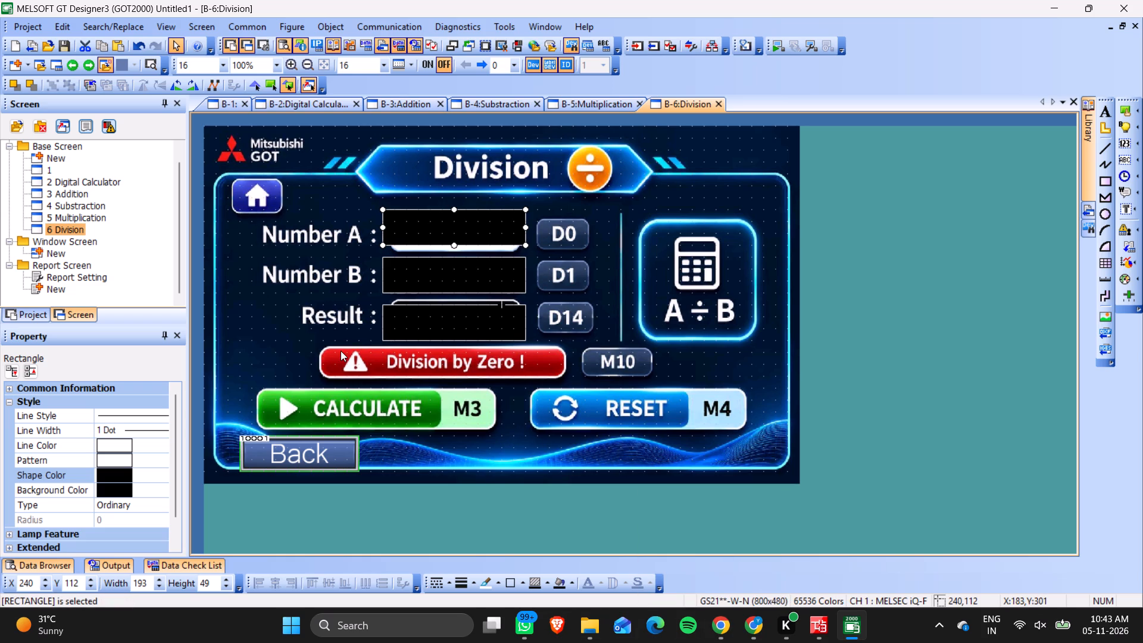
On base screen 3, Addition, place a switch object about 193 by 49 over the Number A rectangle, at X 256, Y 128.
{"action": "left_click", "coordinate": [608, 101]}
{"action": "left_click", "coordinate": [501, 101]}
{"action": "left_click", "coordinate": [396, 107]}
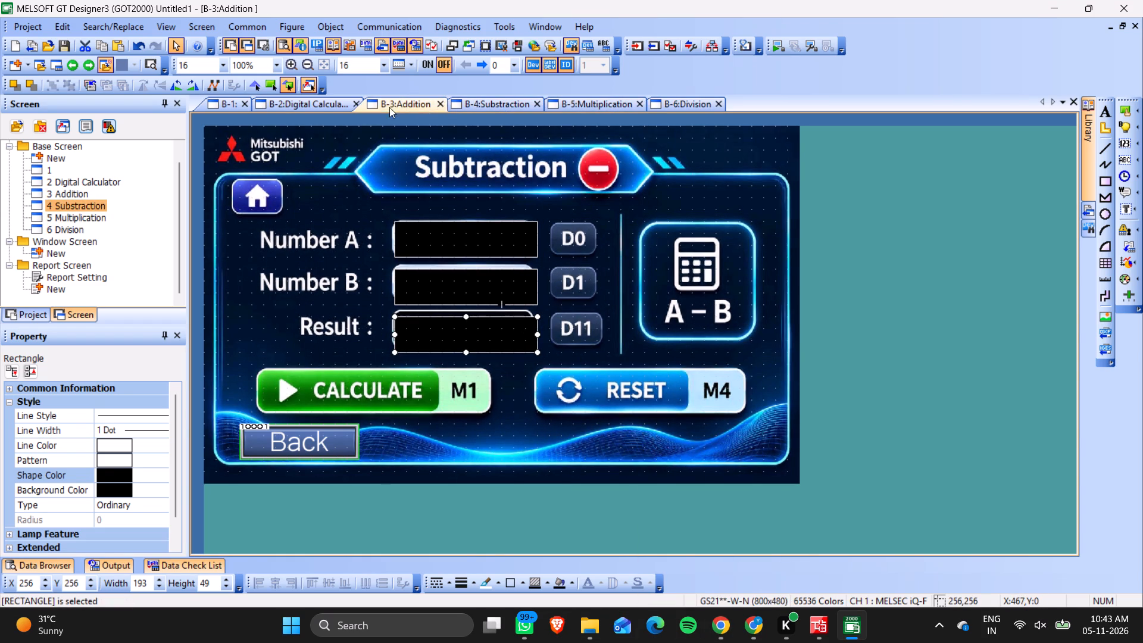
{"action": "left_click", "coordinate": [312, 101]}
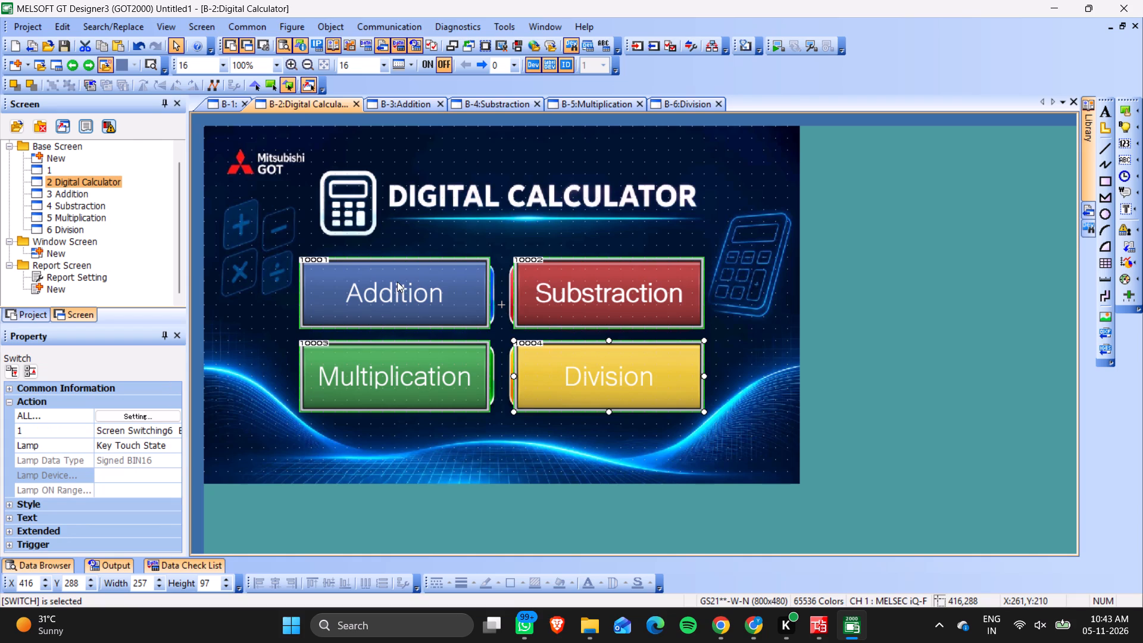
{"action": "left_click", "coordinate": [403, 102]}
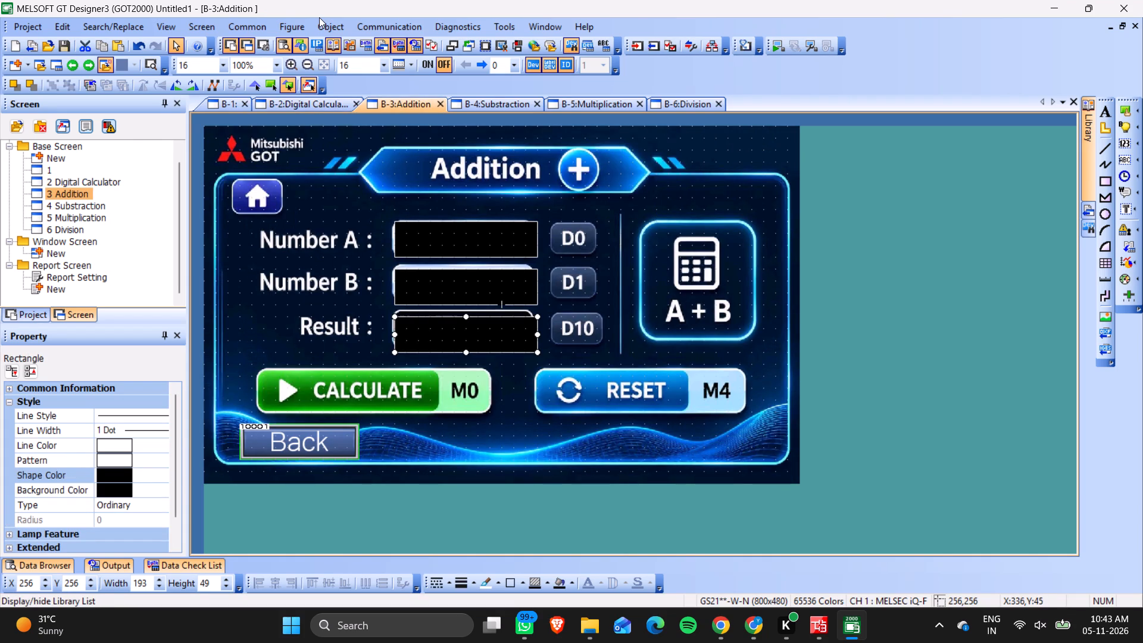
{"action": "left_click", "coordinate": [342, 24]}
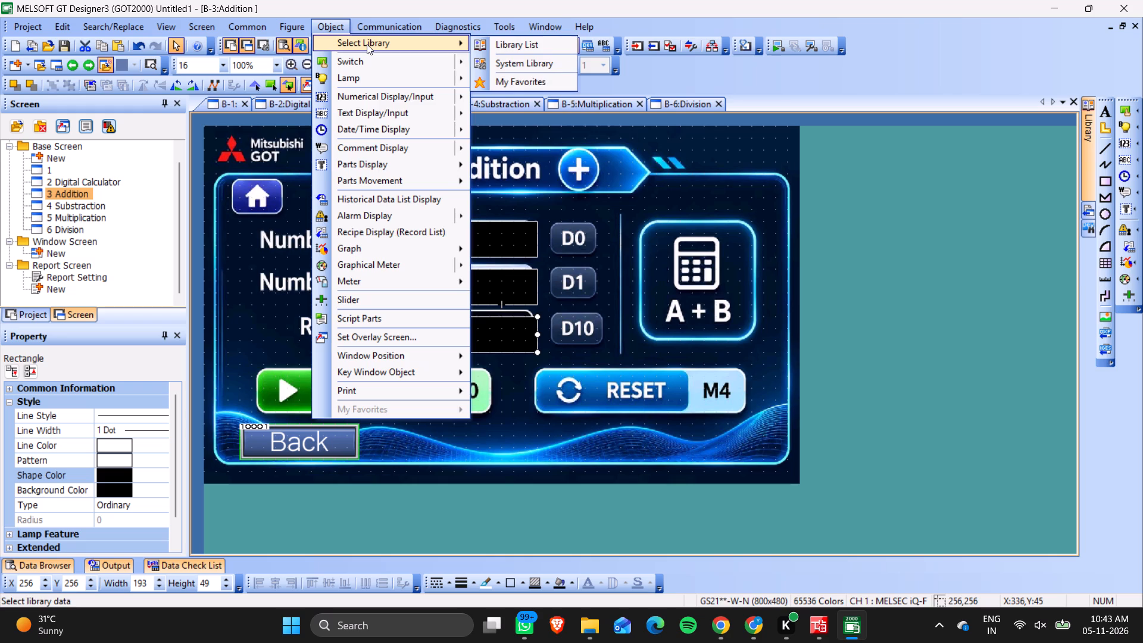
{"action": "left_click", "coordinate": [490, 58]}
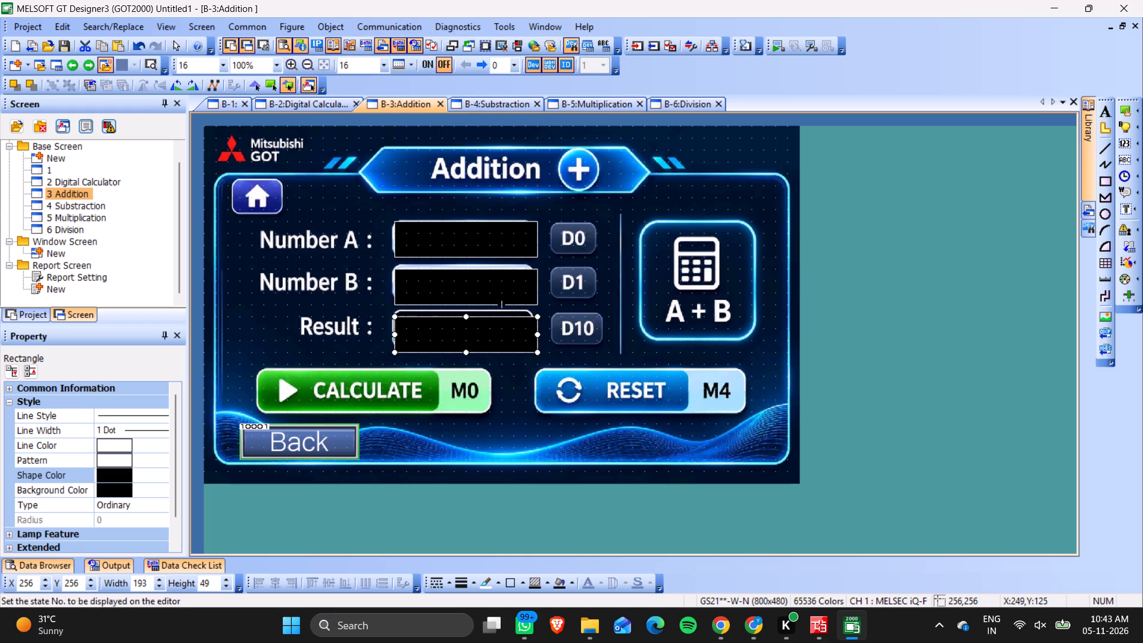
{"action": "left_click_drag", "start_coordinate": [396, 223], "coordinate": [507, 259]}
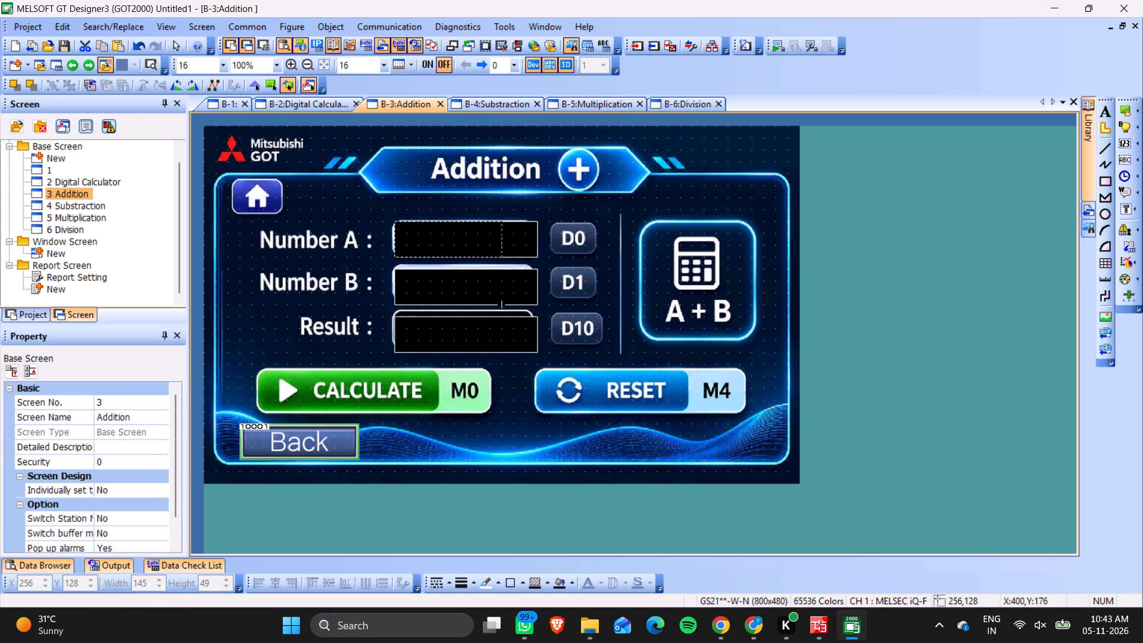
{"action": "left_click_drag", "start_coordinate": [507, 259], "coordinate": [535, 255]}
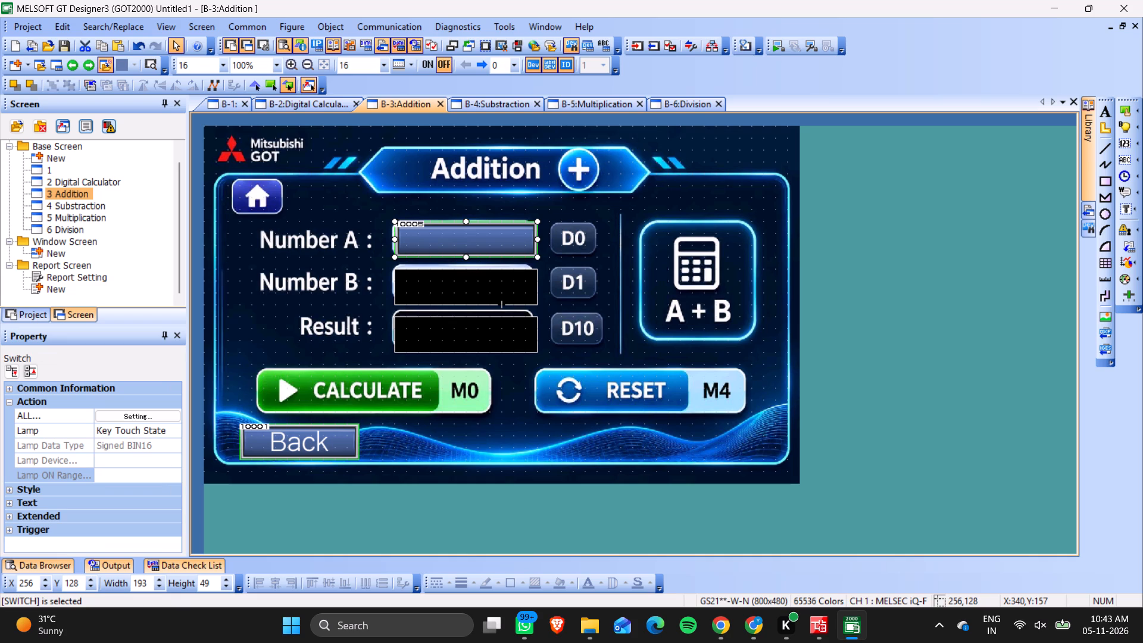
On base screen 3, Addition, delete the switch object covering the Number A box.
{"action": "left_click", "coordinate": [458, 243]}
{"action": "key", "text": "Delete"}
Place a numerical input object about 182 by 52 over the Number A box on the Addition screen, at X 256, Y 128.
{"action": "left_click", "coordinate": [333, 26]}
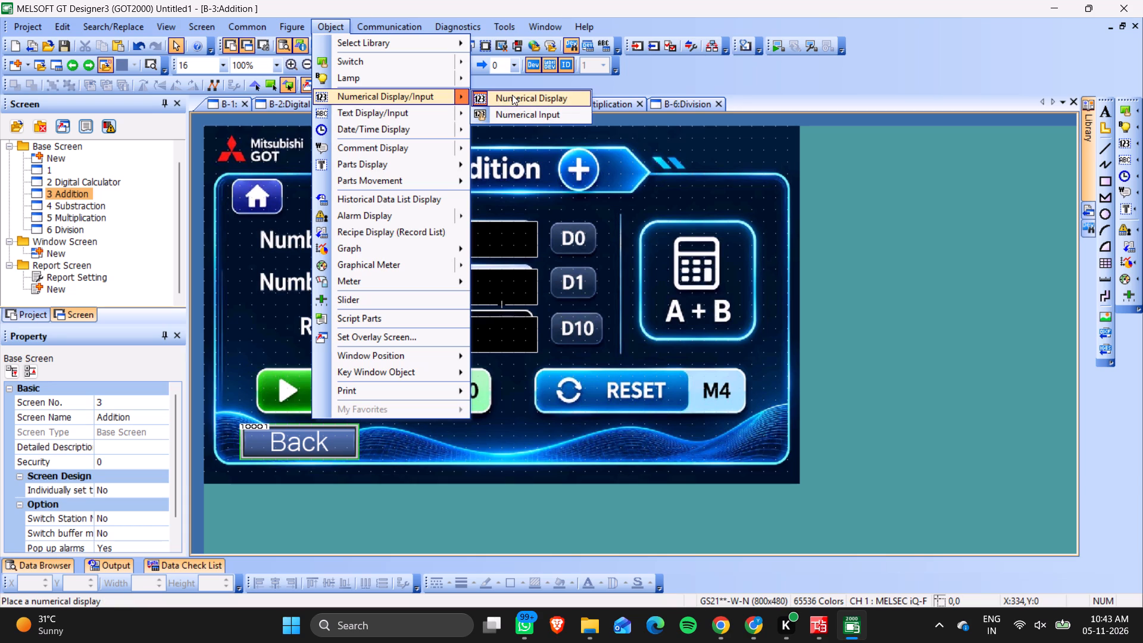
{"action": "left_click", "coordinate": [516, 107]}
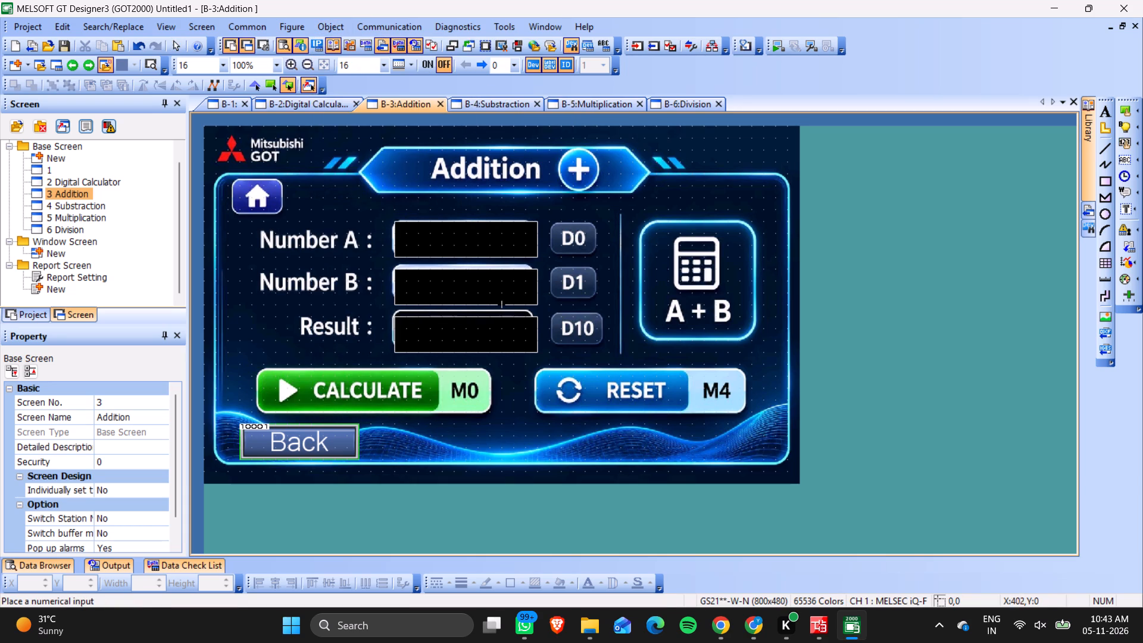
{"action": "left_click_drag", "start_coordinate": [394, 221], "coordinate": [536, 257]}
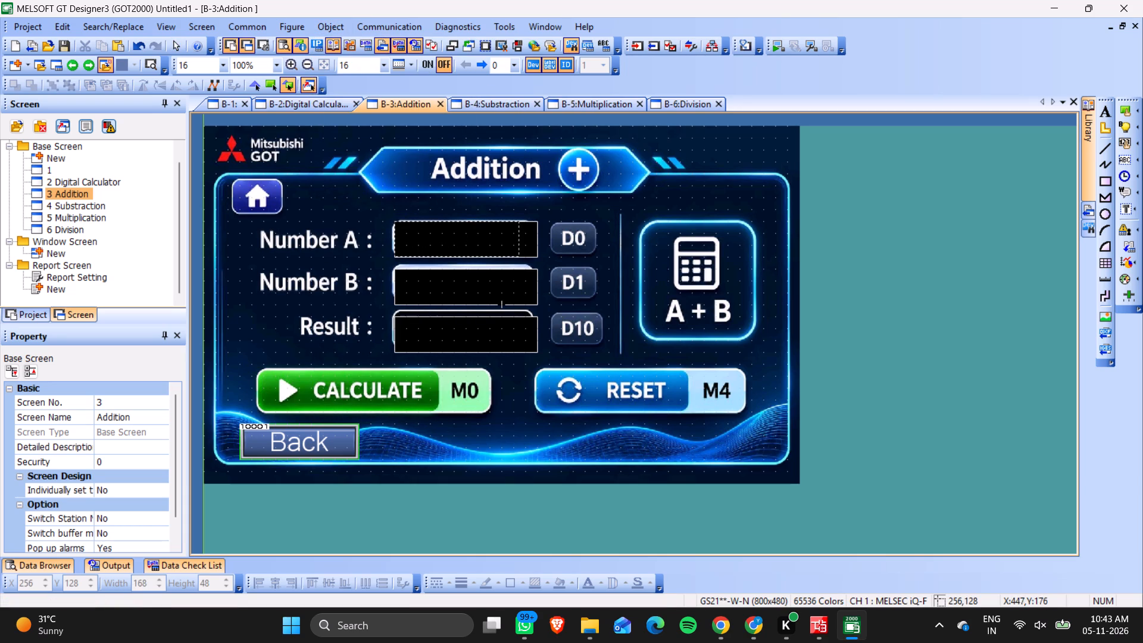
{"action": "left_click_drag", "start_coordinate": [536, 257], "coordinate": [598, 260]}
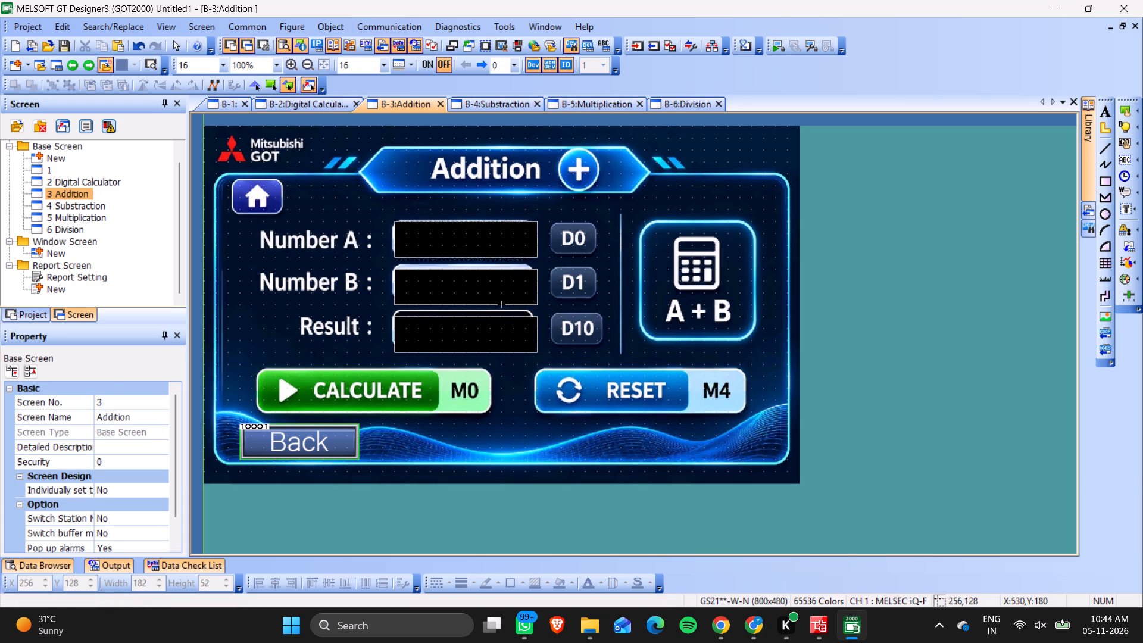
{"action": "left_click_drag", "start_coordinate": [598, 260], "coordinate": [599, 260]}
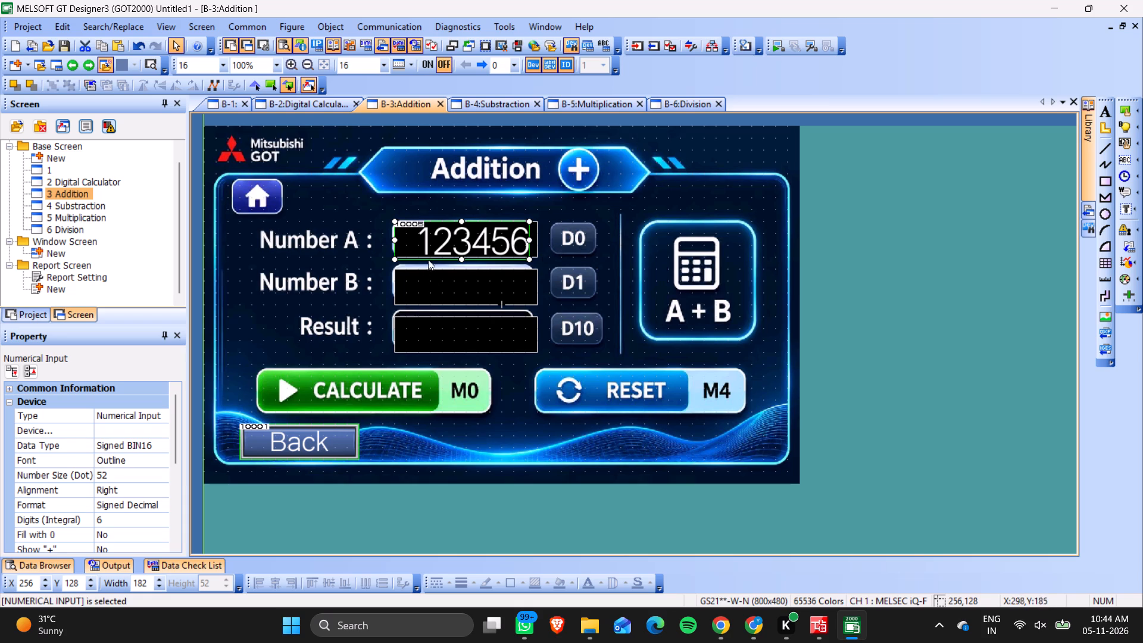
Copy the Number A numerical input and paste it over the Number B box on the Addition screen, at X 256, Y 192.
{"action": "left_click", "coordinate": [444, 235]}
{"action": "key", "text": "ctrl+c"}
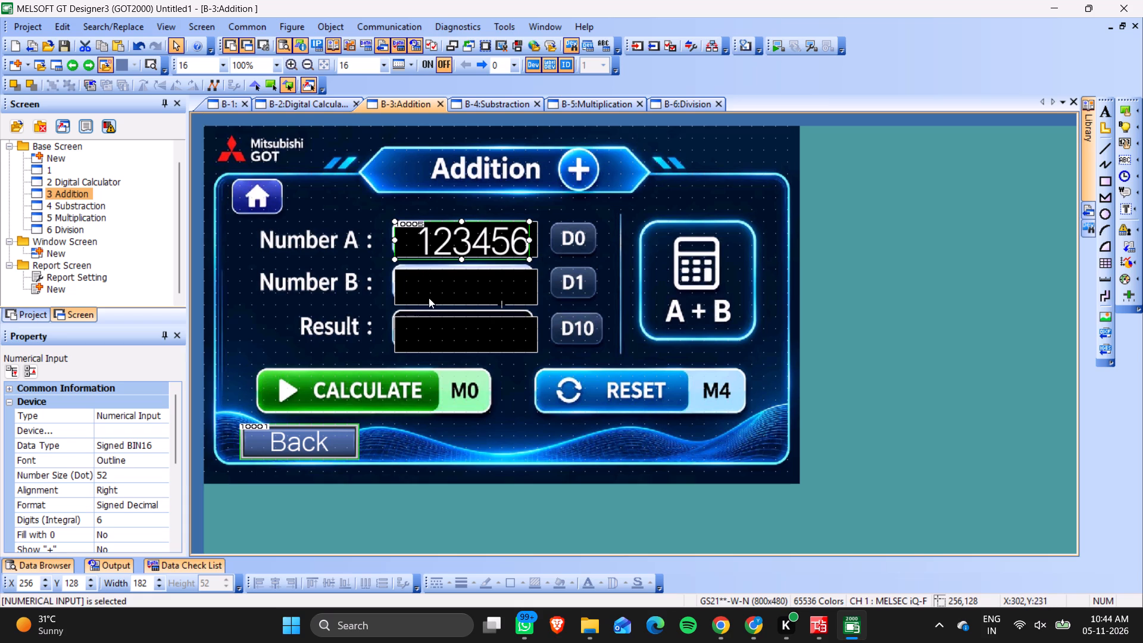
{"action": "key", "text": "ctrl+v"}
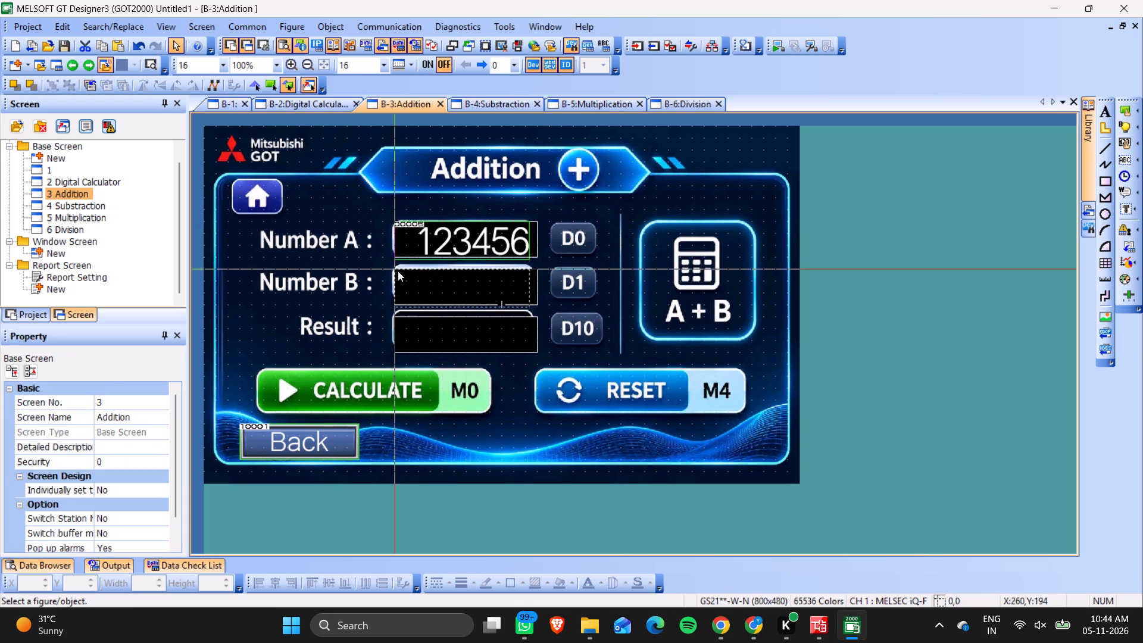
{"action": "left_click", "coordinate": [398, 271]}
On base screen 4, Substraction, paste the numerical input over the Number A and Number B boxes at X 256, Y 128 and 192.
{"action": "left_click", "coordinate": [489, 99]}
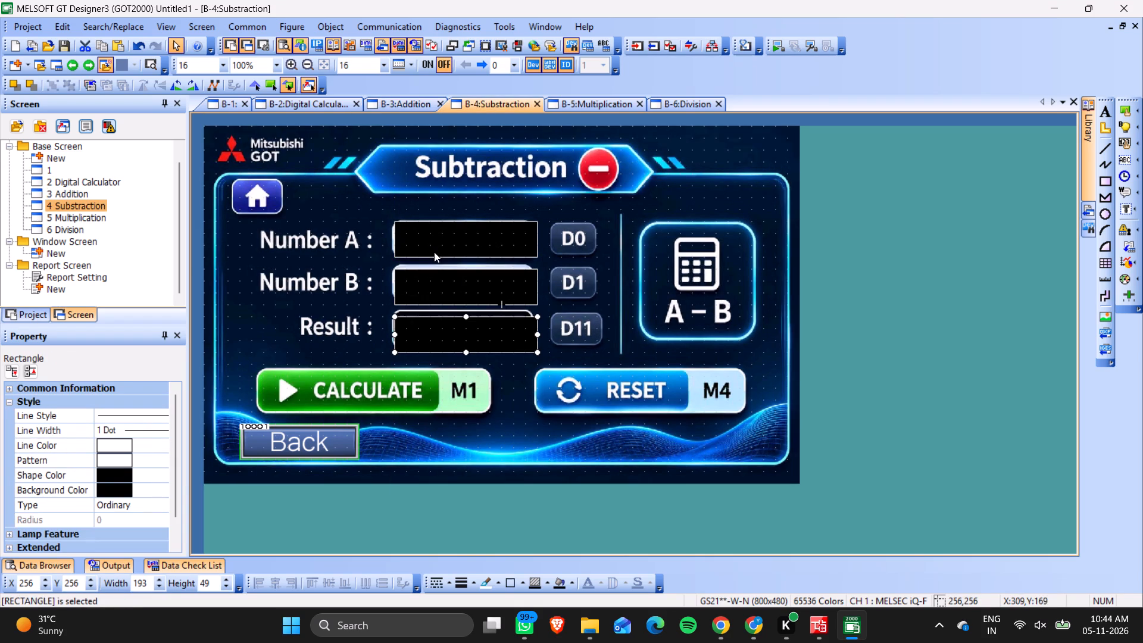
{"action": "key", "text": "ctrl+v"}
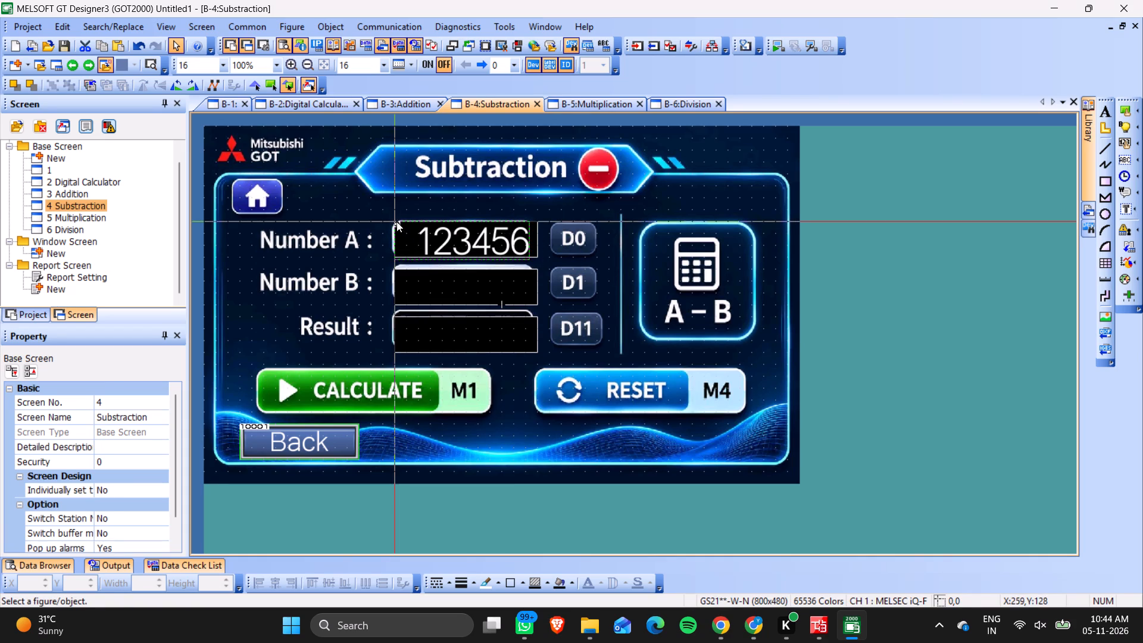
{"action": "left_click", "coordinate": [396, 221]}
{"action": "key", "text": "ctrl+v"}
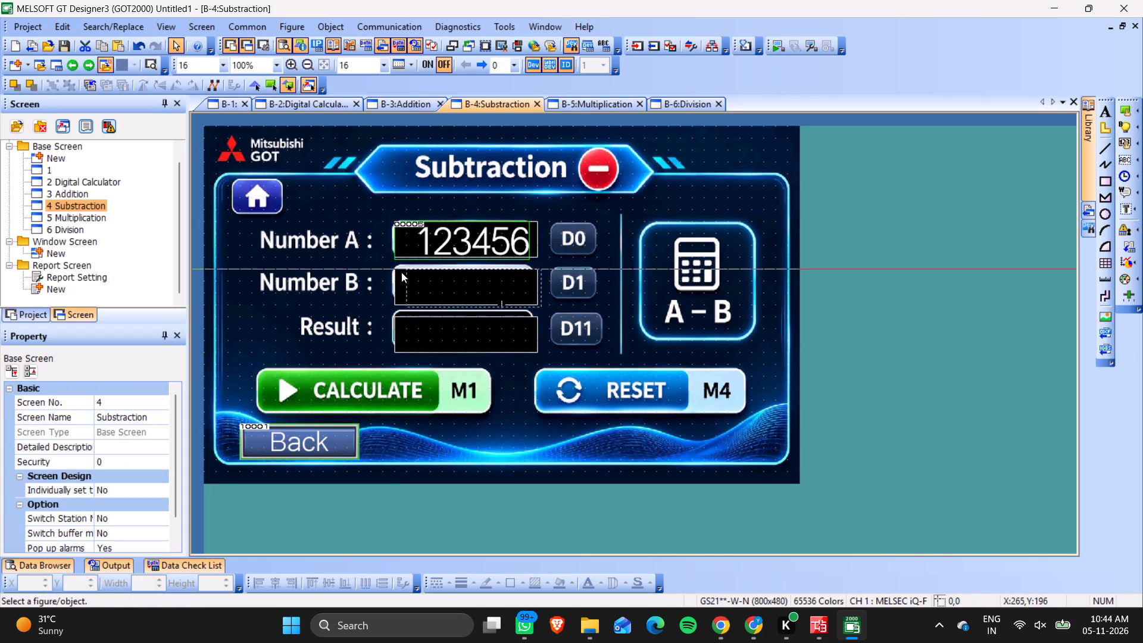
{"action": "left_click", "coordinate": [399, 272]}
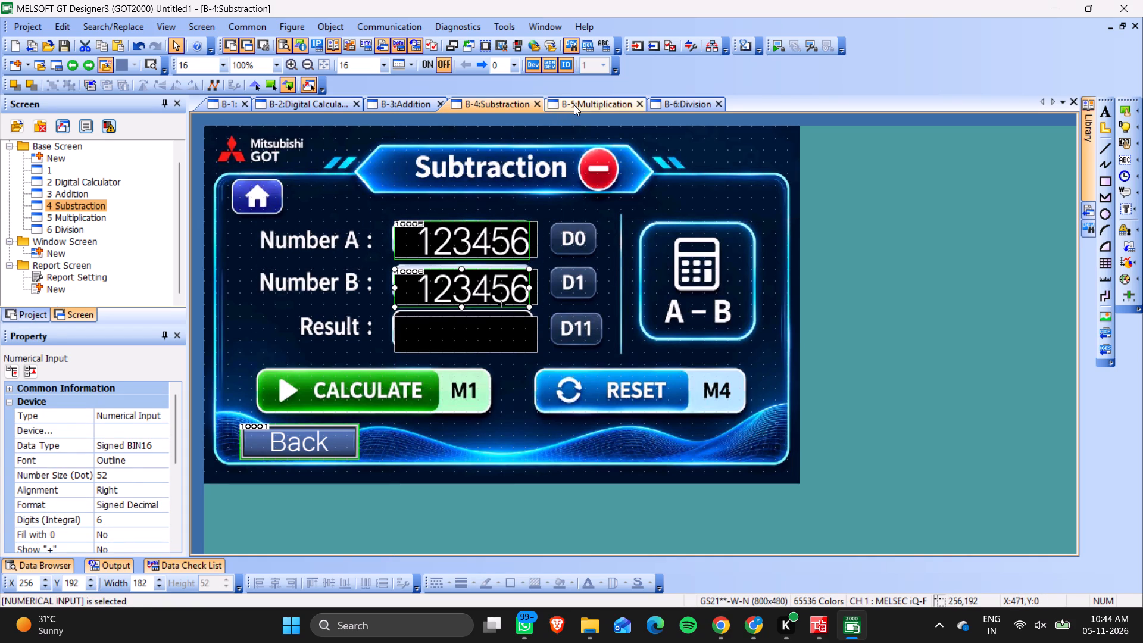
On base screen 5, Multiplication, paste the numerical input over the Number A and Number B boxes at X 240, Y 128 and 192.
{"action": "left_click", "coordinate": [574, 104]}
{"action": "key", "text": "ctrl+v"}
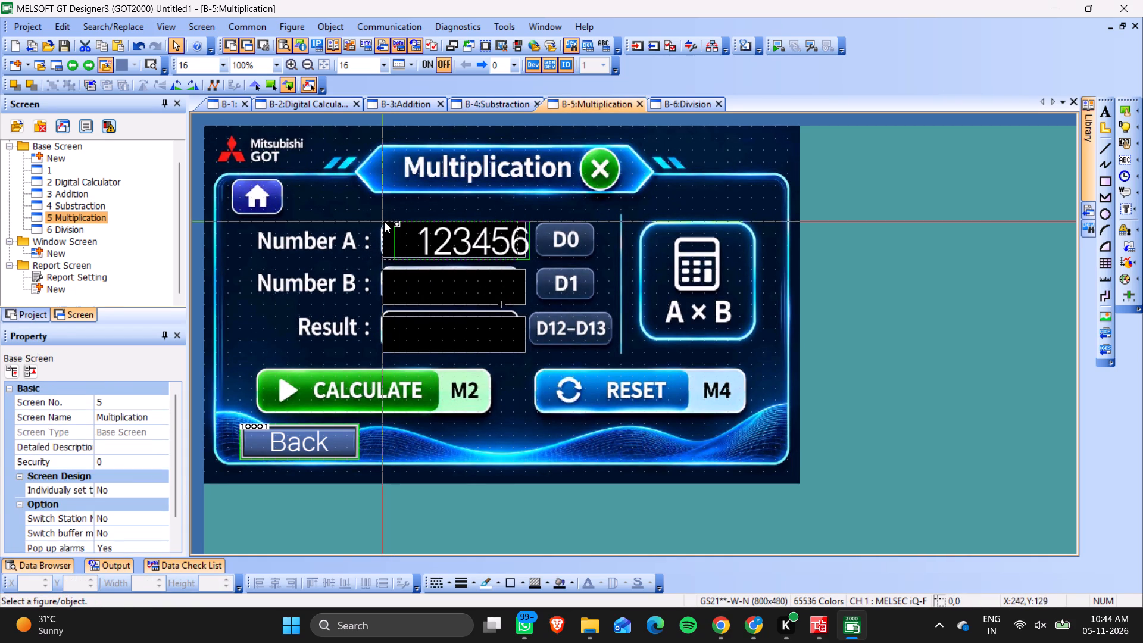
{"action": "left_click", "coordinate": [384, 223]}
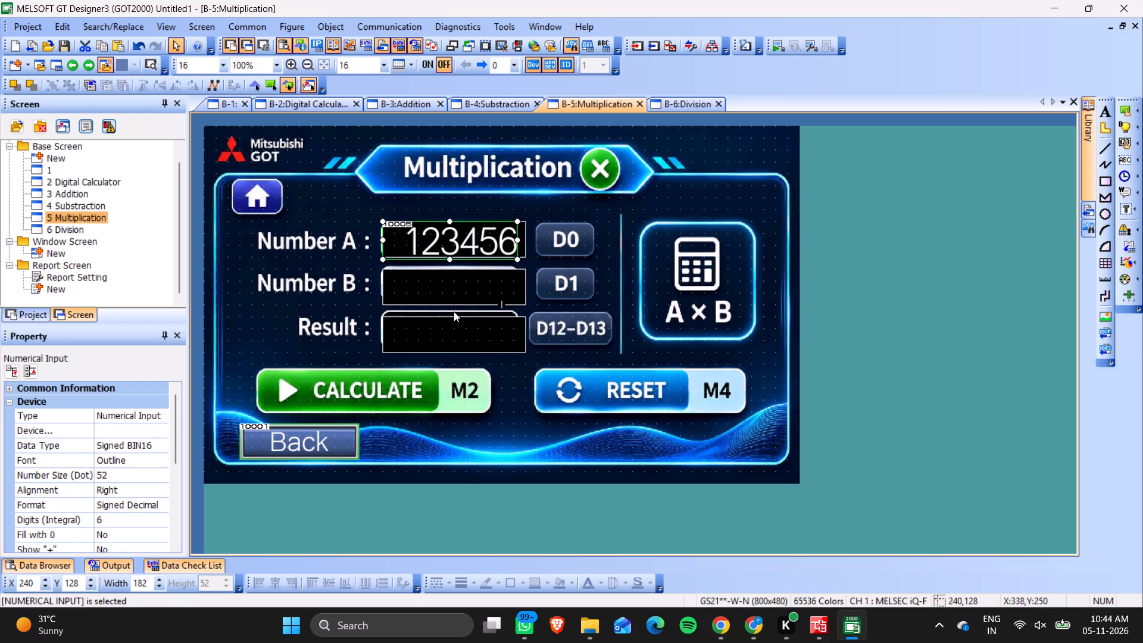
{"action": "key", "text": "ctrl+v"}
{"action": "left_click", "coordinate": [386, 271]}
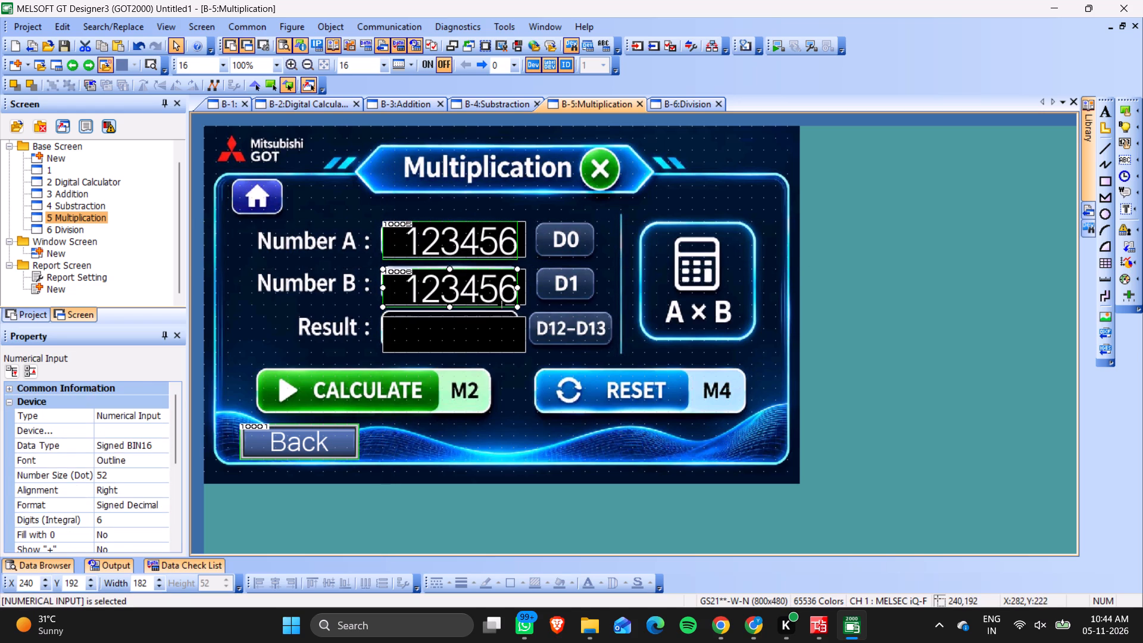
On base screen 6, Division, paste the numerical input over the Number A and Number B boxes at X 240, Y 112 and 176.
{"action": "left_click", "coordinate": [667, 104]}
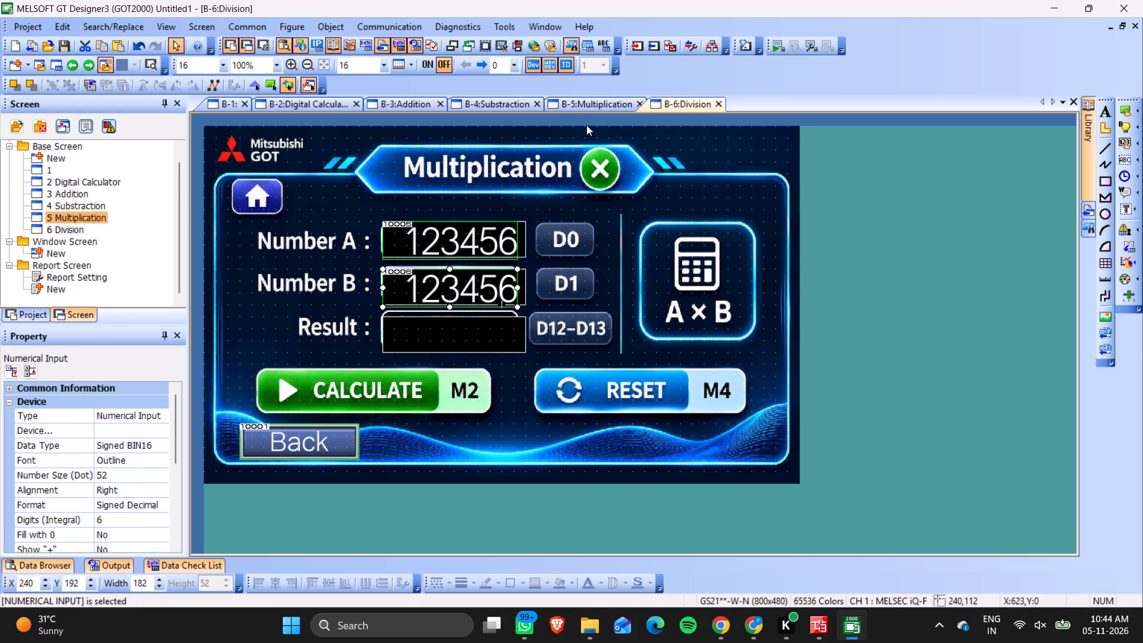
{"action": "key", "text": "ctrl+v"}
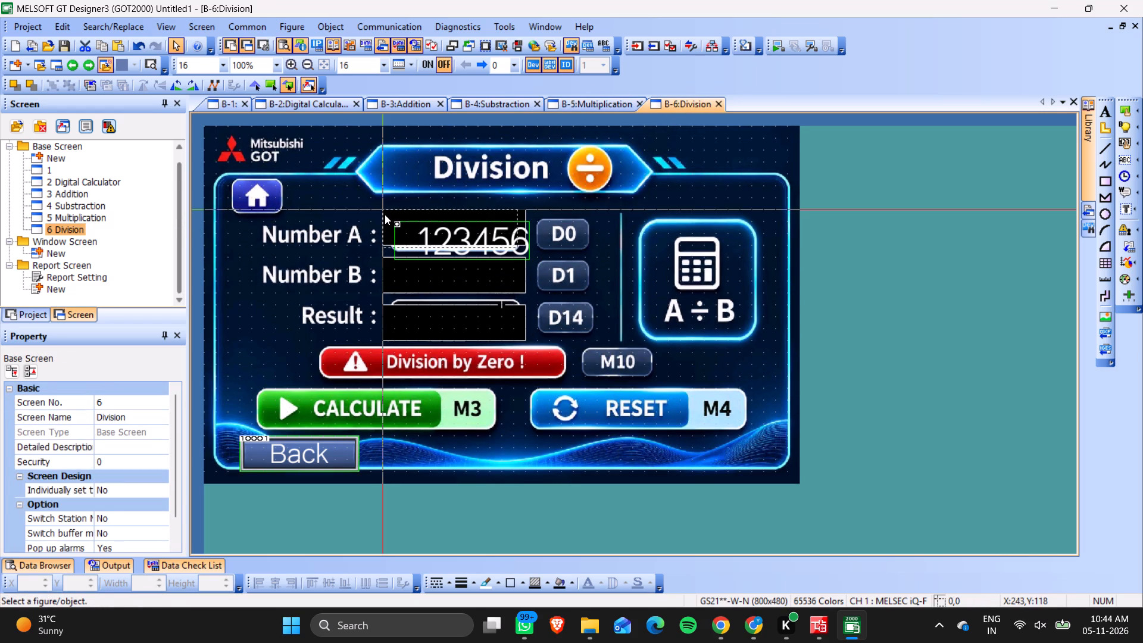
{"action": "left_click", "coordinate": [385, 214]}
{"action": "key", "text": "ctrl+v"}
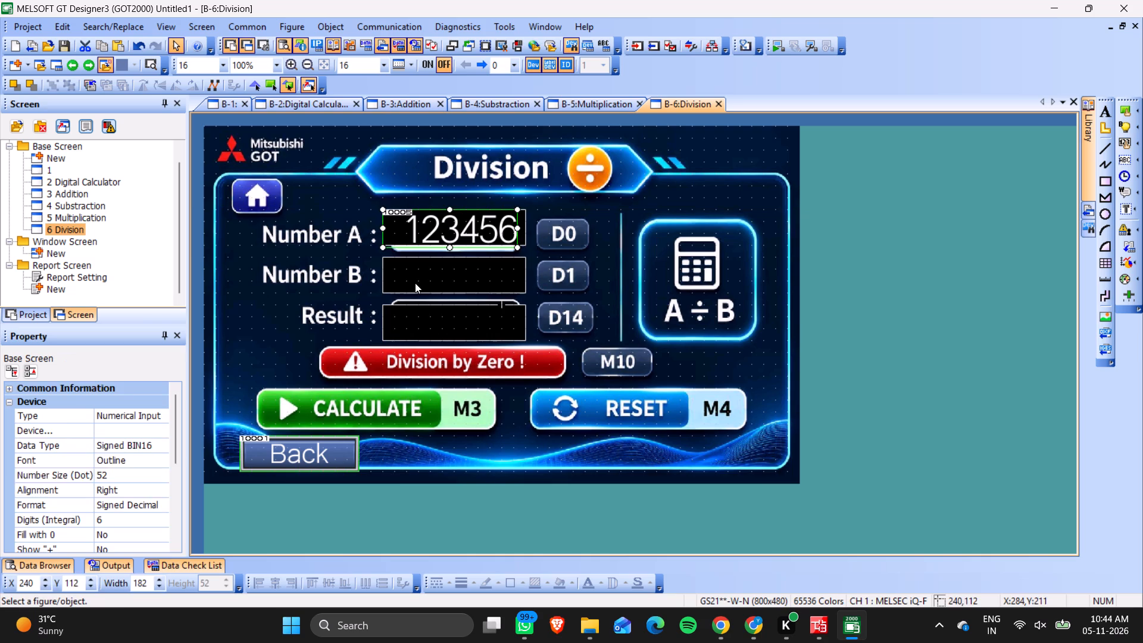
{"action": "left_click", "coordinate": [386, 261]}
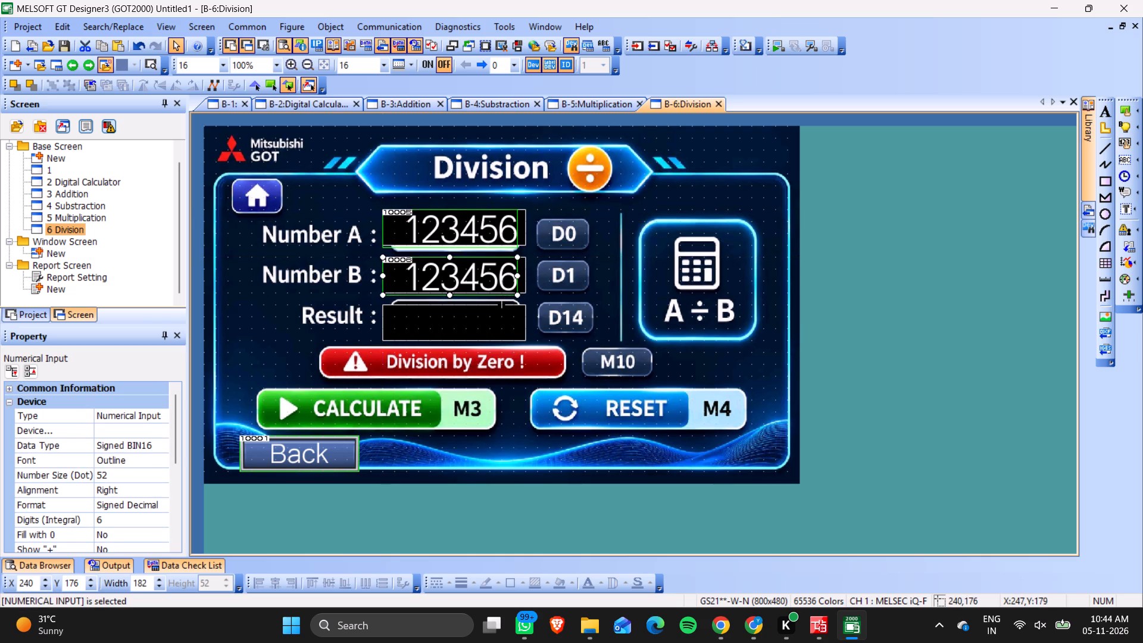
On base screen 3, Addition, place a numerical display object about 182 wide over the Result box, at X 256, Y 256.
{"action": "left_click", "coordinate": [398, 102]}
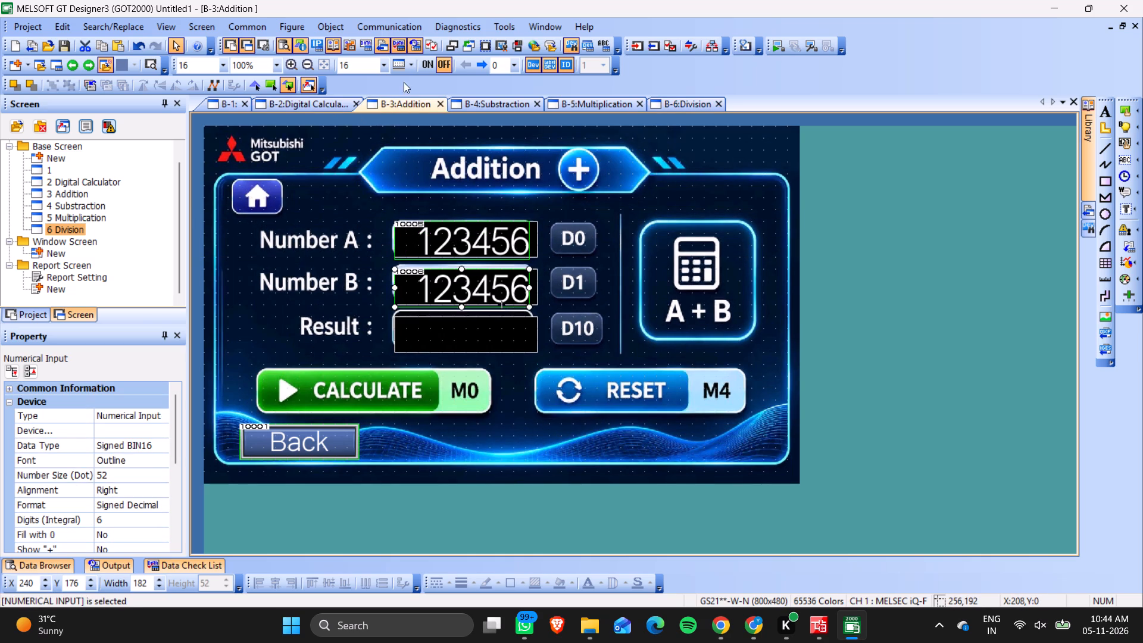
{"action": "left_click", "coordinate": [338, 22]}
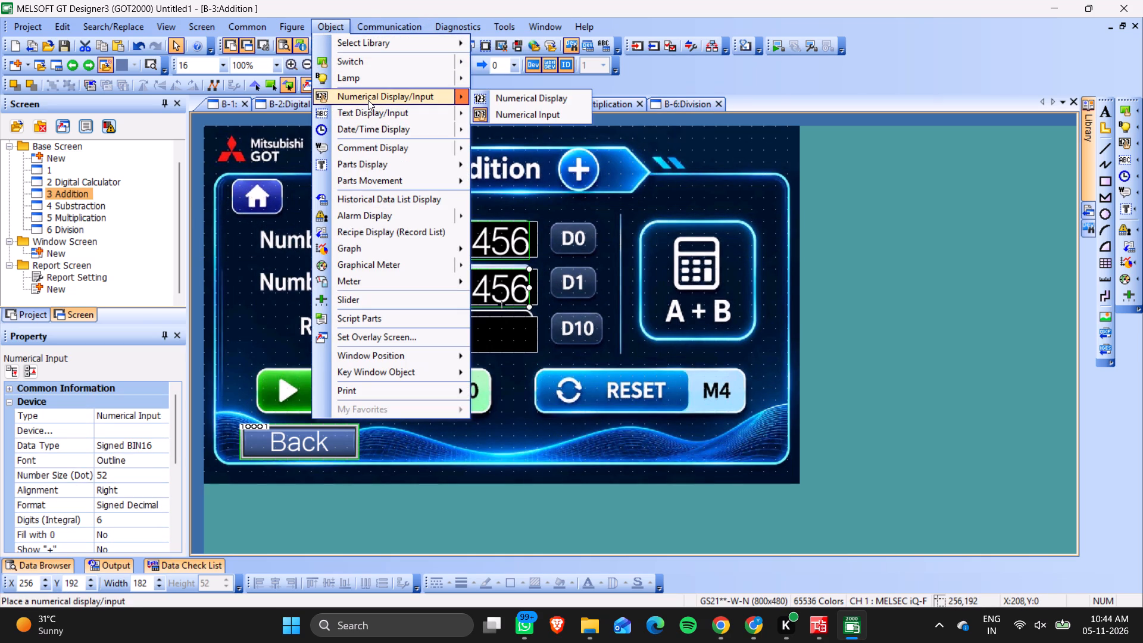
{"action": "left_click", "coordinate": [498, 101]}
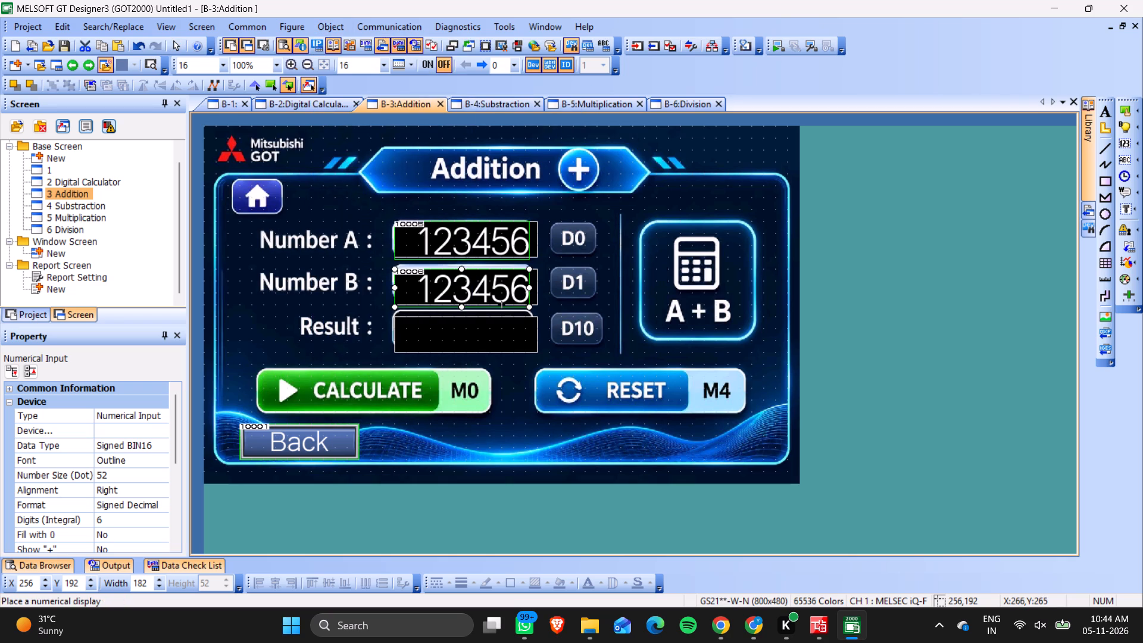
{"action": "left_click_drag", "start_coordinate": [394, 316], "coordinate": [530, 354]}
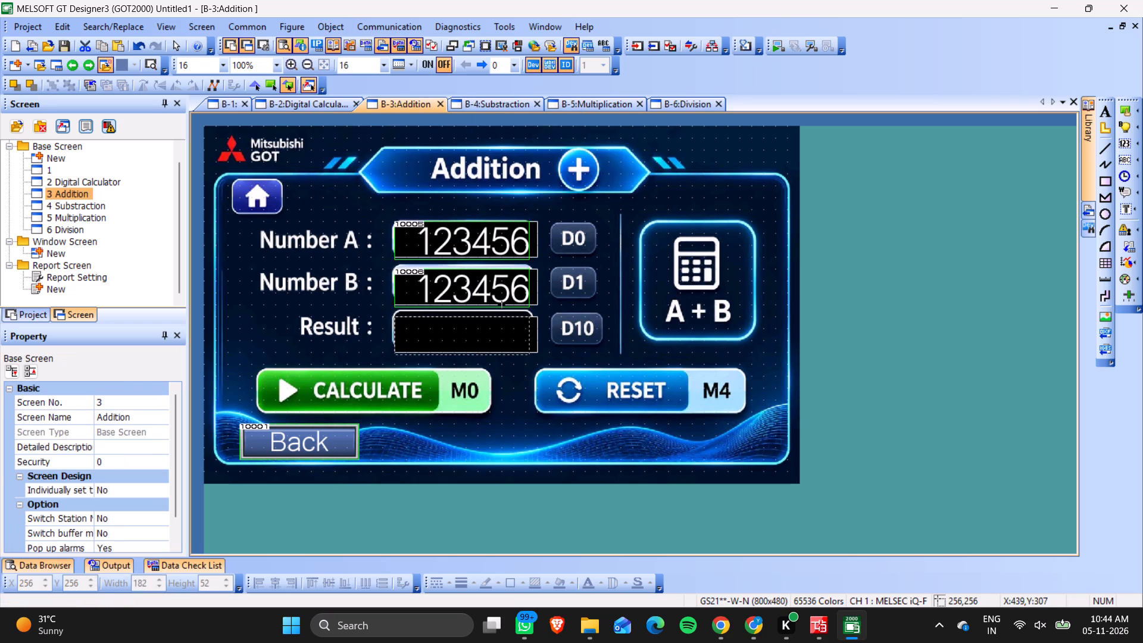
{"action": "left_click_drag", "start_coordinate": [530, 354], "coordinate": [548, 352]}
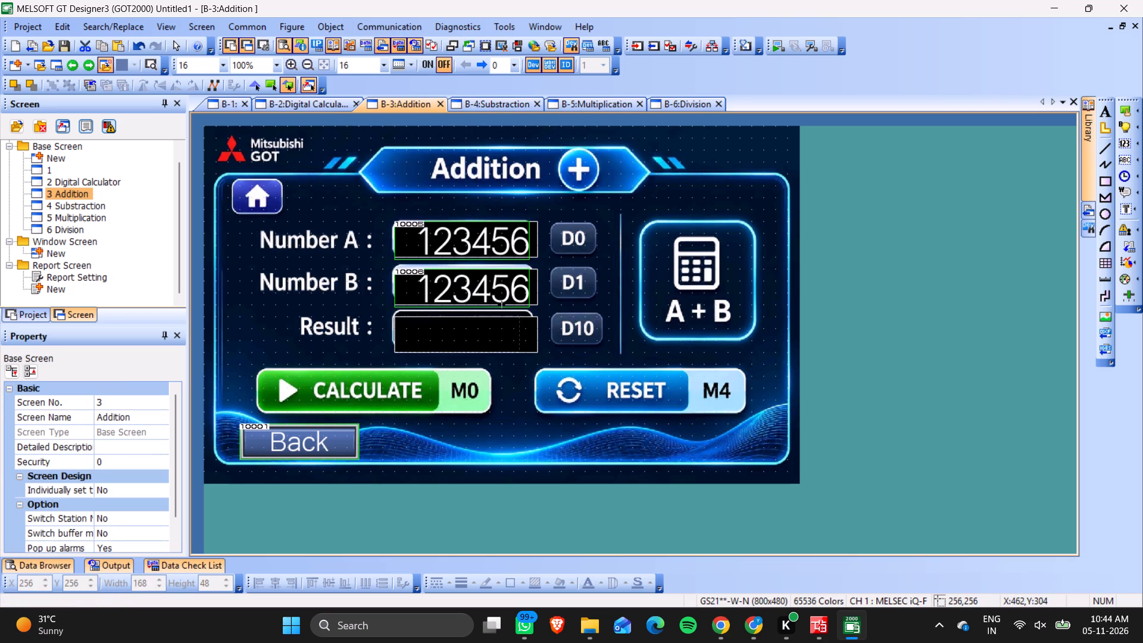
{"action": "left_click_drag", "start_coordinate": [548, 352], "coordinate": [552, 357]}
{"action": "left_click", "coordinate": [467, 359]}
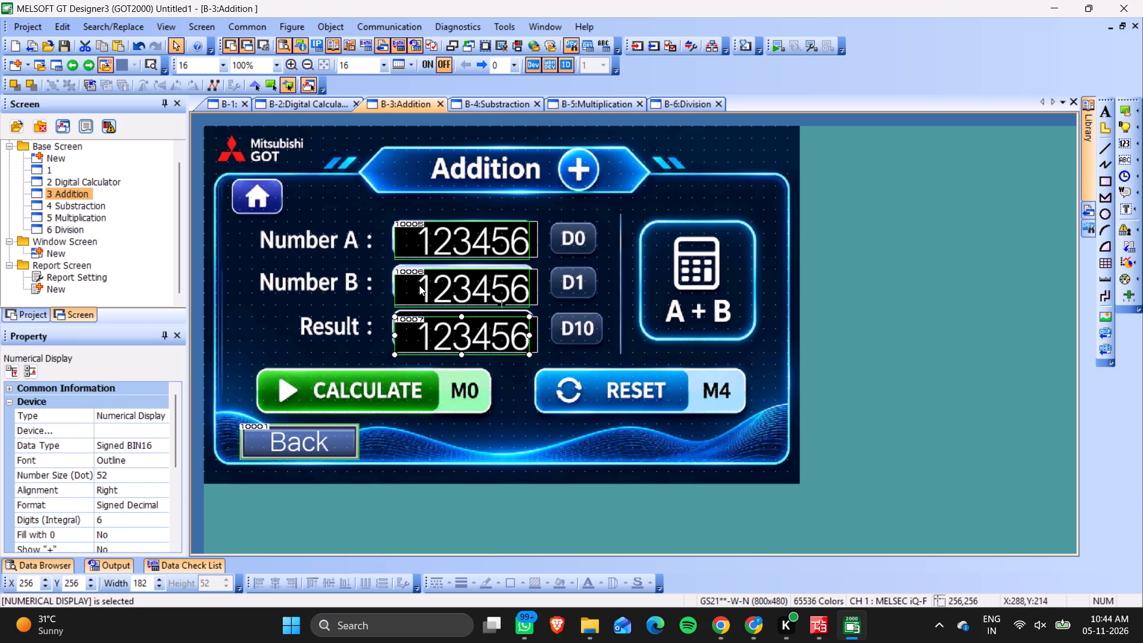
Copy the Addition screen's Result numerical display and paste it over the Result box on the Substraction screen at X 256, Y 256.
{"action": "left_click", "coordinate": [419, 285]}
{"action": "left_click", "coordinate": [461, 337]}
{"action": "key", "text": "ctrl+c"}
{"action": "left_click", "coordinate": [495, 108]}
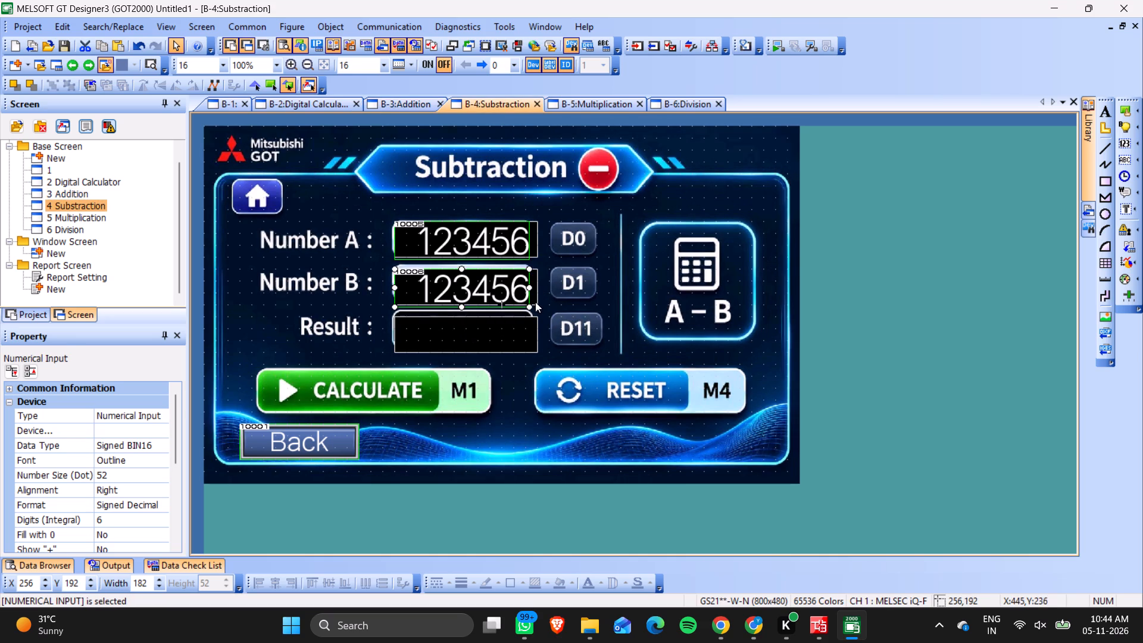
{"action": "key", "text": "ctrl+v"}
{"action": "left_click", "coordinate": [392, 316]}
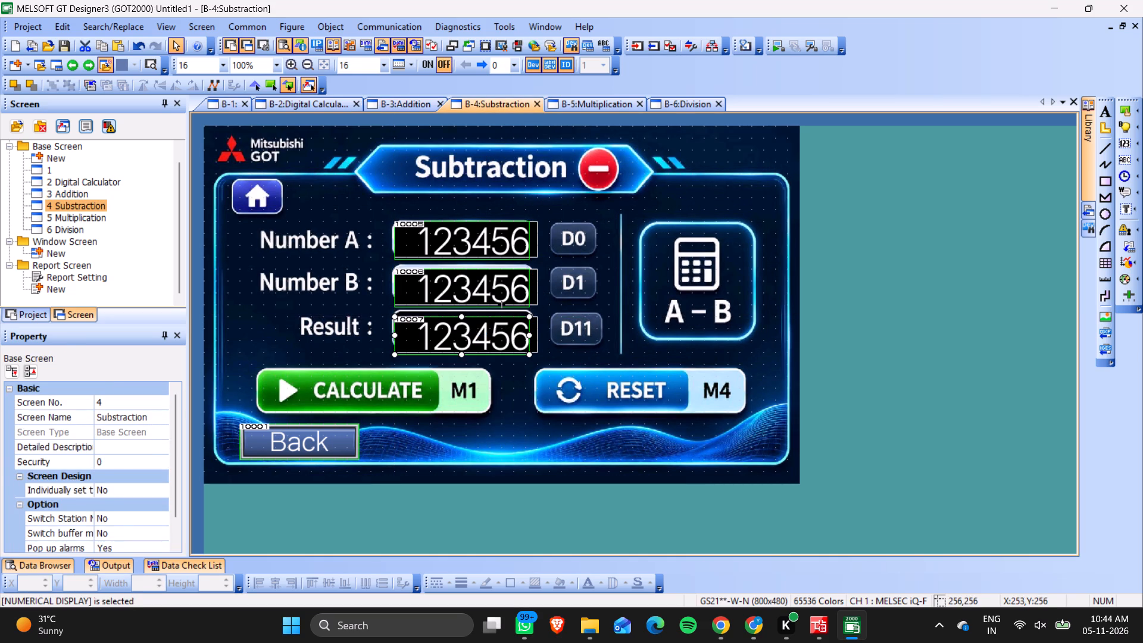
Paste the numerical display over the Result boxes on the Multiplication screen at X 240, Y 256 and the Division screen at X 240, Y 240.
{"action": "left_click", "coordinate": [569, 101]}
{"action": "key", "text": "ctrl+v"}
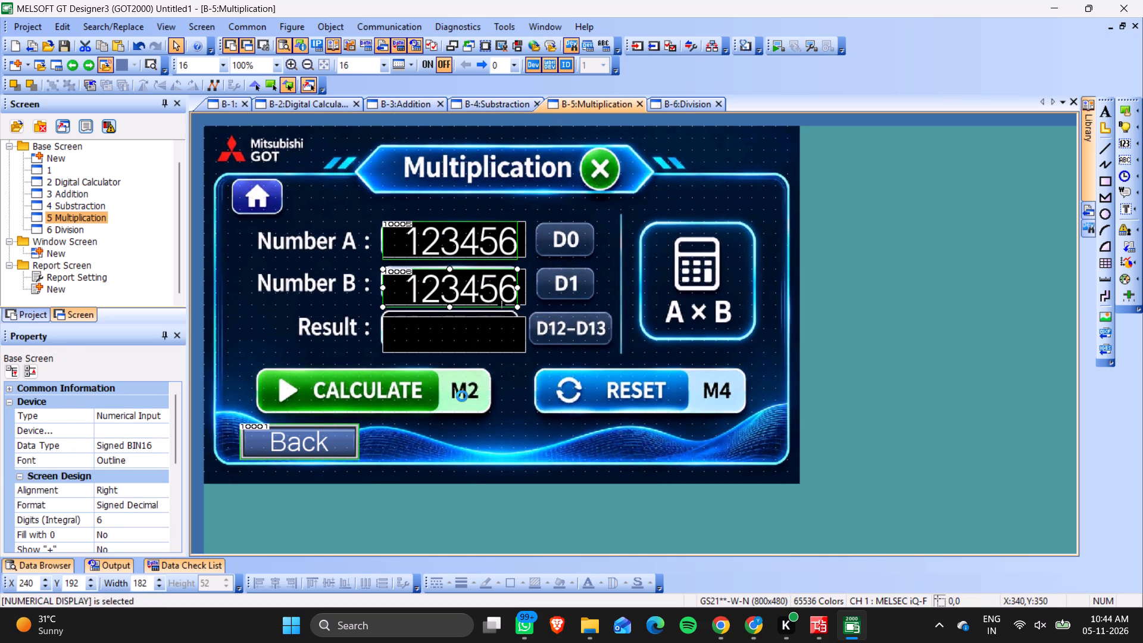
{"action": "left_click", "coordinate": [388, 317]}
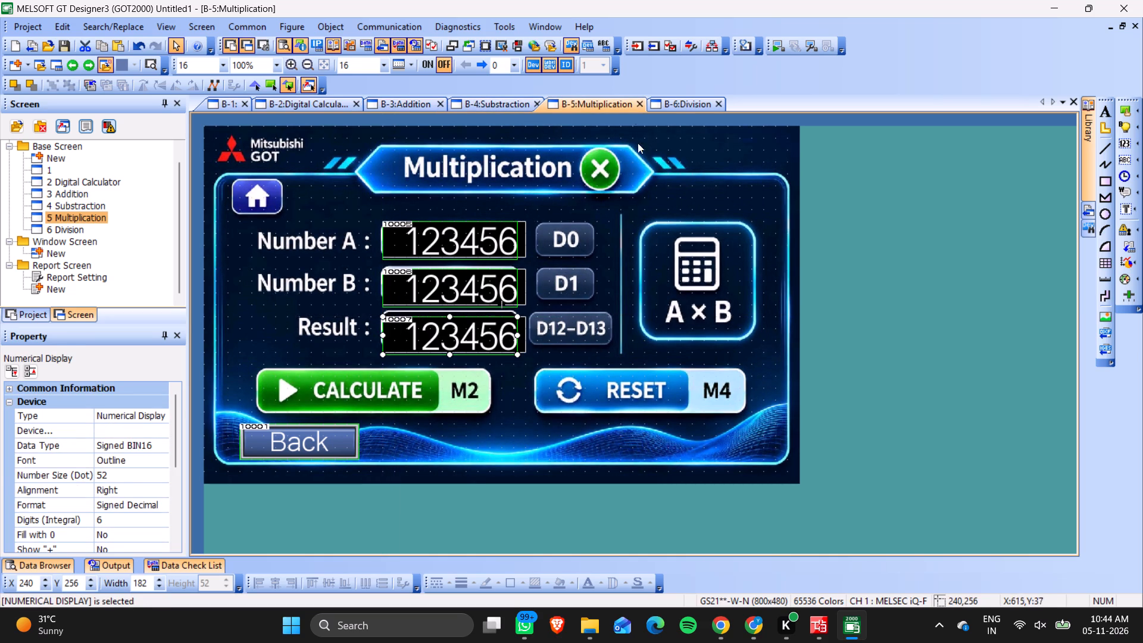
{"action": "left_click", "coordinate": [686, 94]}
{"action": "left_click", "coordinate": [683, 104]}
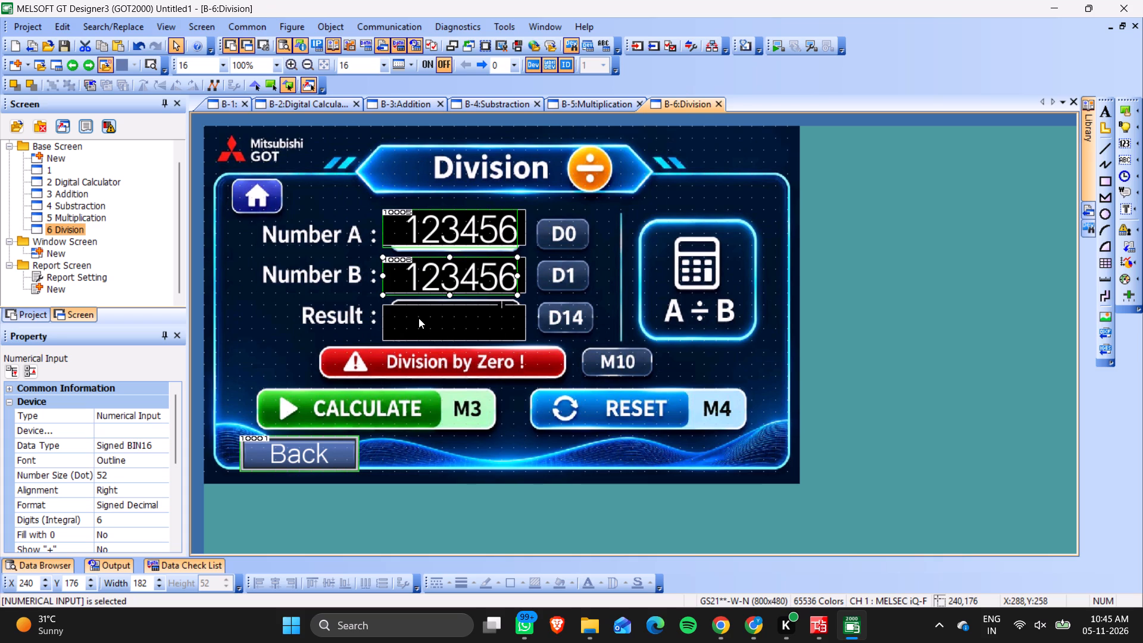
{"action": "key", "text": "ctrl+v"}
{"action": "left_click", "coordinate": [386, 308]}
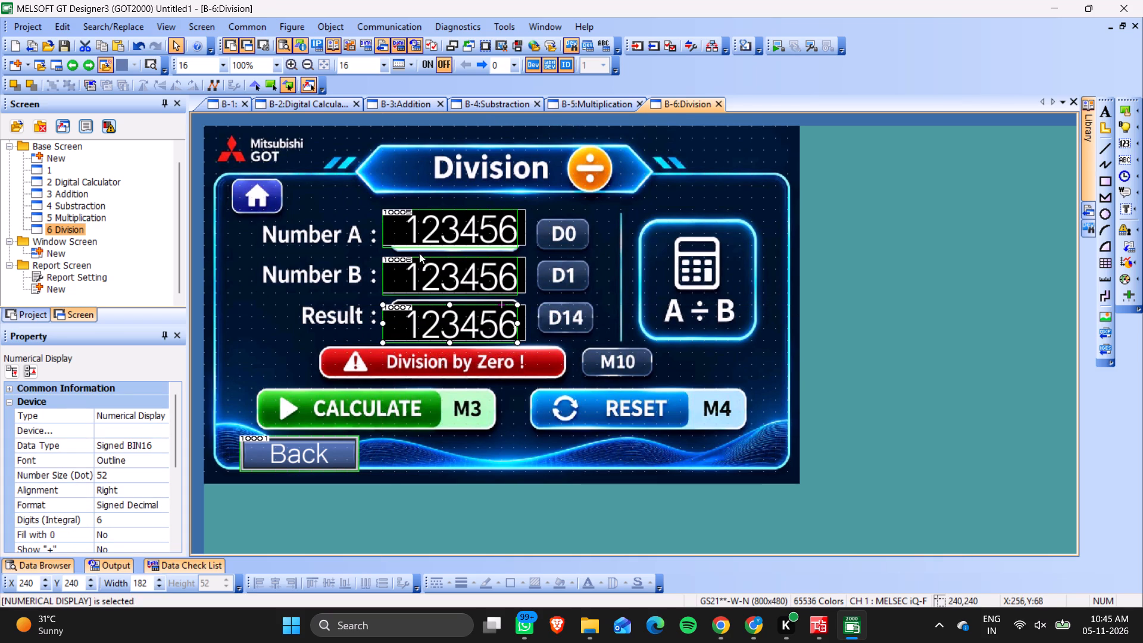
On the Division screen, set the preview value of the Number A and Number B numerical inputs to 0.
{"action": "double_click", "coordinate": [433, 221]}
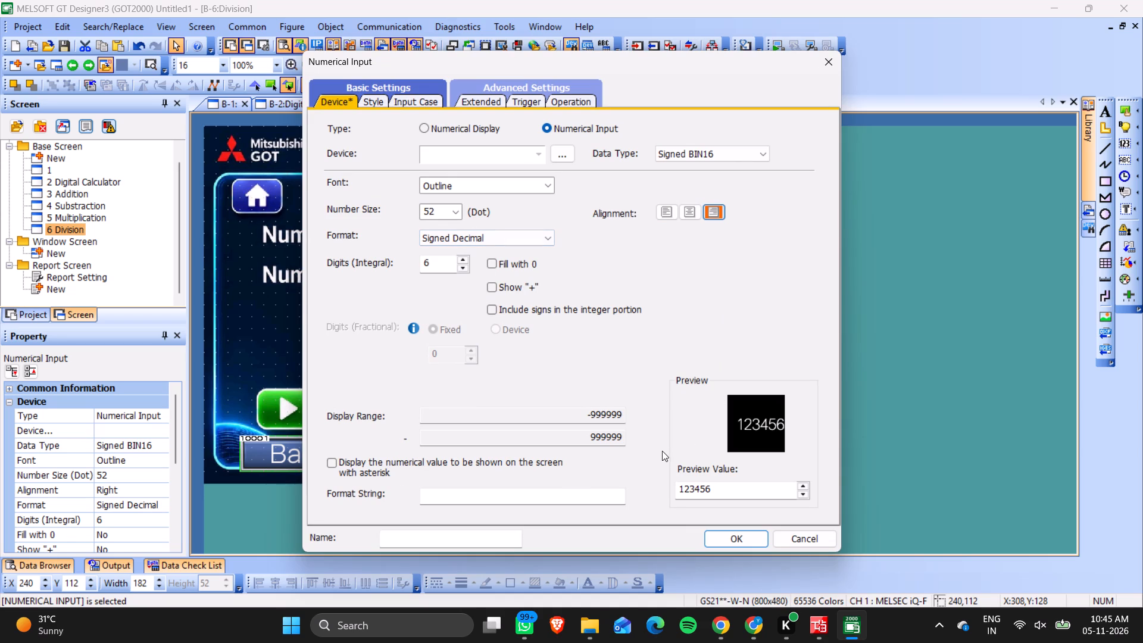
{"action": "left_click_drag", "start_coordinate": [729, 487], "coordinate": [594, 465]}
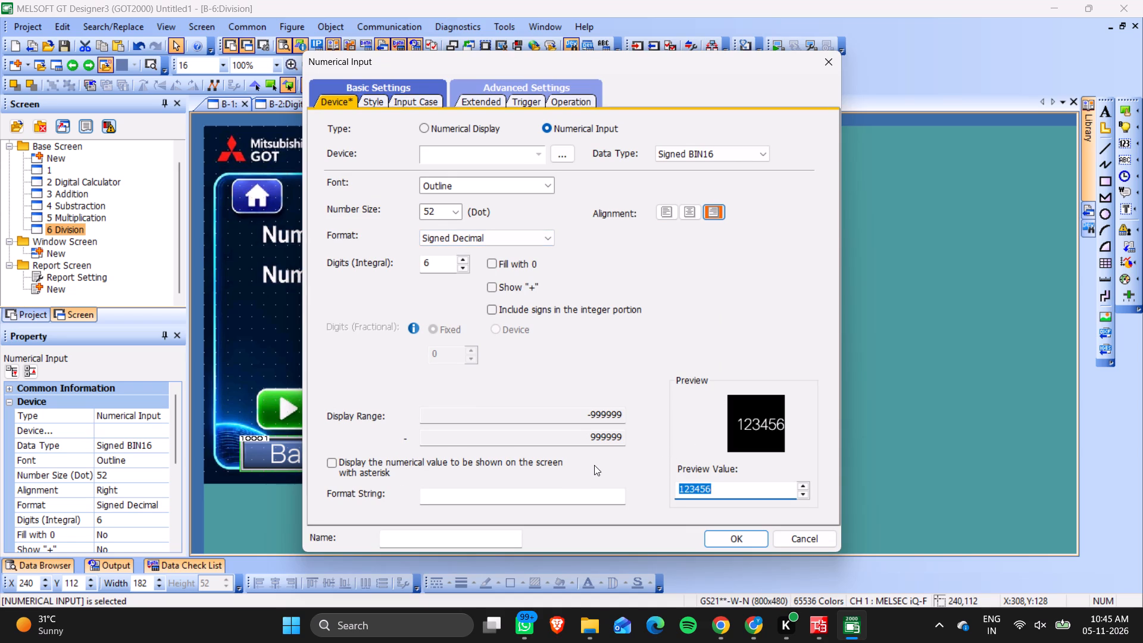
{"action": "key", "text": "0"}
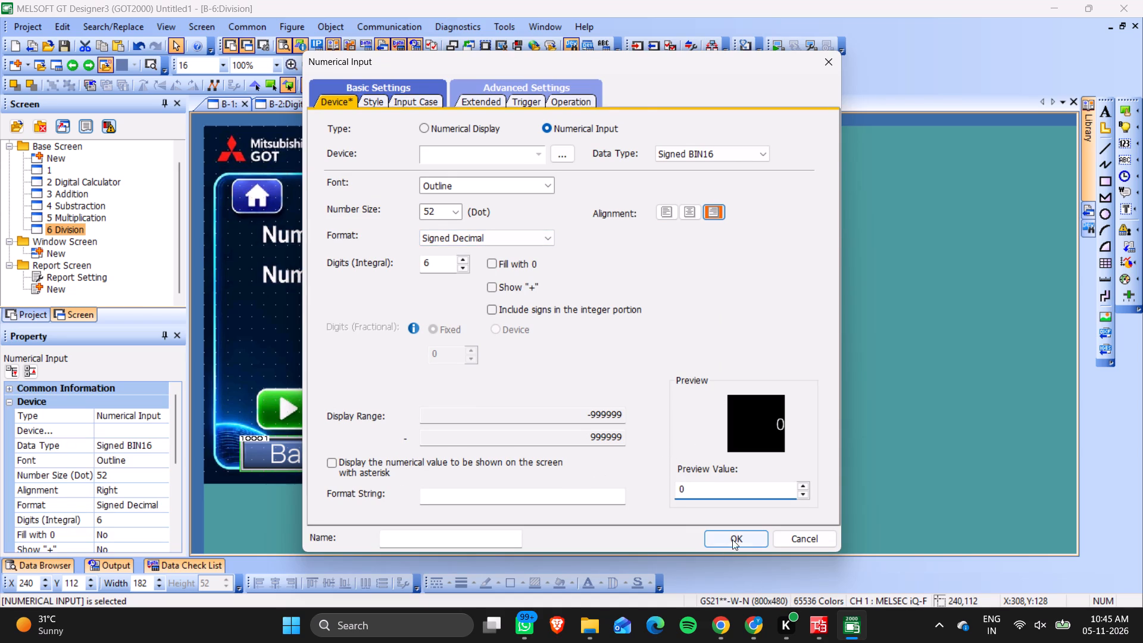
{"action": "left_click", "coordinate": [732, 537]}
{"action": "double_click", "coordinate": [505, 274]}
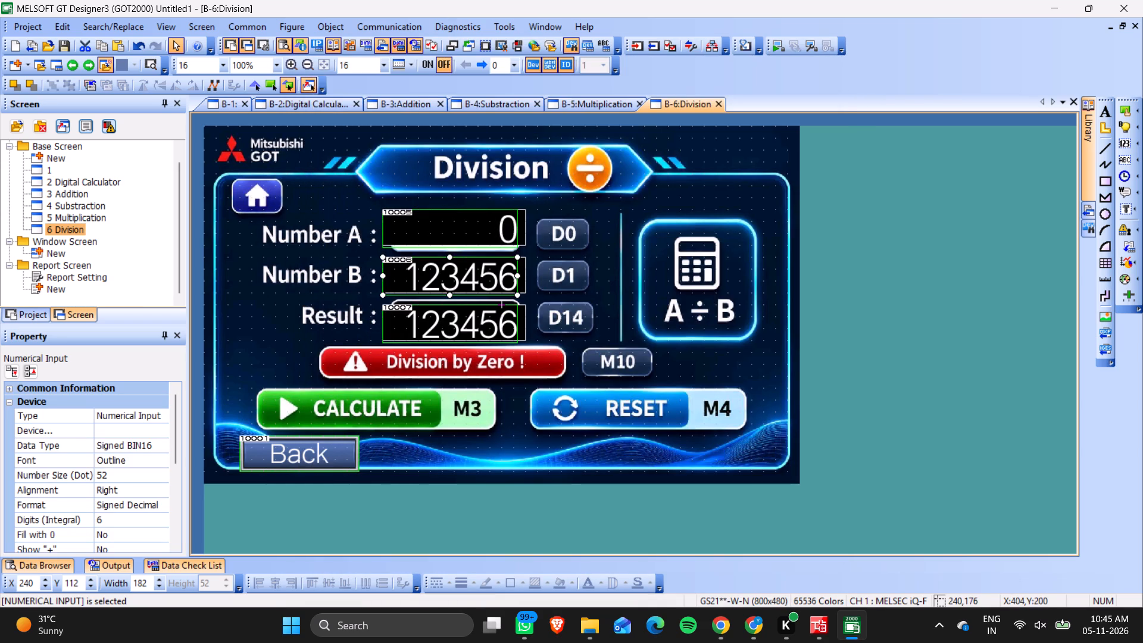
{"action": "left_click_drag", "start_coordinate": [742, 485], "coordinate": [733, 486]}
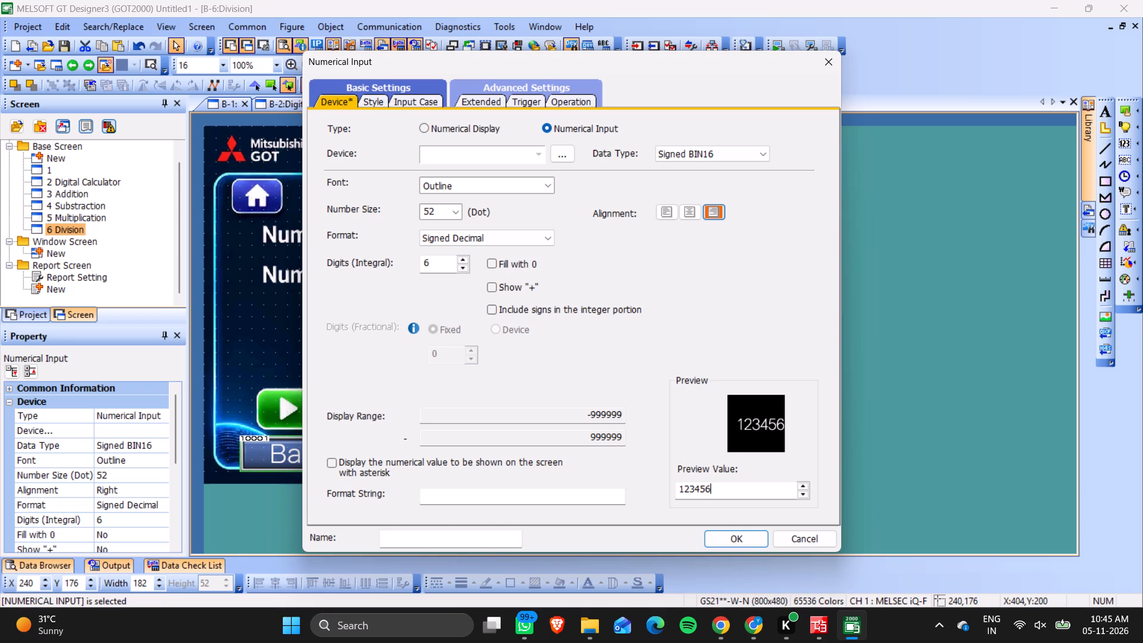
{"action": "left_click_drag", "start_coordinate": [733, 486], "coordinate": [527, 453]}
{"action": "key", "text": "BackSpace"}
{"action": "key", "text": "0"}
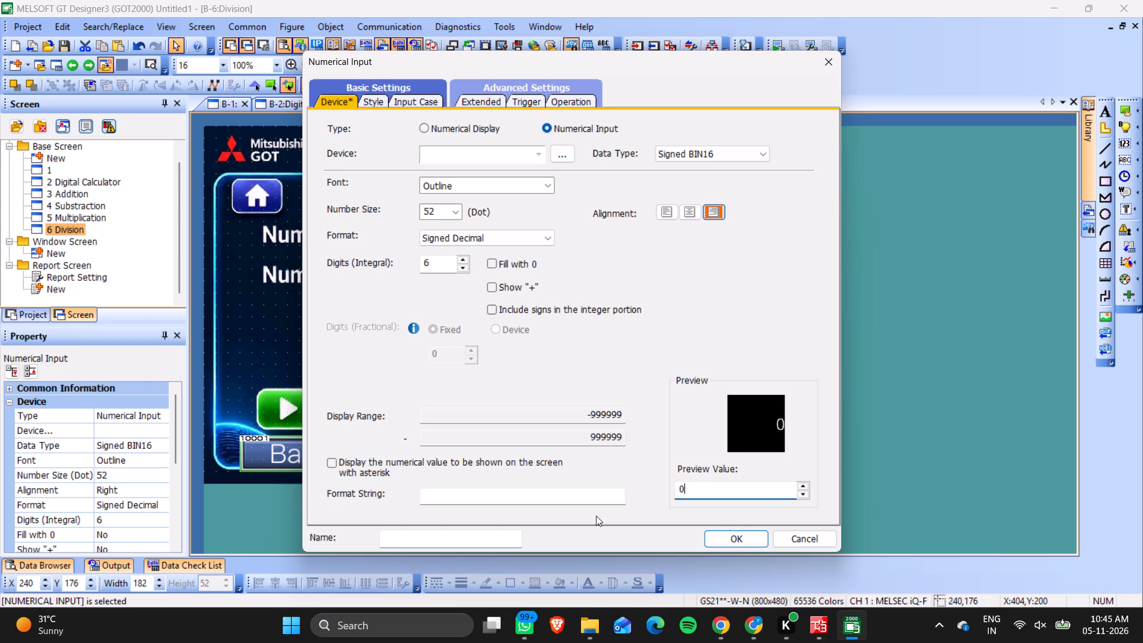
{"action": "left_click", "coordinate": [732, 542]}
Set the preview value of the Division screen's Result numerical display to 0.
{"action": "double_click", "coordinate": [495, 316]}
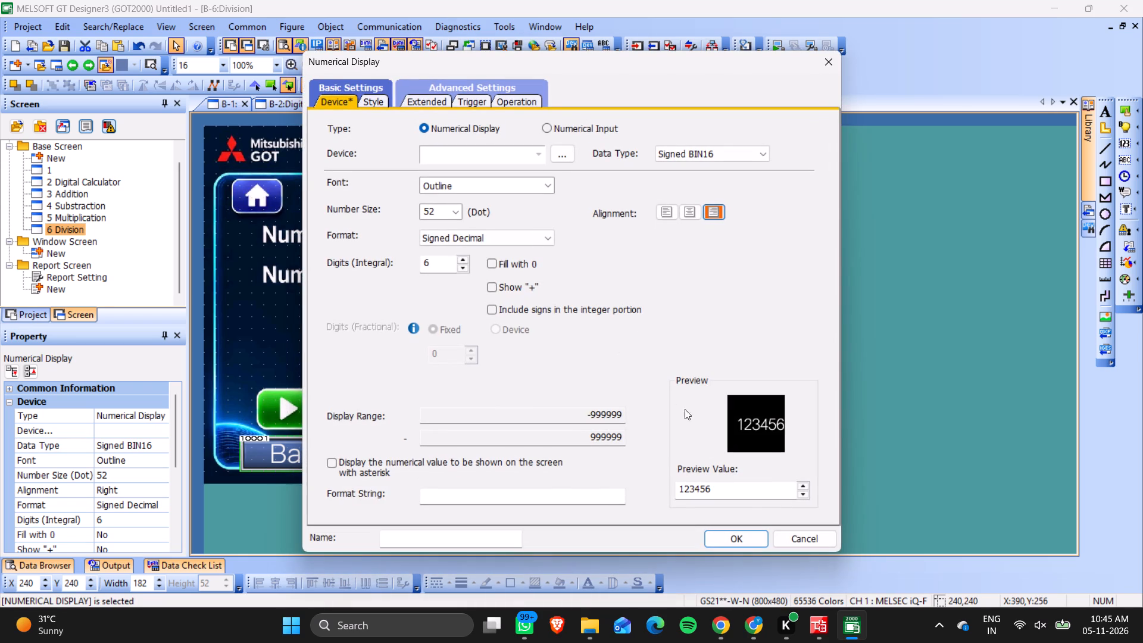
{"action": "left_click_drag", "start_coordinate": [724, 488], "coordinate": [654, 472]}
{"action": "key", "text": "BackSpace"}
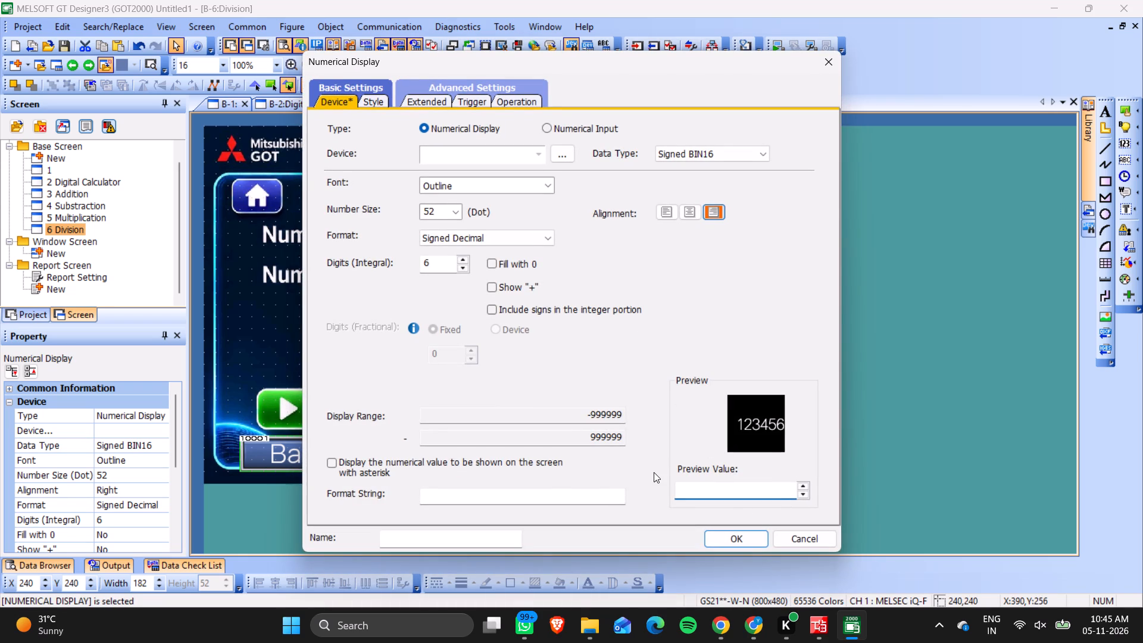
{"action": "key", "text": "0"}
{"action": "left_click", "coordinate": [741, 539]}
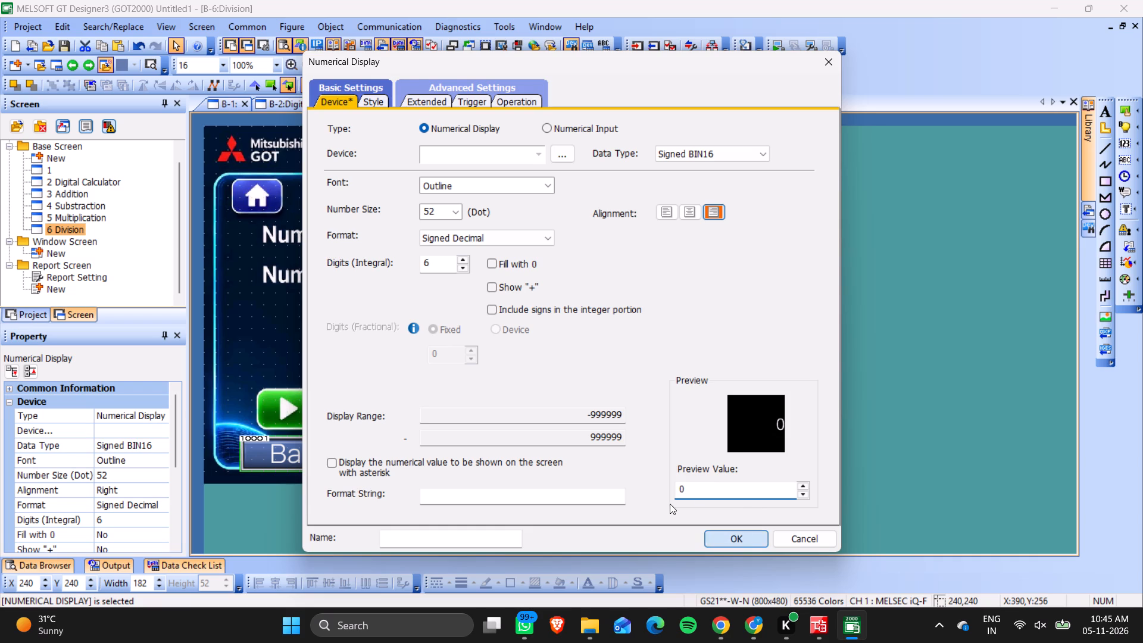
On base screen 5, Multiplication, set the Number A numerical input's preview value to 0.
{"action": "left_click", "coordinate": [567, 104]}
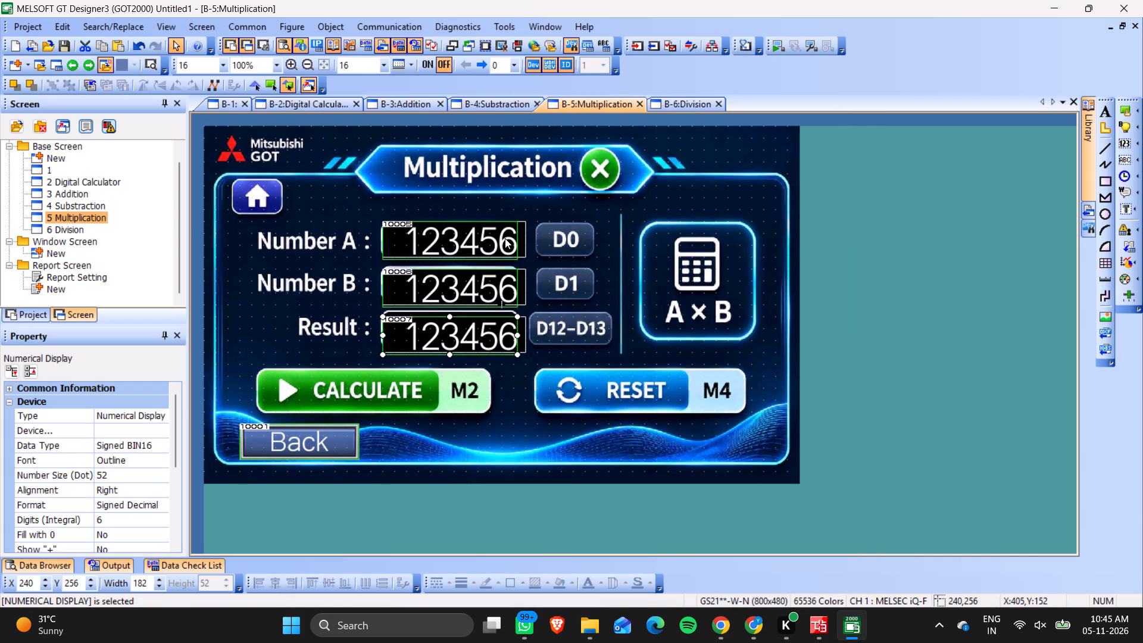
{"action": "triple_click", "coordinate": [505, 238]}
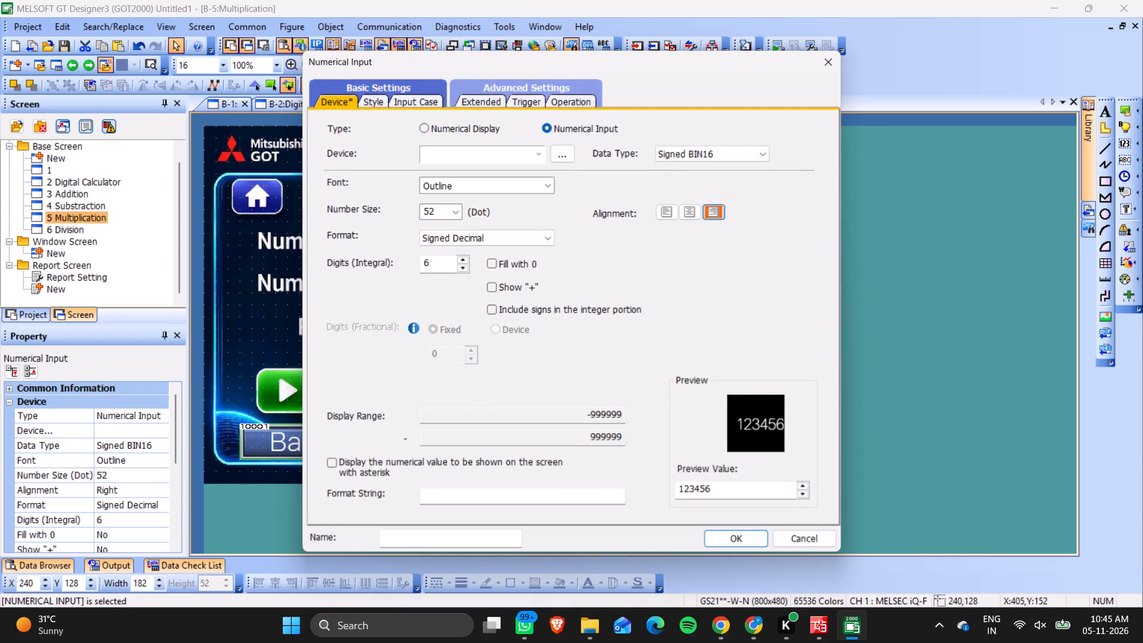
{"action": "left_click_drag", "start_coordinate": [734, 492], "coordinate": [585, 462]}
{"action": "key", "text": "BackSpace"}
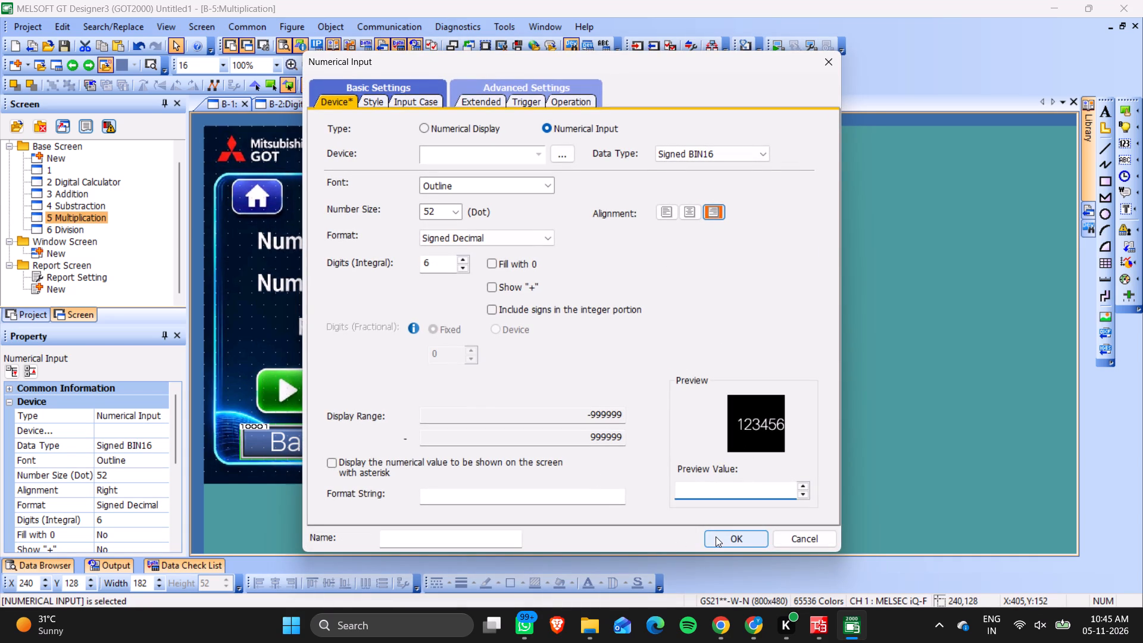
{"action": "key", "text": "0"}
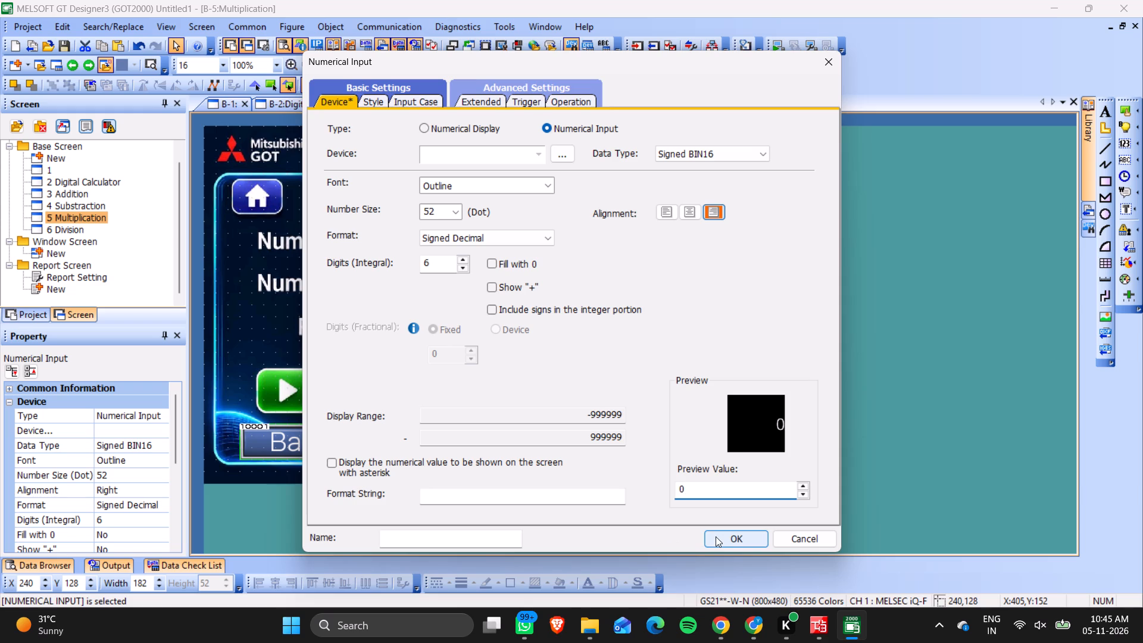
{"action": "key", "text": "BackSpace"}
{"action": "left_click", "coordinate": [716, 538]}
{"action": "left_click", "coordinate": [660, 342]}
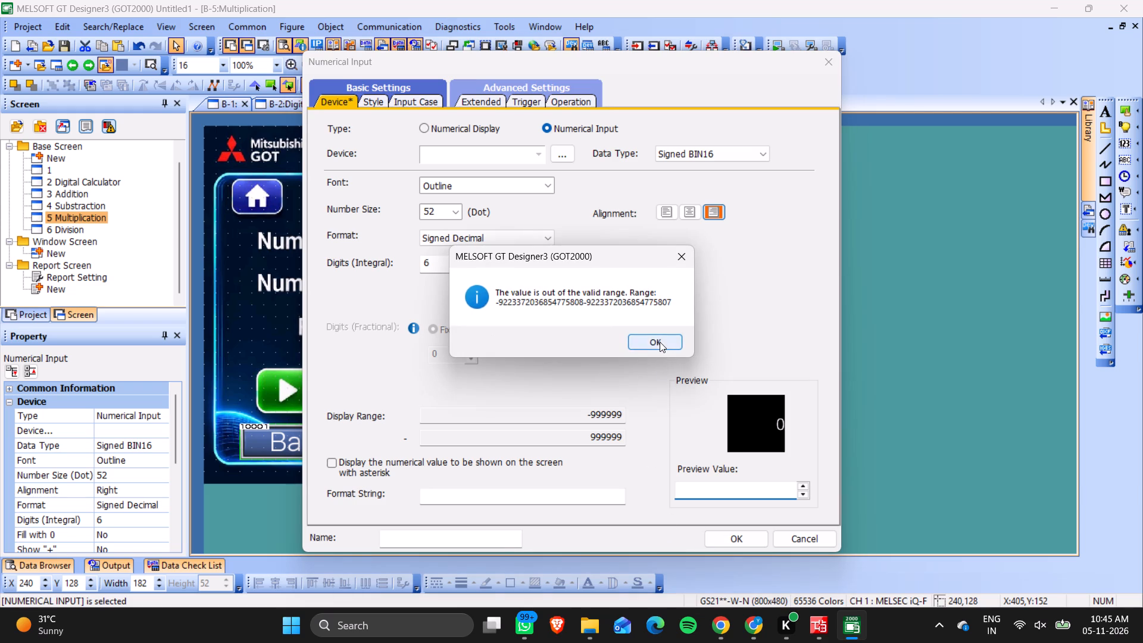
{"action": "left_click_drag", "start_coordinate": [717, 485], "coordinate": [647, 483]}
{"action": "key", "text": "BackSpace"}
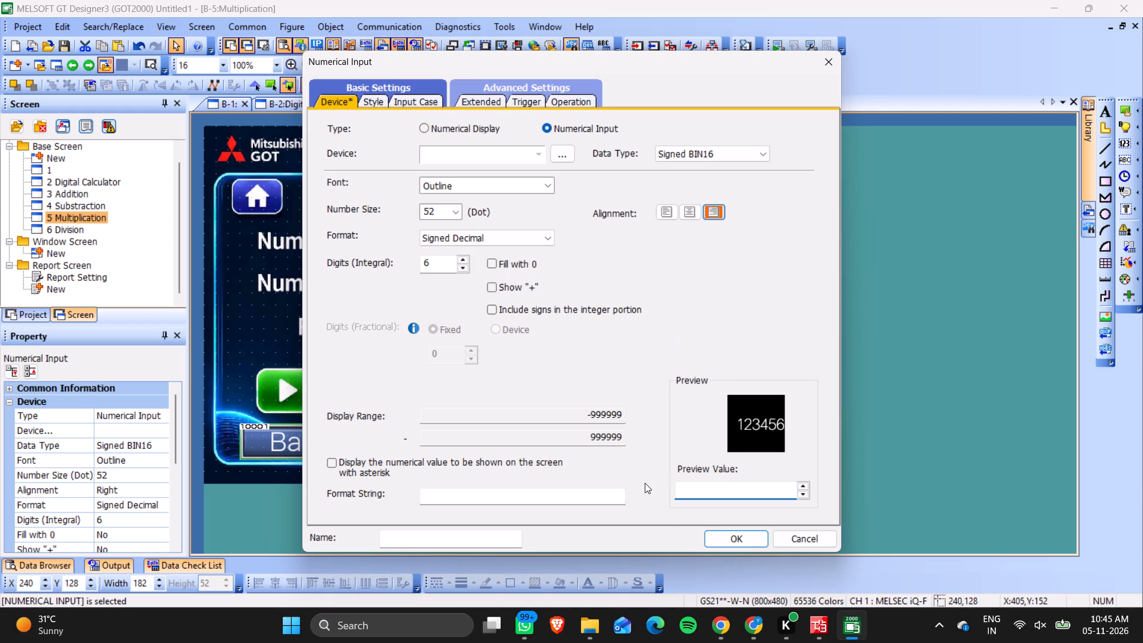
{"action": "key", "text": "0"}
{"action": "left_click", "coordinate": [734, 539]}
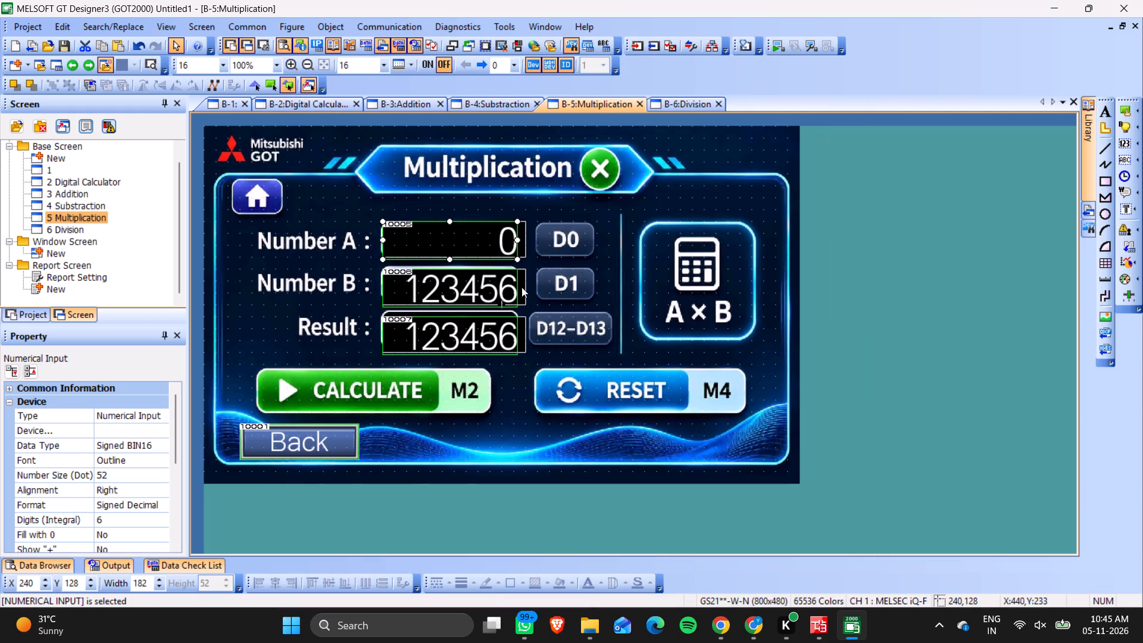
Set the preview value of the Multiplication screen's Number B numerical input to 0.
{"action": "double_click", "coordinate": [505, 279]}
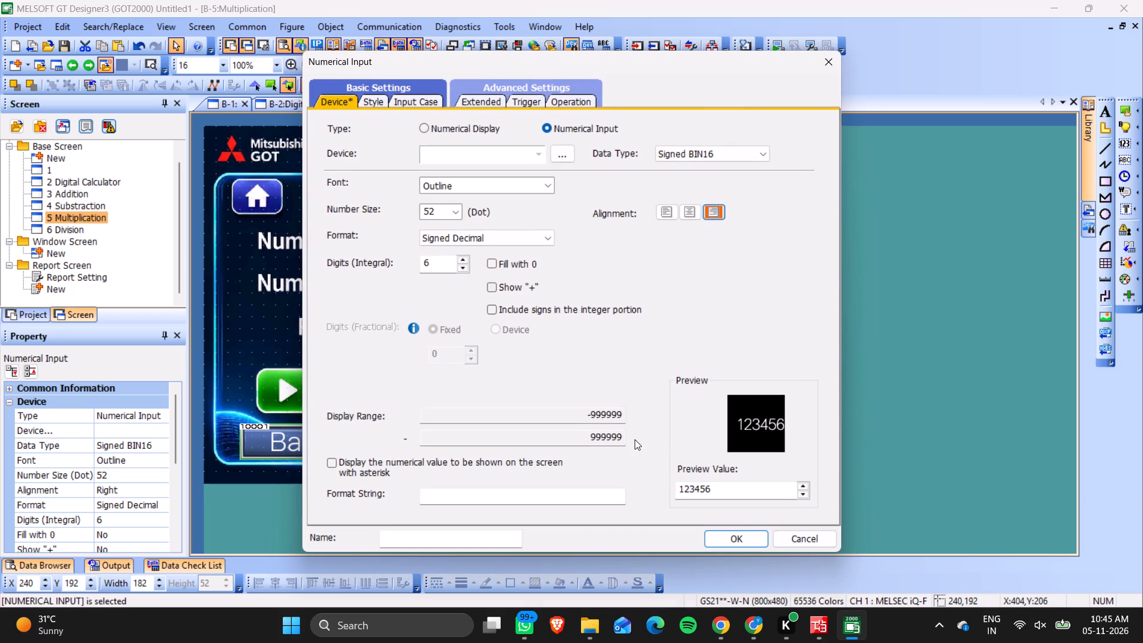
{"action": "left_click_drag", "start_coordinate": [721, 491], "coordinate": [646, 484]}
{"action": "key", "text": "BackSpace"}
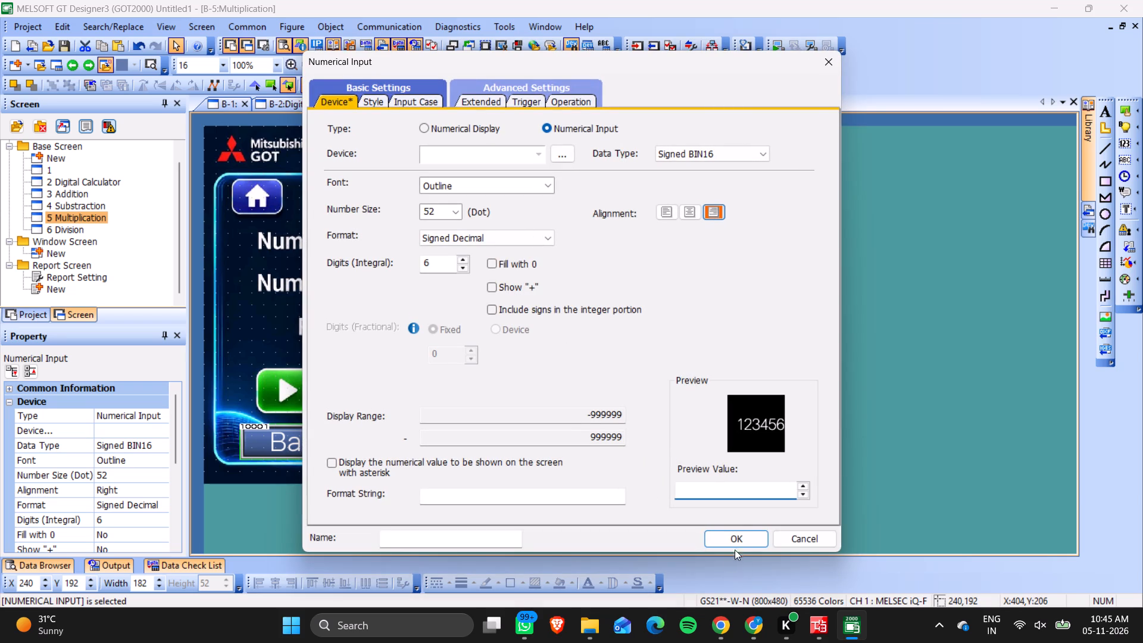
{"action": "left_click", "coordinate": [734, 543]}
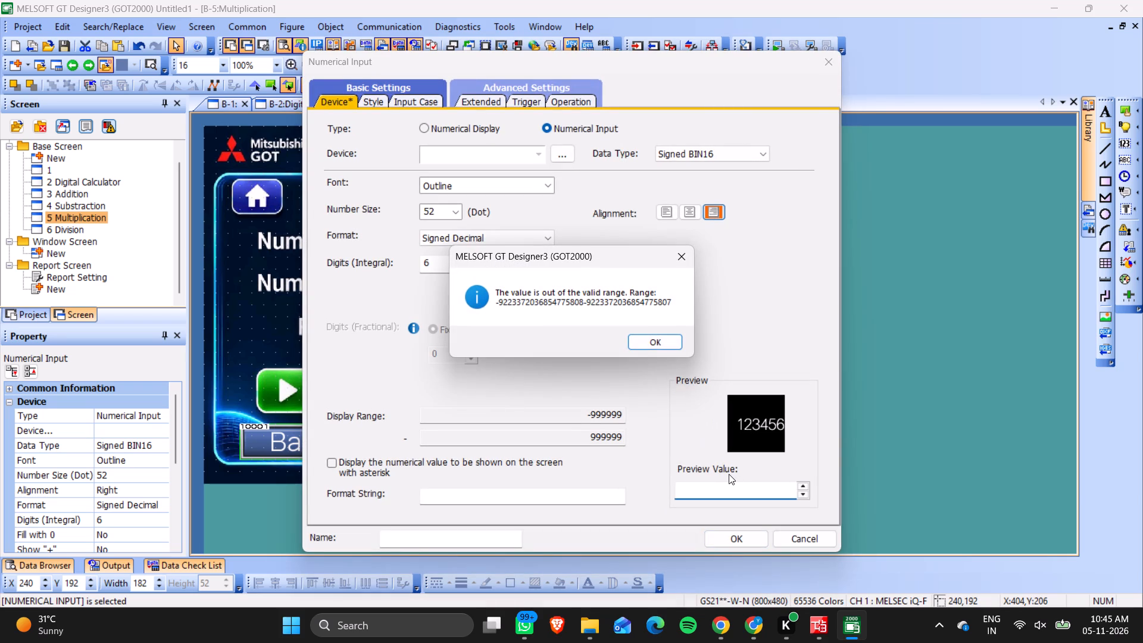
{"action": "key", "text": "0"}
{"action": "left_click", "coordinate": [659, 333]}
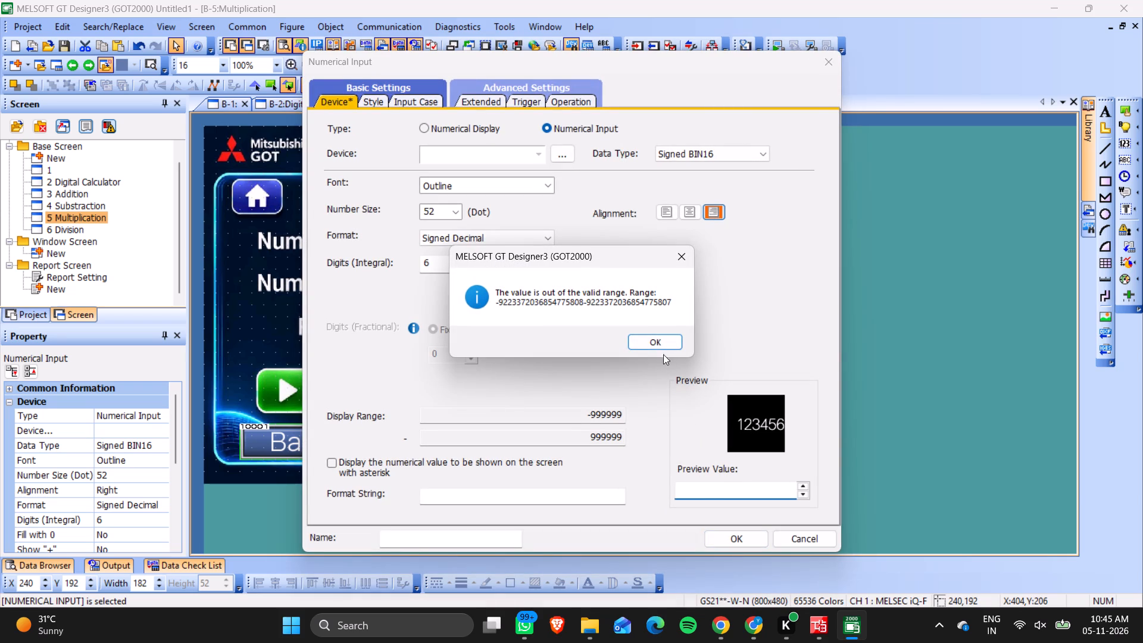
{"action": "left_click", "coordinate": [660, 341]}
{"action": "left_click_drag", "start_coordinate": [724, 494], "coordinate": [647, 481]}
{"action": "key", "text": "BackSpace"}
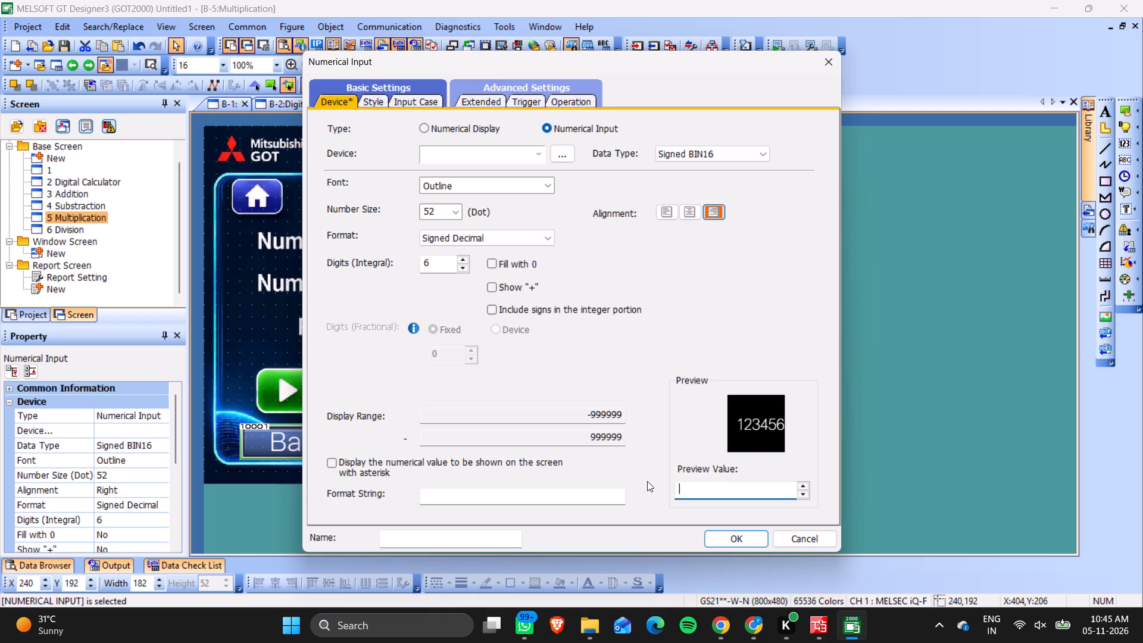
{"action": "key", "text": "0"}
{"action": "left_click", "coordinate": [729, 543]}
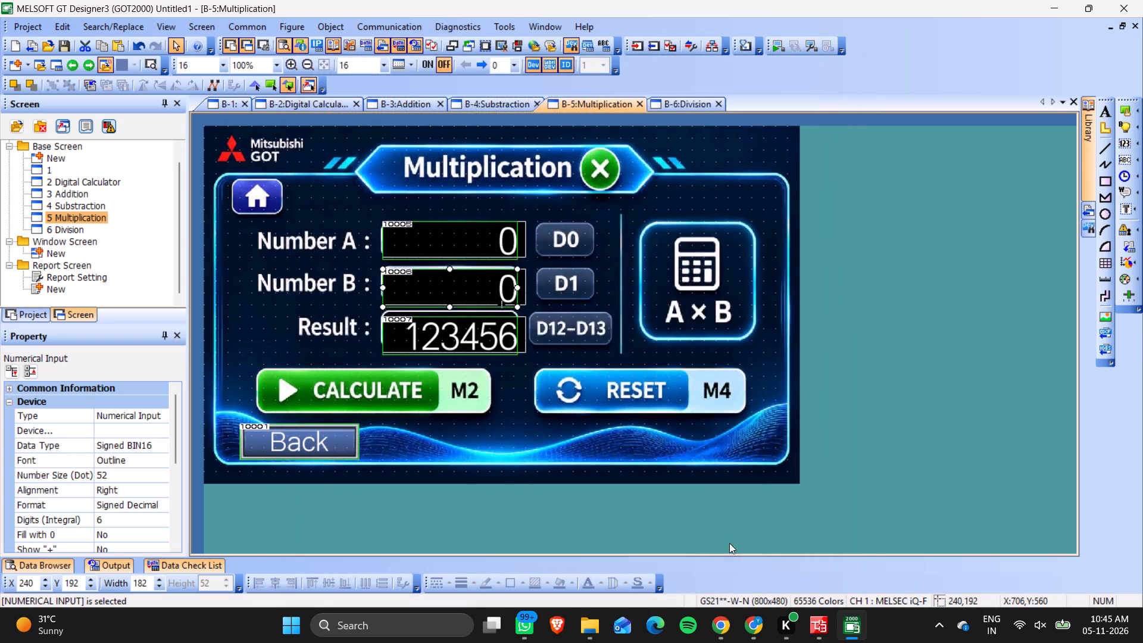
Set the preview value of the Multiplication screen's Result numerical display to 0.
{"action": "double_click", "coordinate": [488, 324]}
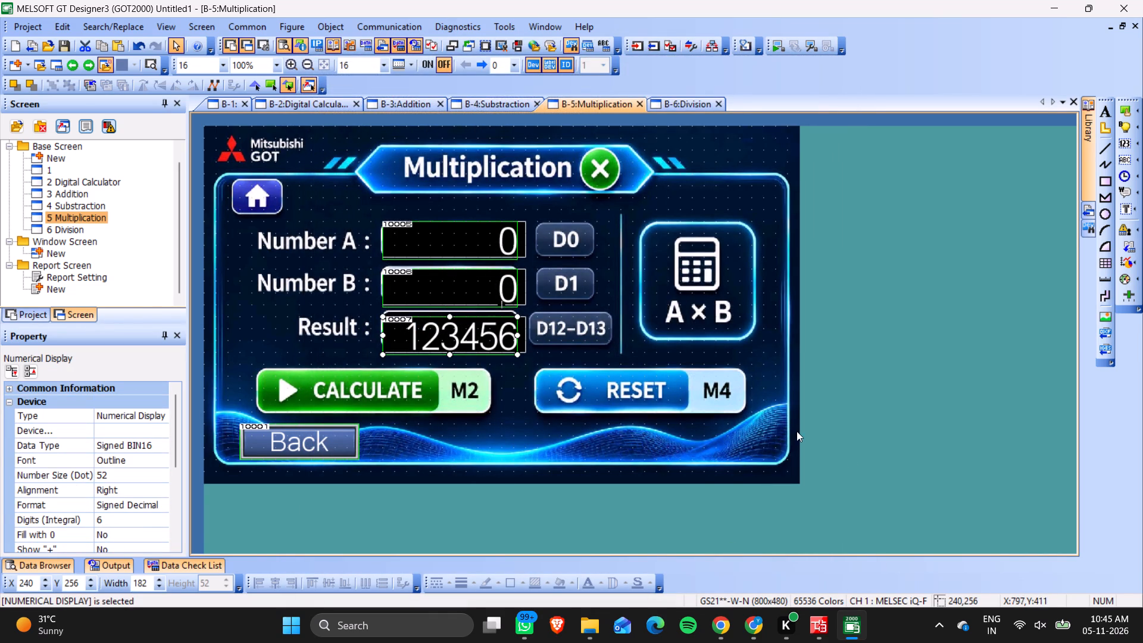
{"action": "double_click", "coordinate": [491, 333]}
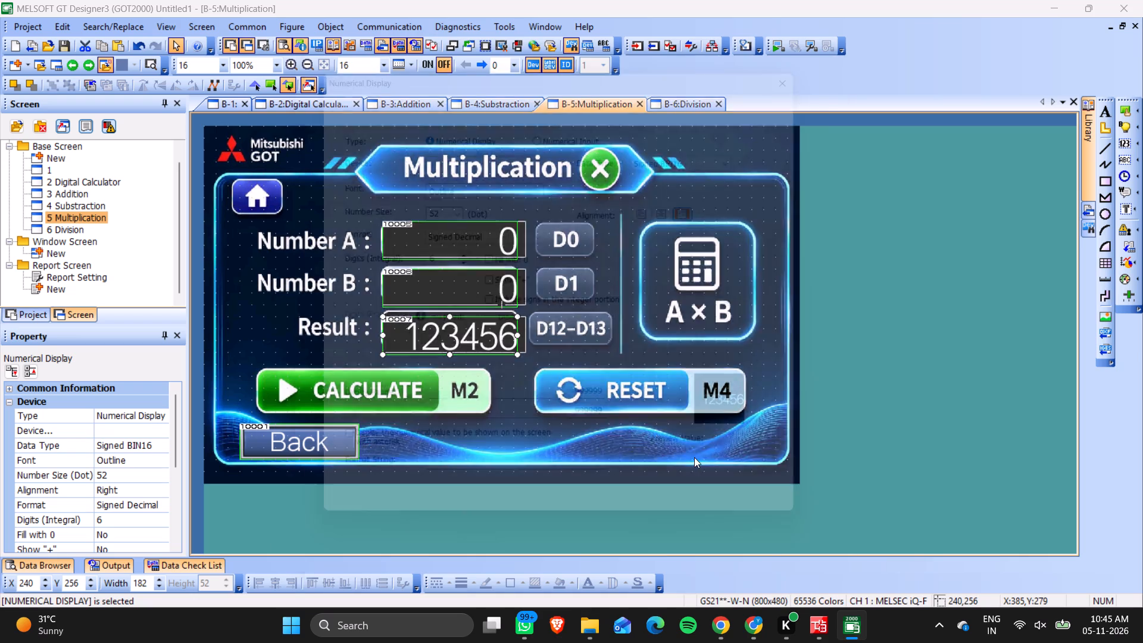
{"action": "left_click_drag", "start_coordinate": [723, 490], "coordinate": [605, 470]}
{"action": "key", "text": "BackSpace"}
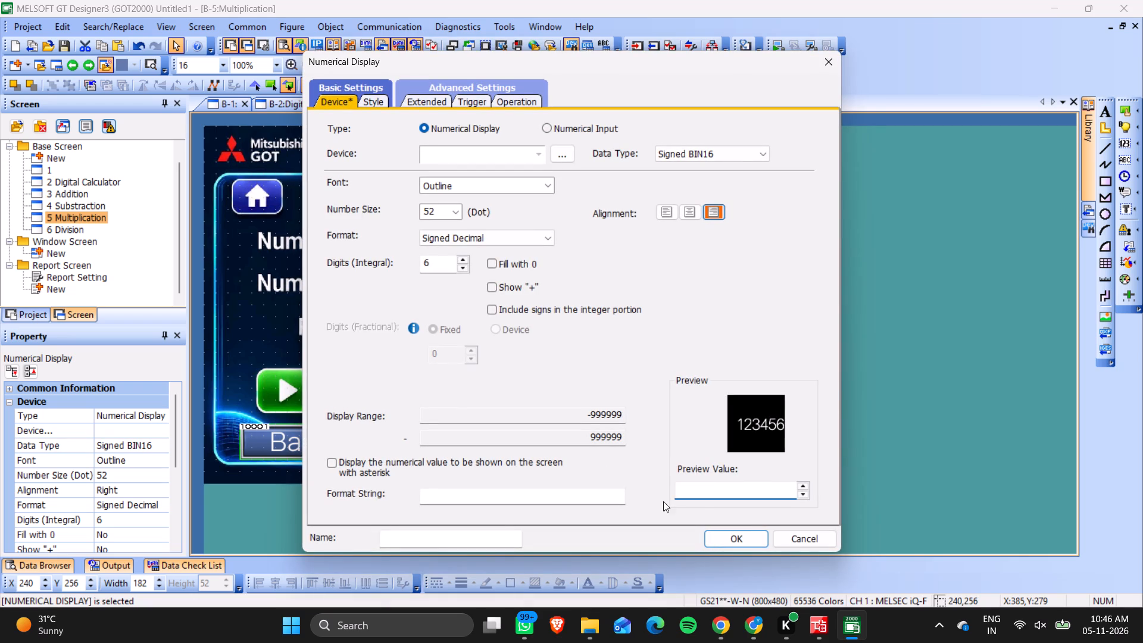
{"action": "key", "text": "0"}
{"action": "left_click", "coordinate": [738, 538]}
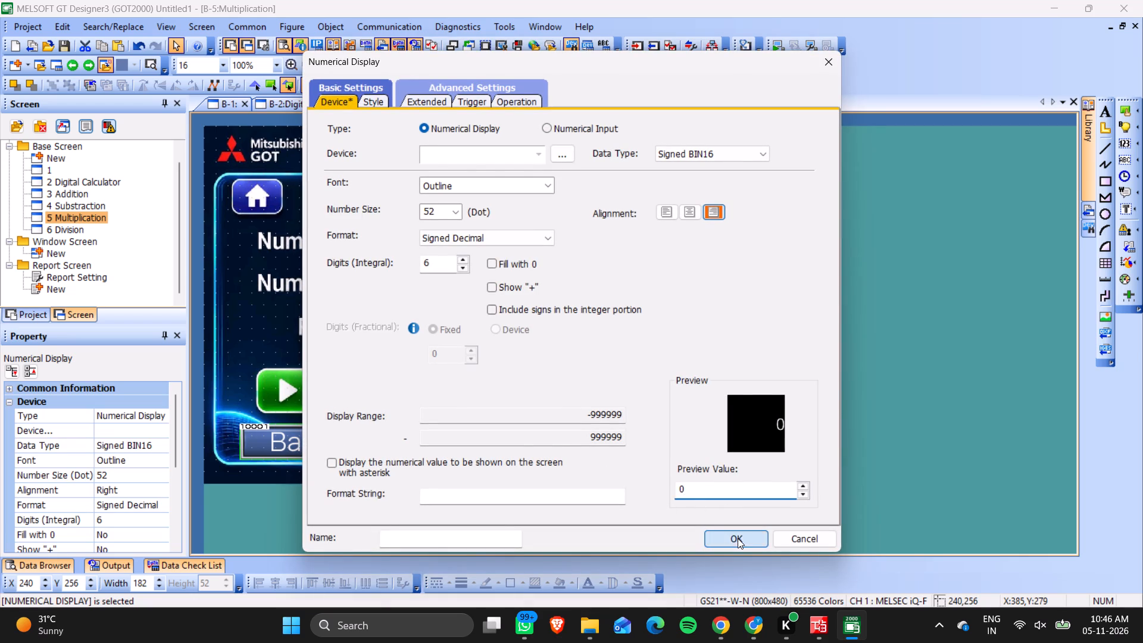
On base screen 4, Substraction, set the preview value of the Number A and Number B numerical inputs to 0.
{"action": "left_click", "coordinate": [491, 103]}
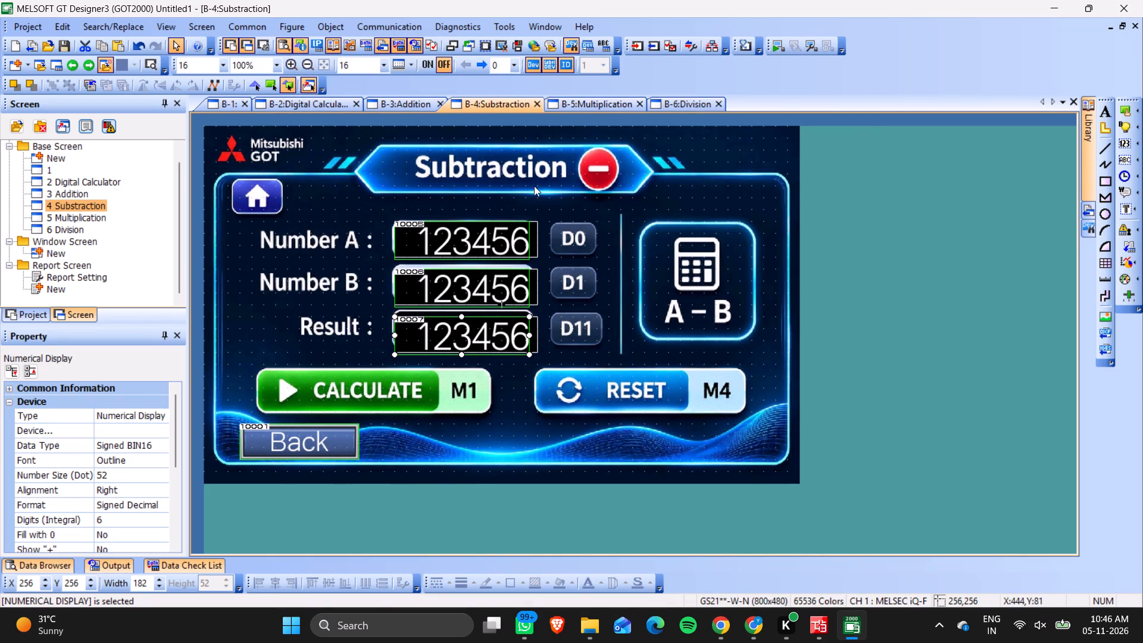
{"action": "double_click", "coordinate": [511, 232]}
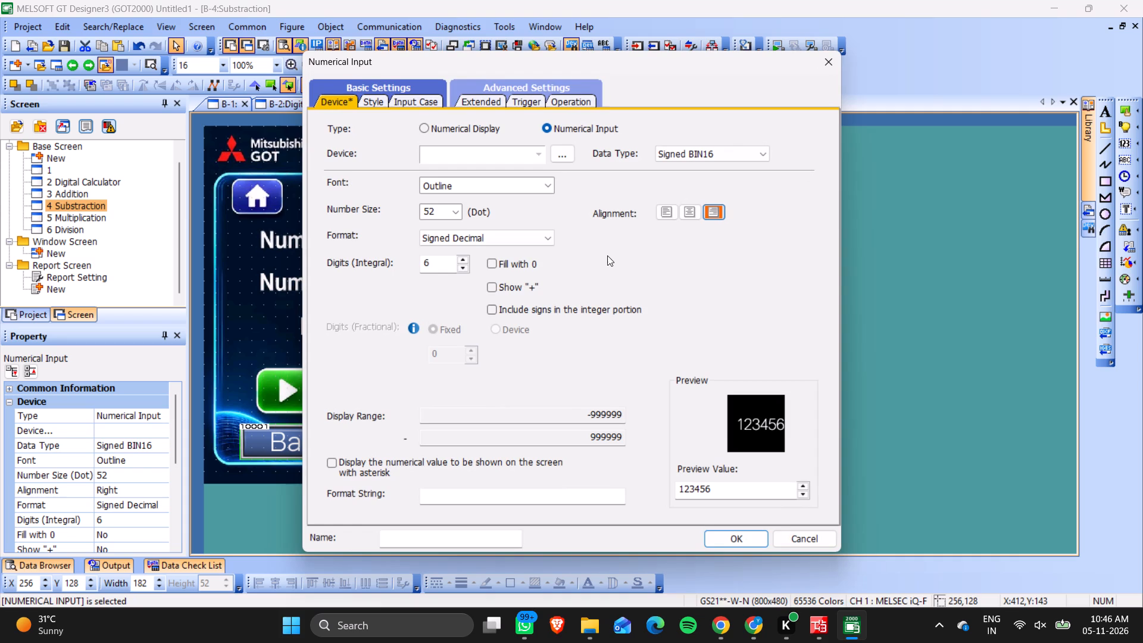
{"action": "left_click_drag", "start_coordinate": [716, 484], "coordinate": [626, 479]}
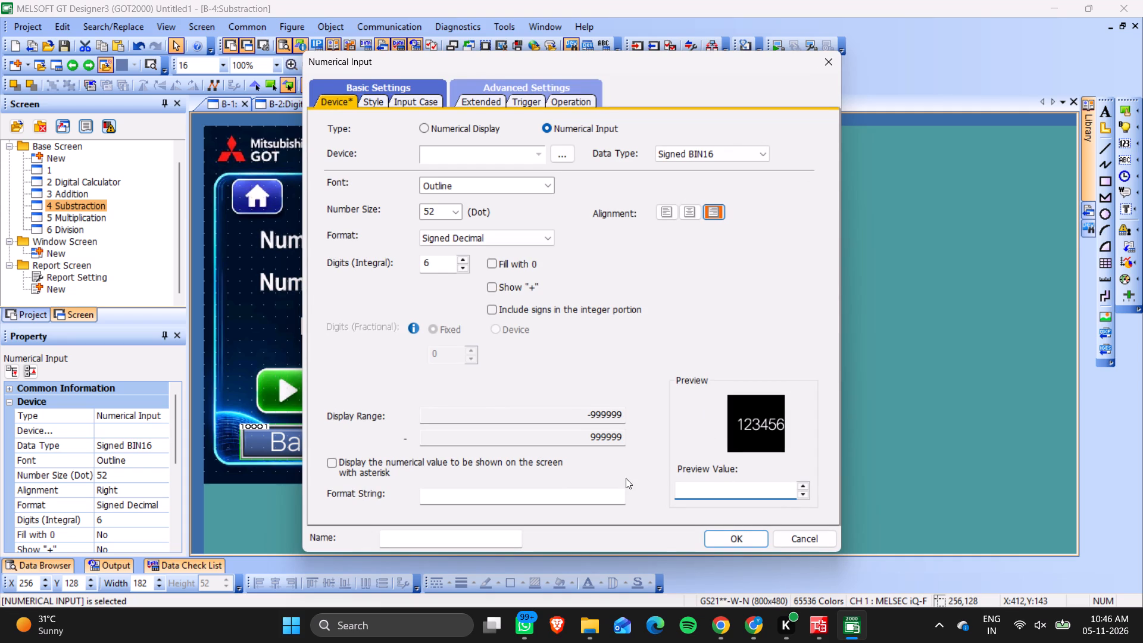
{"action": "key", "text": "BackSpace"}
{"action": "key", "text": "0"}
{"action": "left_click", "coordinate": [730, 542]}
{"action": "double_click", "coordinate": [509, 302]}
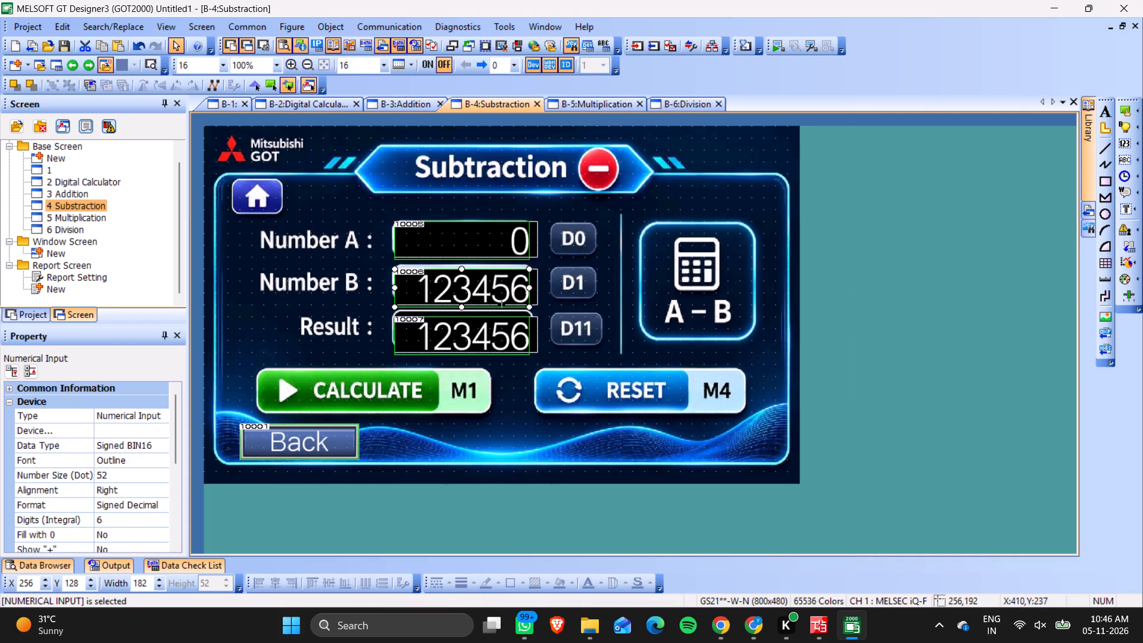
{"action": "left_click_drag", "start_coordinate": [724, 482], "coordinate": [598, 465]}
{"action": "key", "text": "BackSpace"}
{"action": "key", "text": "0"}
{"action": "left_click", "coordinate": [738, 538]}
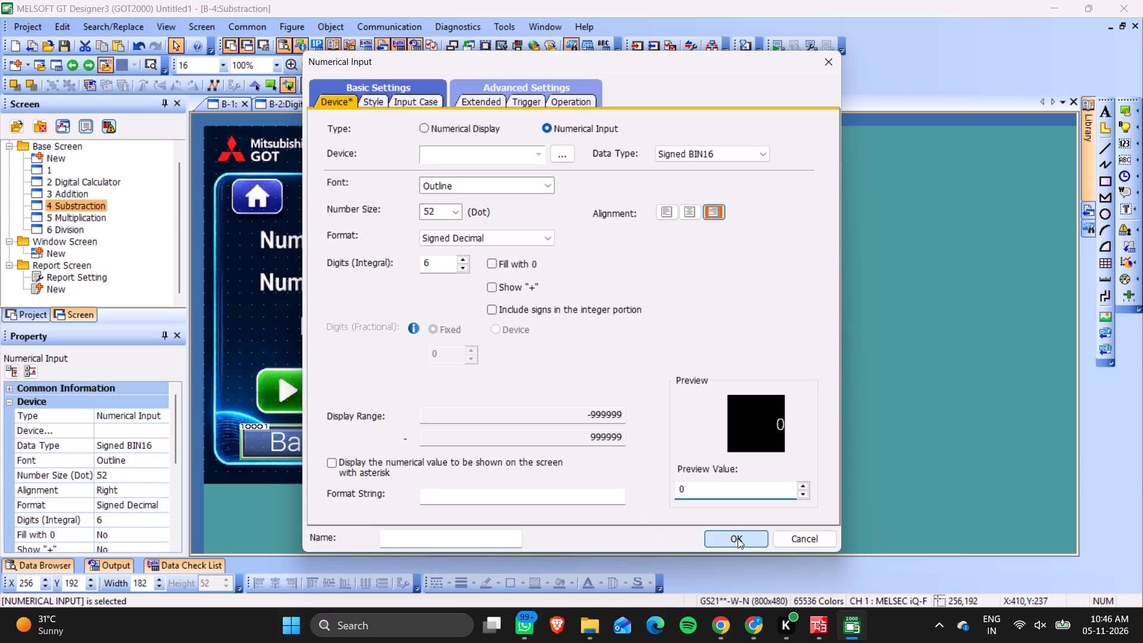
Set the preview value of the Substraction screen's Result numerical display to 0.
{"action": "double_click", "coordinate": [507, 345]}
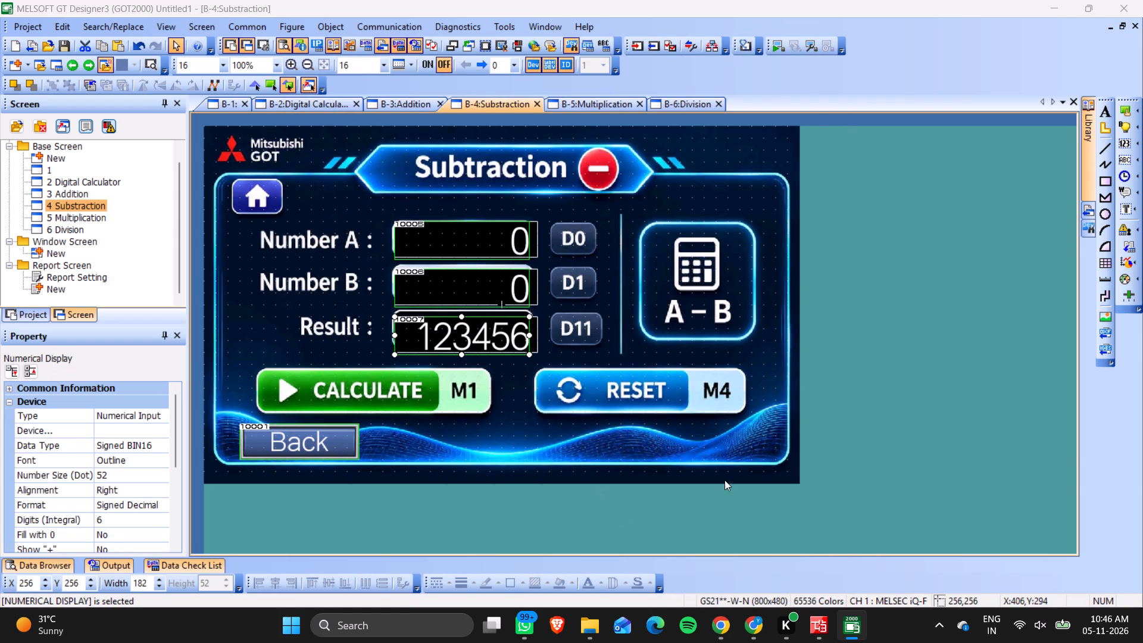
{"action": "left_click_drag", "start_coordinate": [722, 494], "coordinate": [603, 476]}
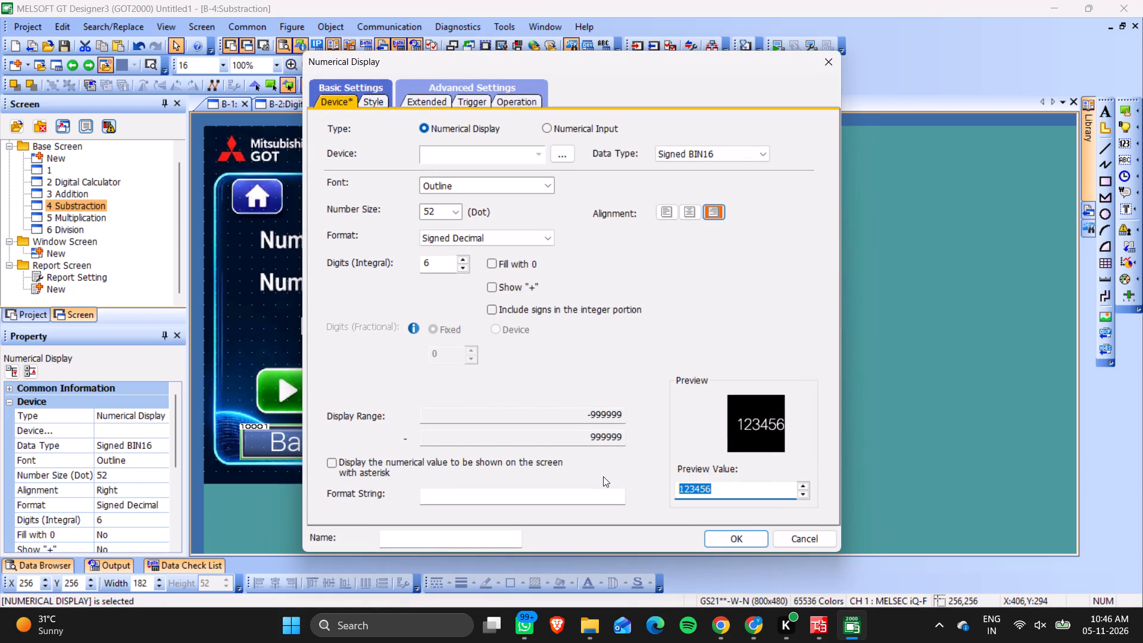
{"action": "key", "text": "BackSpace"}
{"action": "key", "text": "0"}
{"action": "left_click", "coordinate": [736, 543]}
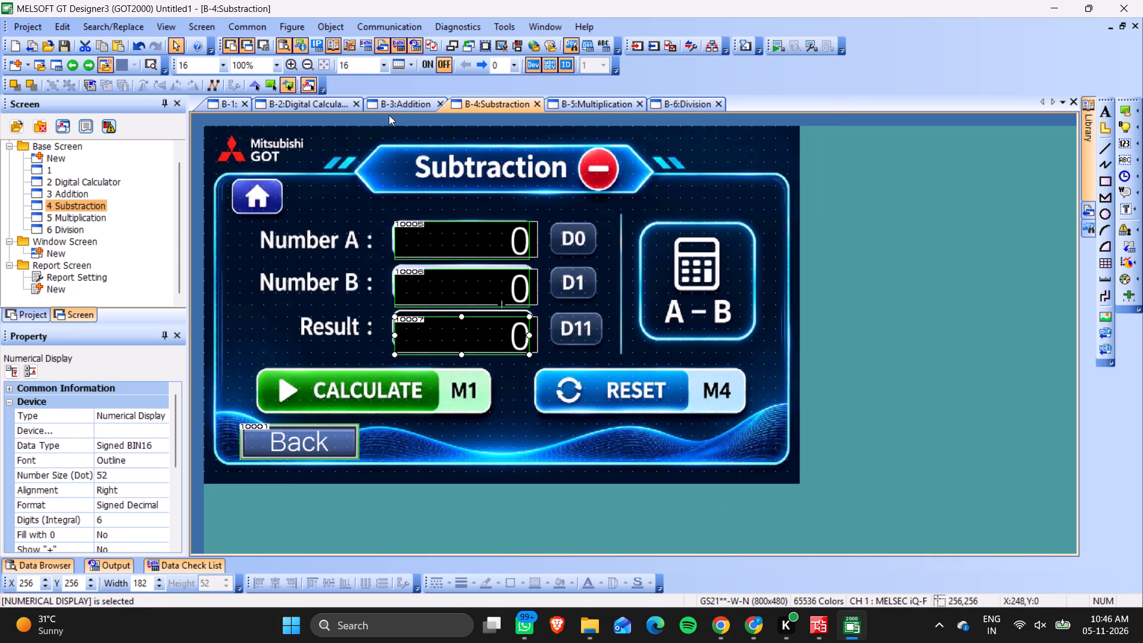
On base screen 3, Addition, set the preview value of the Number A and Number B numerical inputs to 0.
{"action": "left_click", "coordinate": [390, 104]}
{"action": "double_click", "coordinate": [496, 244]}
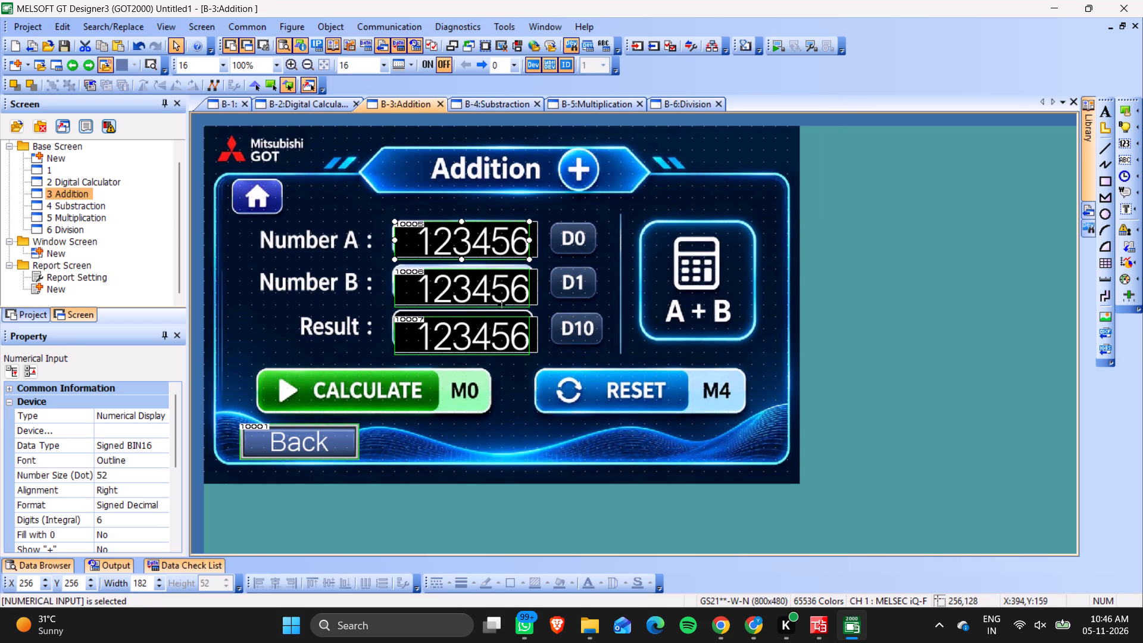
{"action": "left_click_drag", "start_coordinate": [720, 485], "coordinate": [652, 485]}
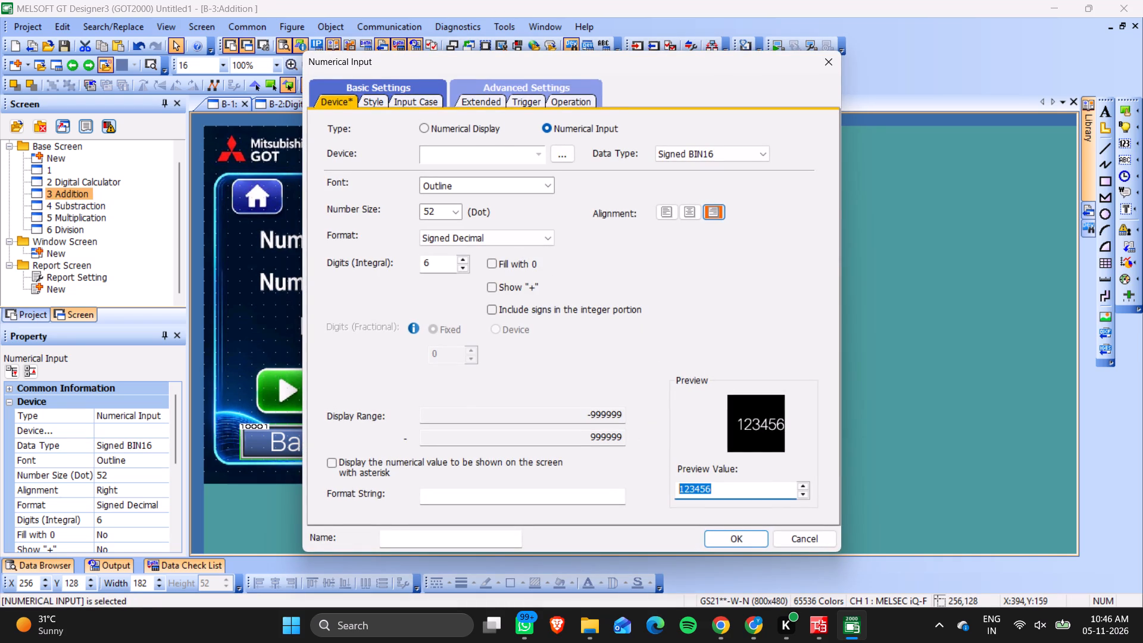
{"action": "left_click_drag", "start_coordinate": [652, 485], "coordinate": [644, 483]}
{"action": "key", "text": "BackSpace"}
{"action": "key", "text": "0"}
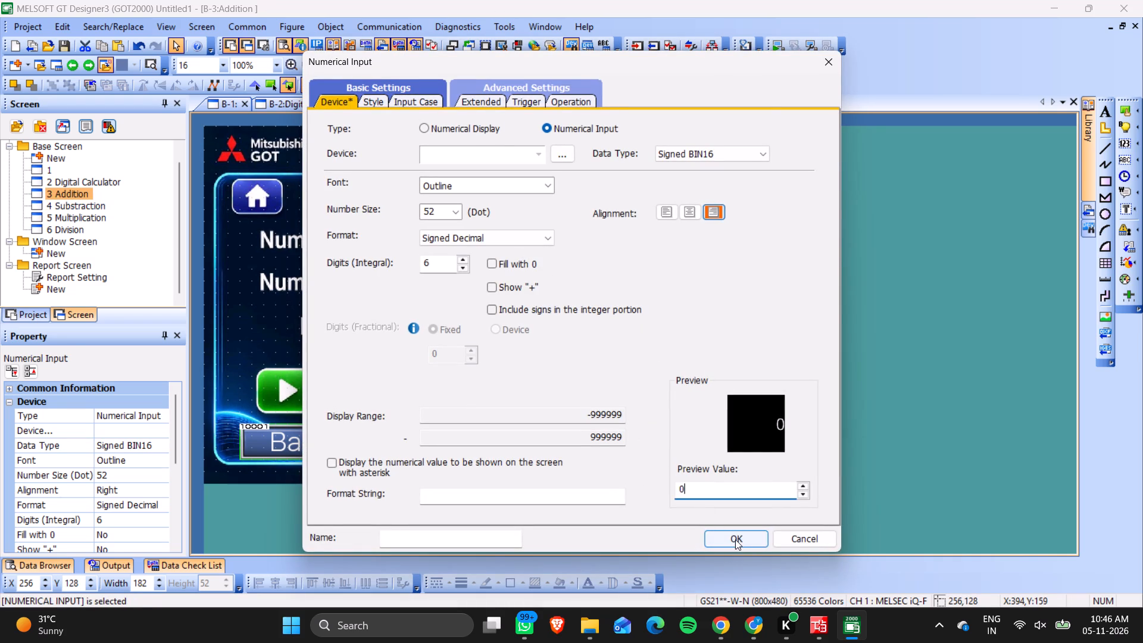
{"action": "left_click", "coordinate": [735, 539]}
{"action": "double_click", "coordinate": [515, 283]}
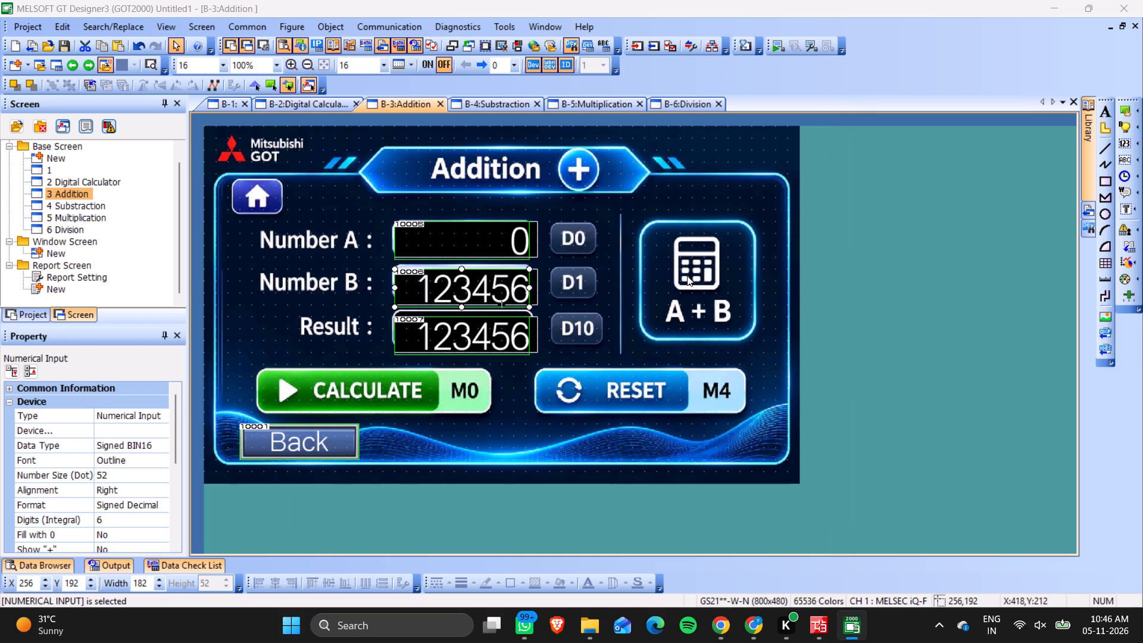
{"action": "left_click_drag", "start_coordinate": [719, 483], "coordinate": [634, 476]}
{"action": "key", "text": "BackSpace"}
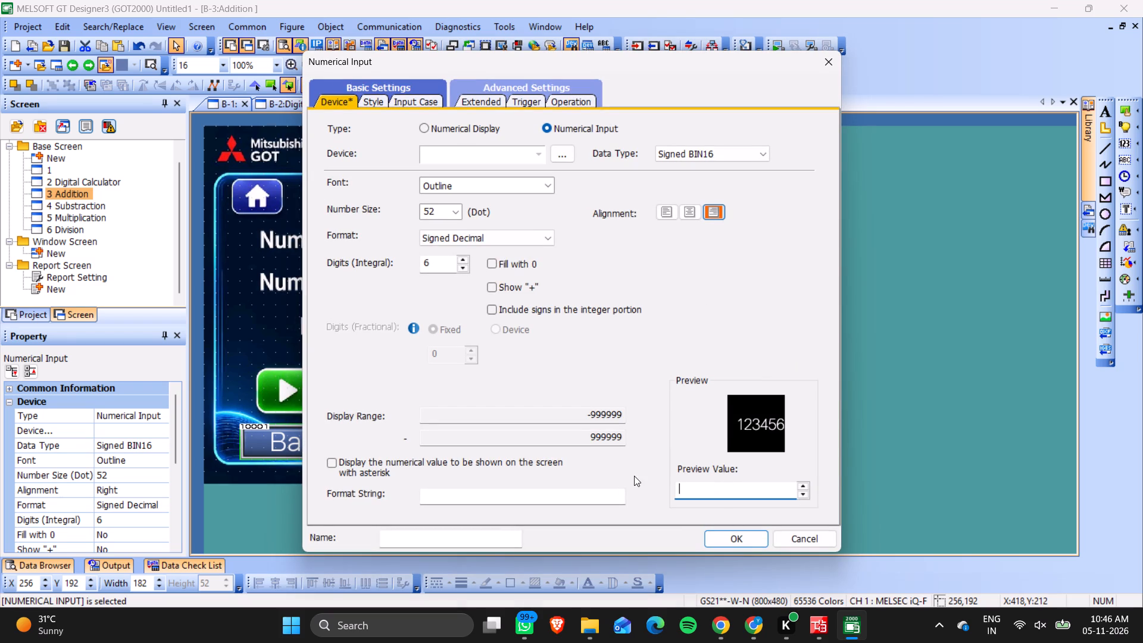
{"action": "key", "text": "0"}
{"action": "left_click", "coordinate": [723, 538]}
Set the preview value of the Addition screen's Result numerical display to 0.
{"action": "double_click", "coordinate": [494, 334]}
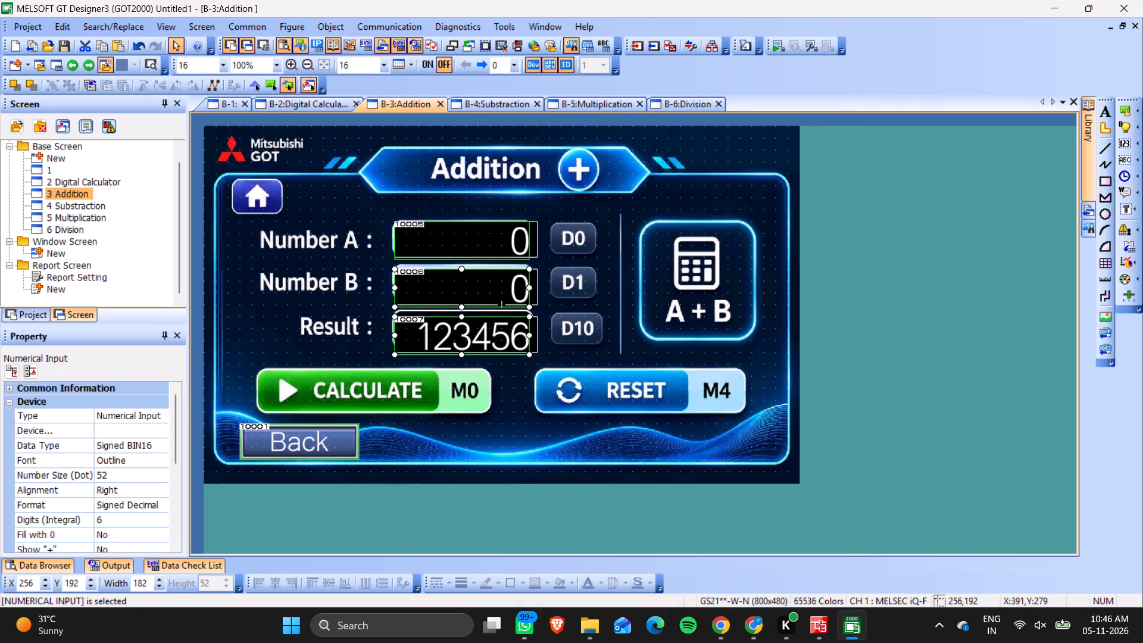
{"action": "left_click_drag", "start_coordinate": [732, 492], "coordinate": [607, 472]}
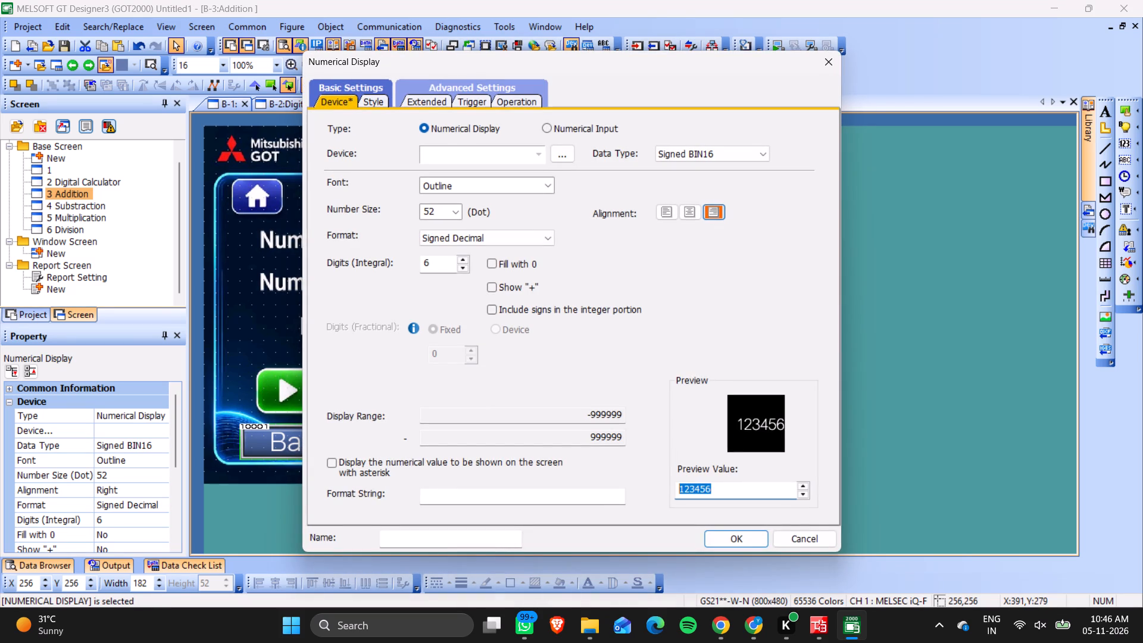
{"action": "left_click_drag", "start_coordinate": [607, 472], "coordinate": [606, 472]}
{"action": "key", "text": "BackSpace"}
{"action": "key", "text": "0"}
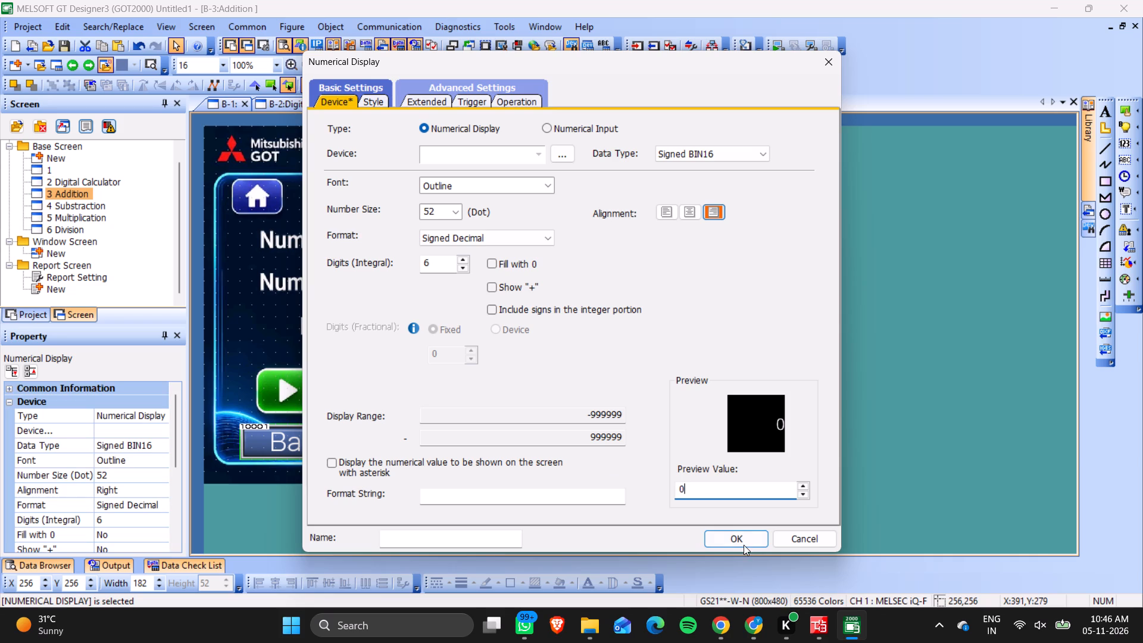
{"action": "left_click", "coordinate": [744, 545]}
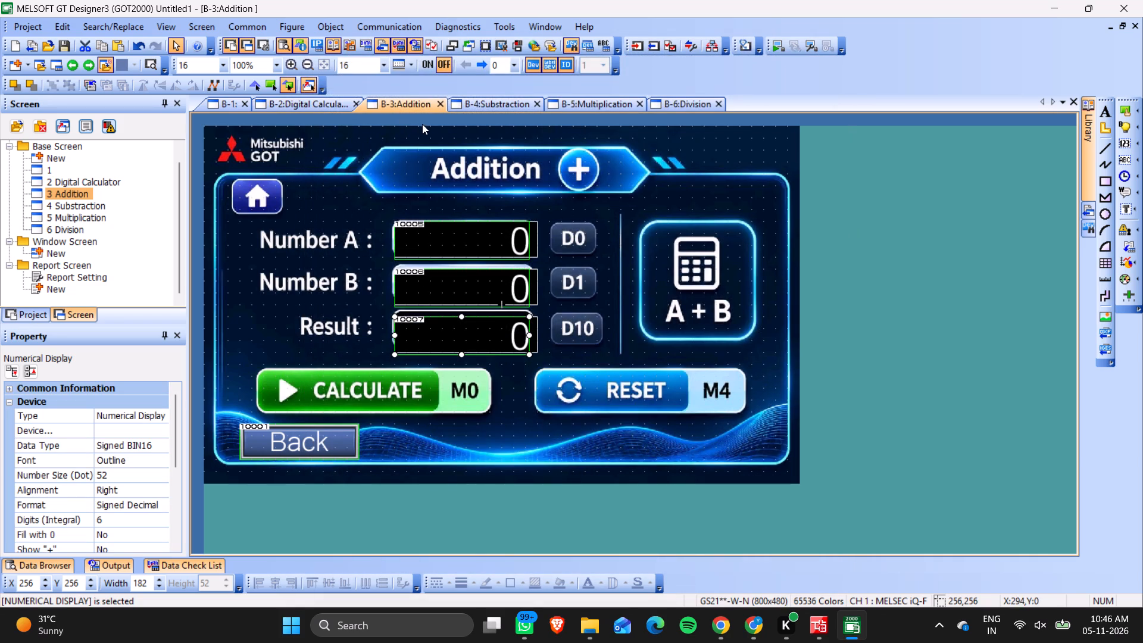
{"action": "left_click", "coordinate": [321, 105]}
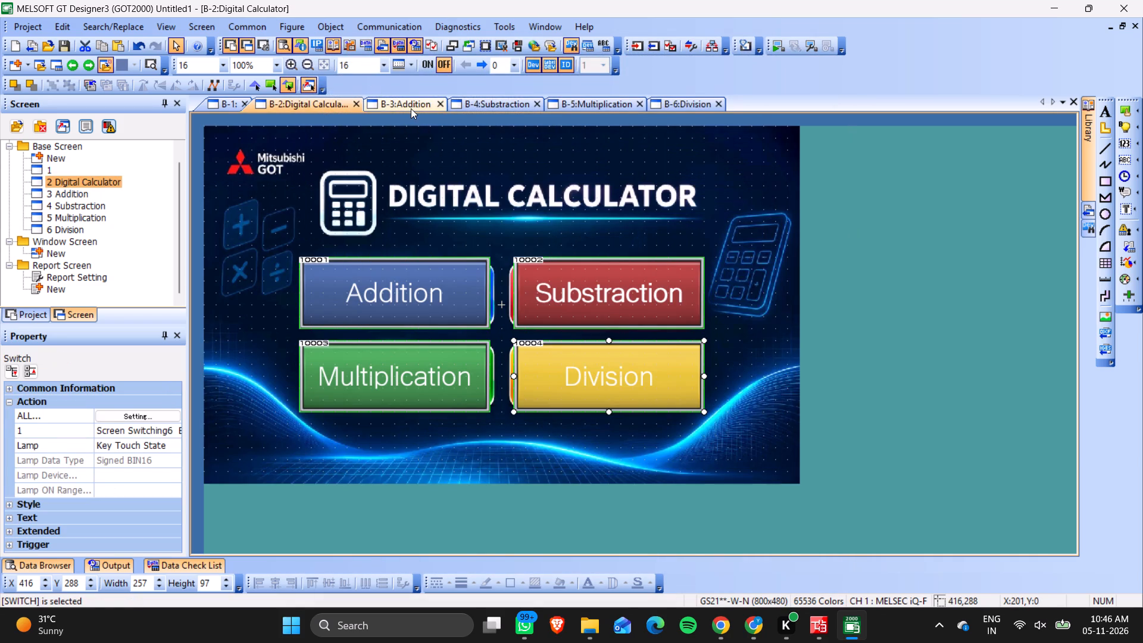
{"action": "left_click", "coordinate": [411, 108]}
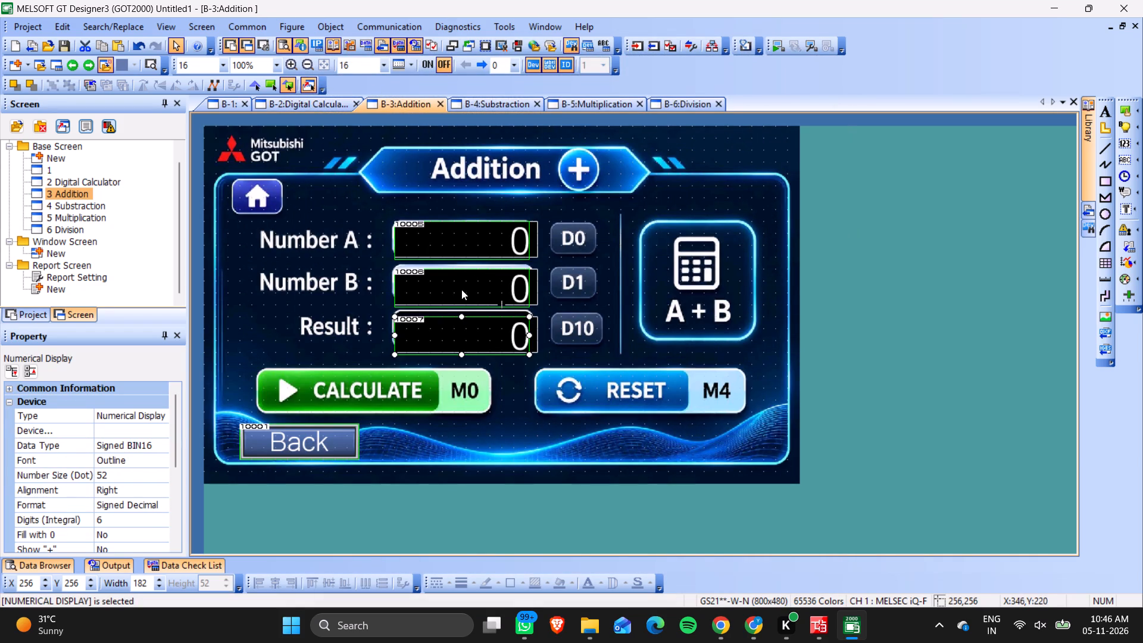
Assign device D0 to the Addition screen's Number A numerical input.
{"action": "double_click", "coordinate": [459, 244]}
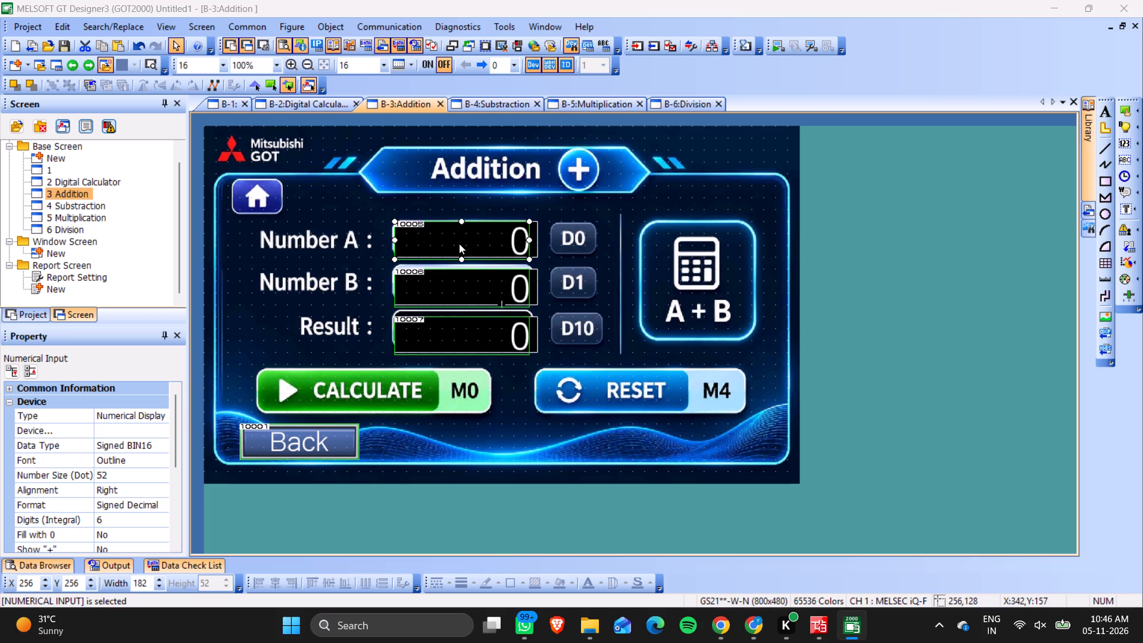
{"action": "left_click", "coordinate": [451, 154]}
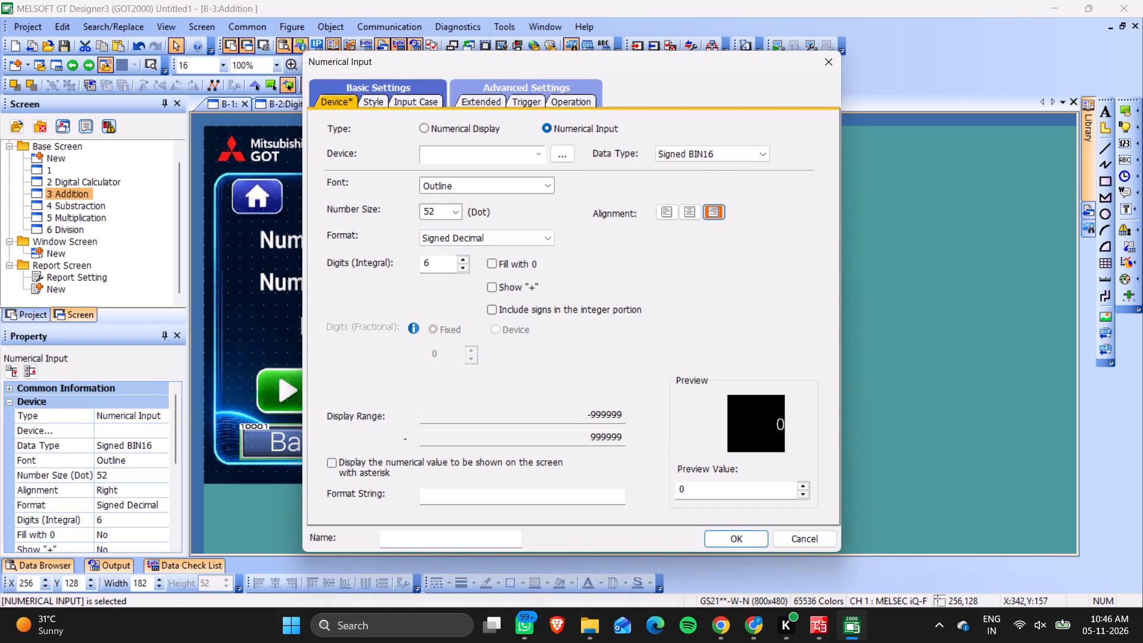
{"action": "type", "text": "D0"}
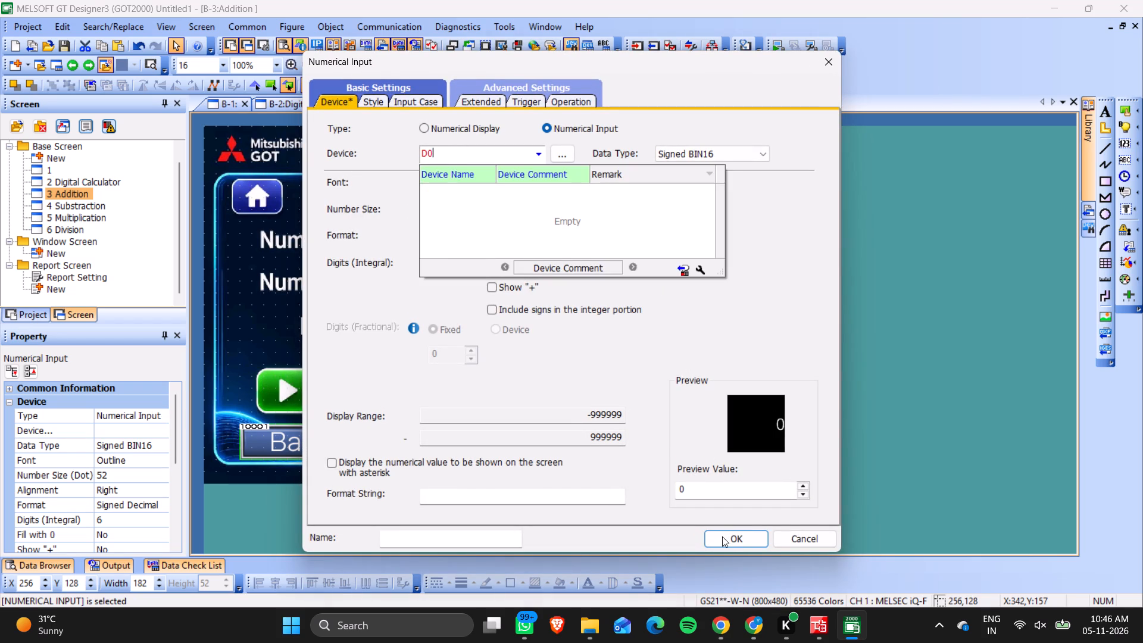
{"action": "left_click", "coordinate": [726, 541]}
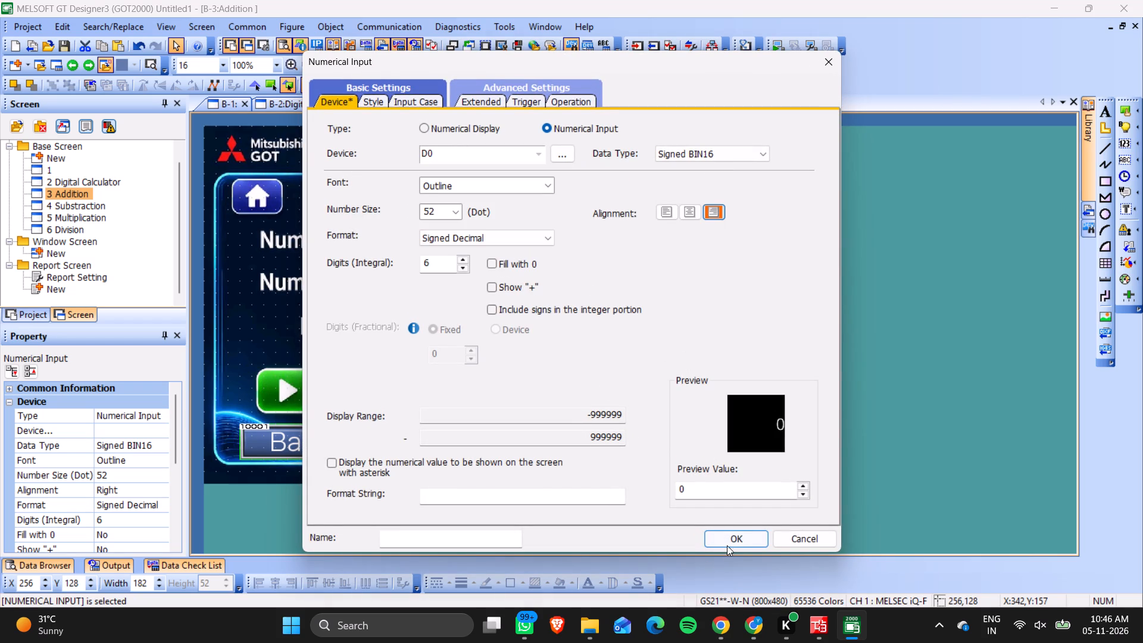
{"action": "left_click", "coordinate": [727, 539]}
Assign device D1 to the Addition screen's Number B numerical input.
{"action": "double_click", "coordinate": [501, 285]}
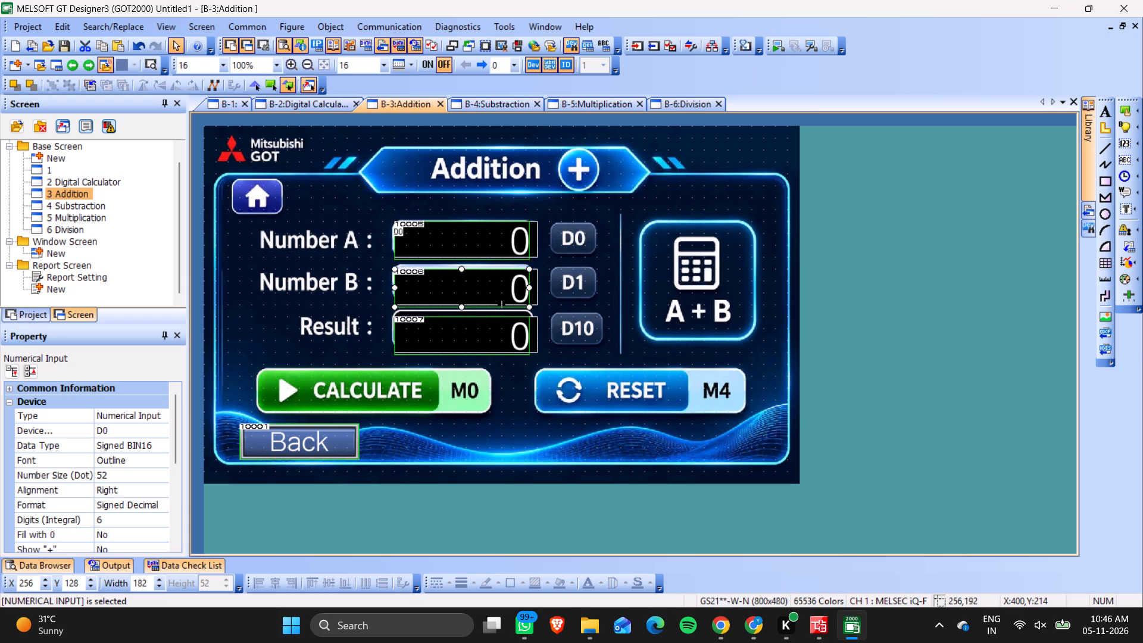
{"action": "type", "text": "D1"}
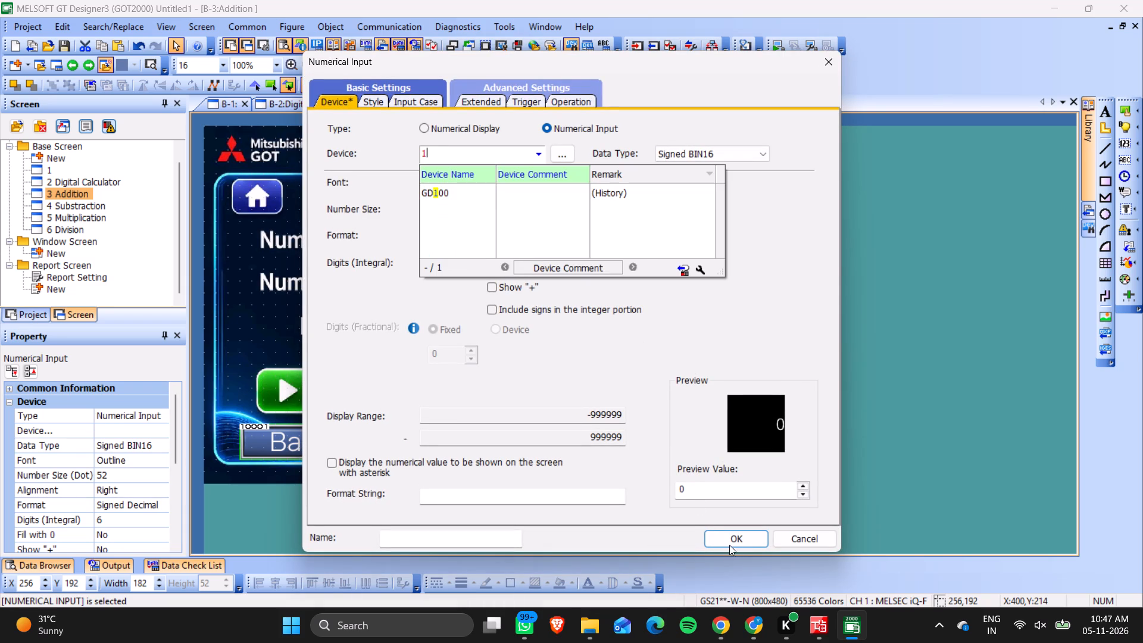
{"action": "left_click", "coordinate": [729, 538]}
{"action": "key", "text": "BackSpace"}
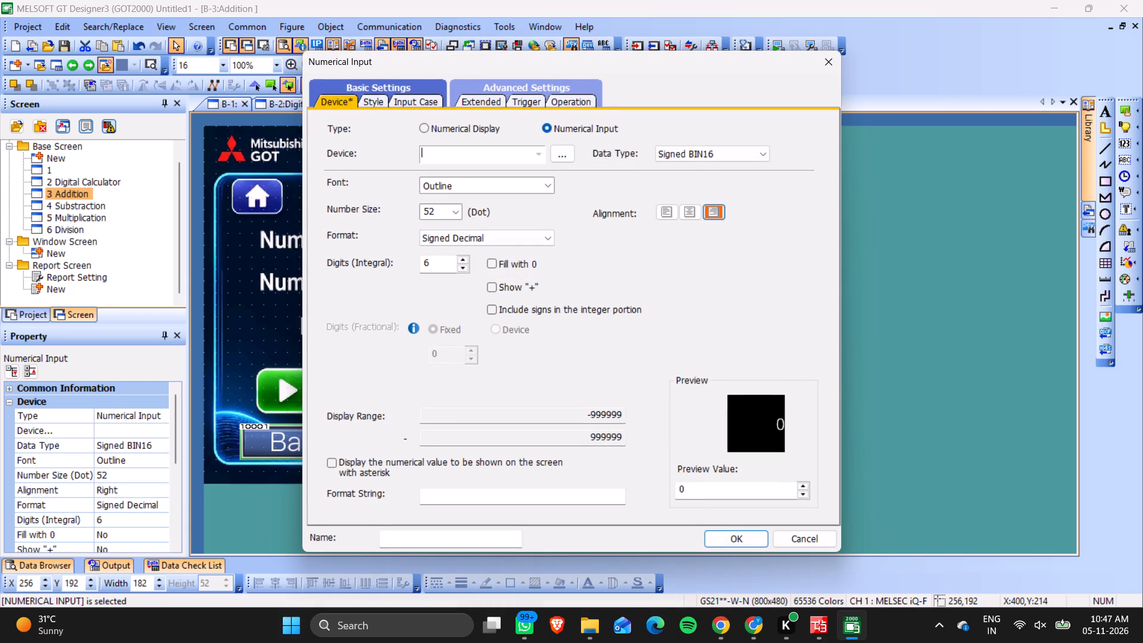
{"action": "key", "text": "shift+d"}
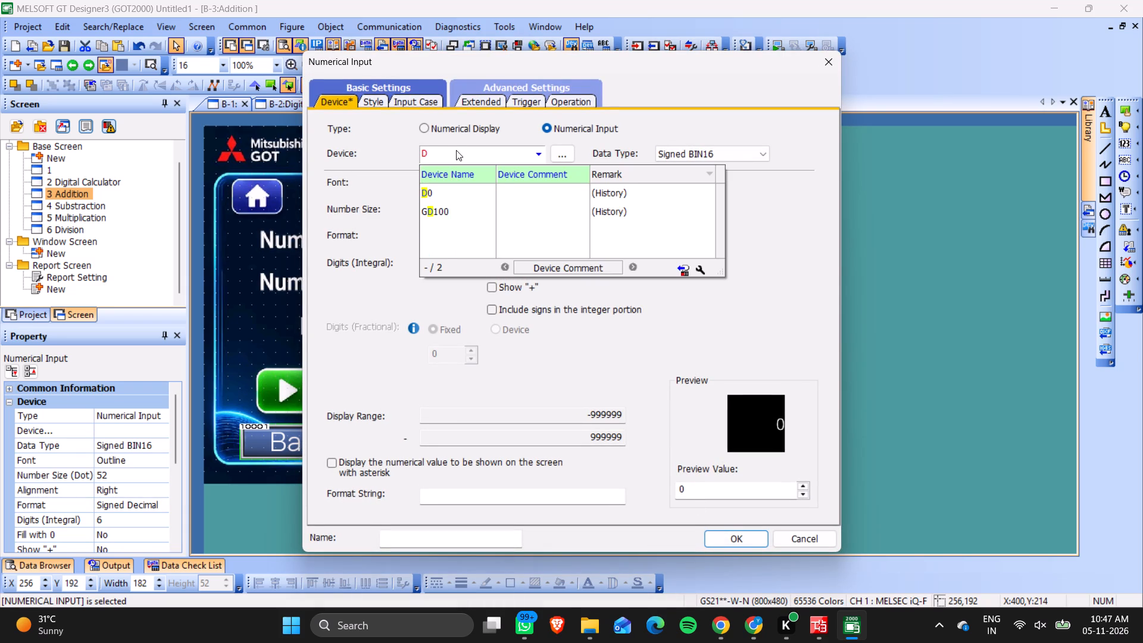
{"action": "key", "text": "1"}
{"action": "key", "text": "Return"}
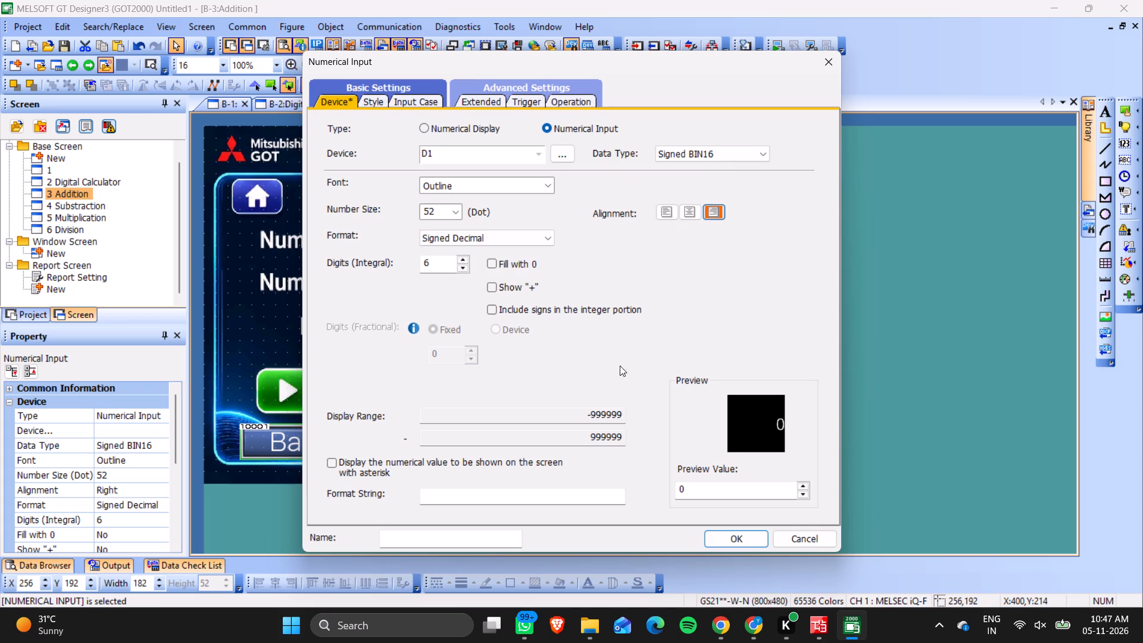
{"action": "left_click", "coordinate": [739, 539]}
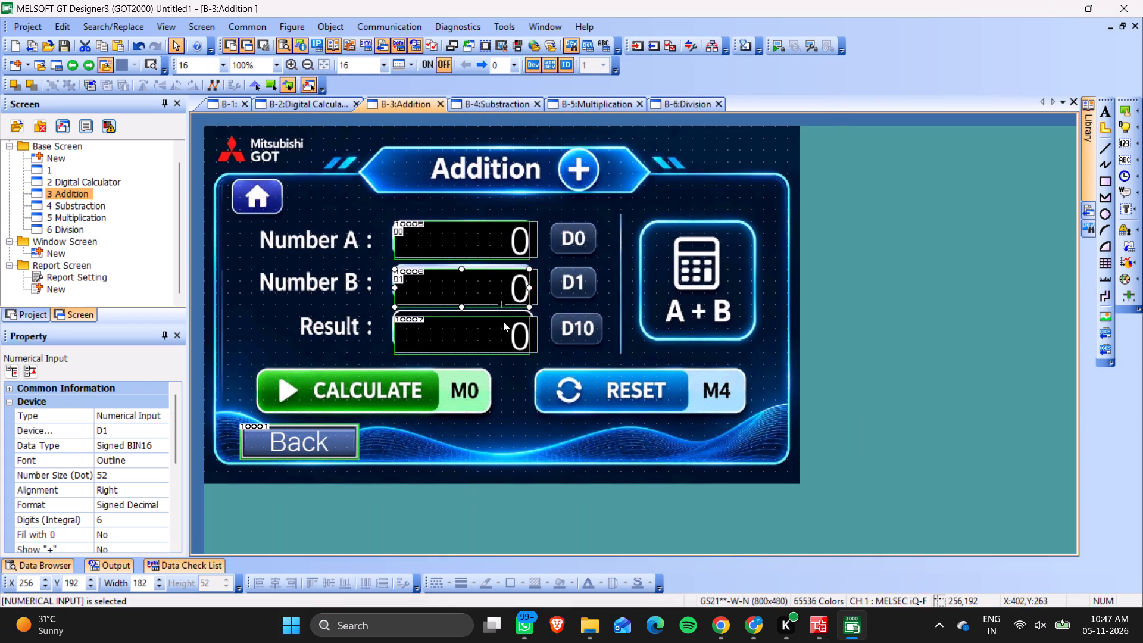
Assign device D10 to the Addition screen's Result numerical display.
{"action": "double_click", "coordinate": [504, 336]}
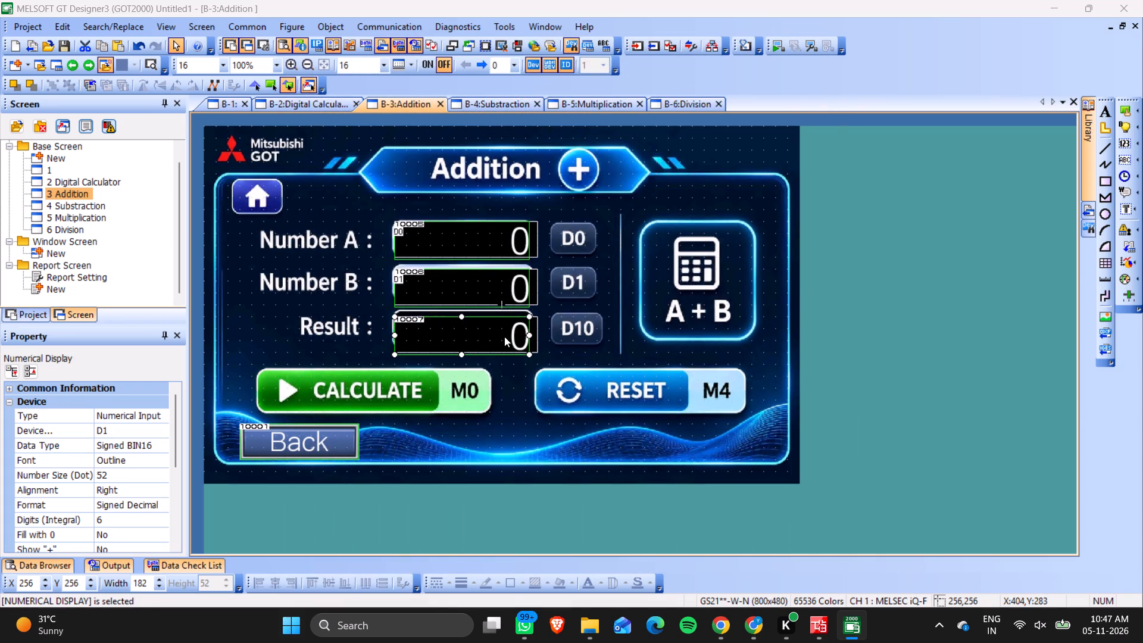
{"action": "left_click", "coordinate": [436, 148]}
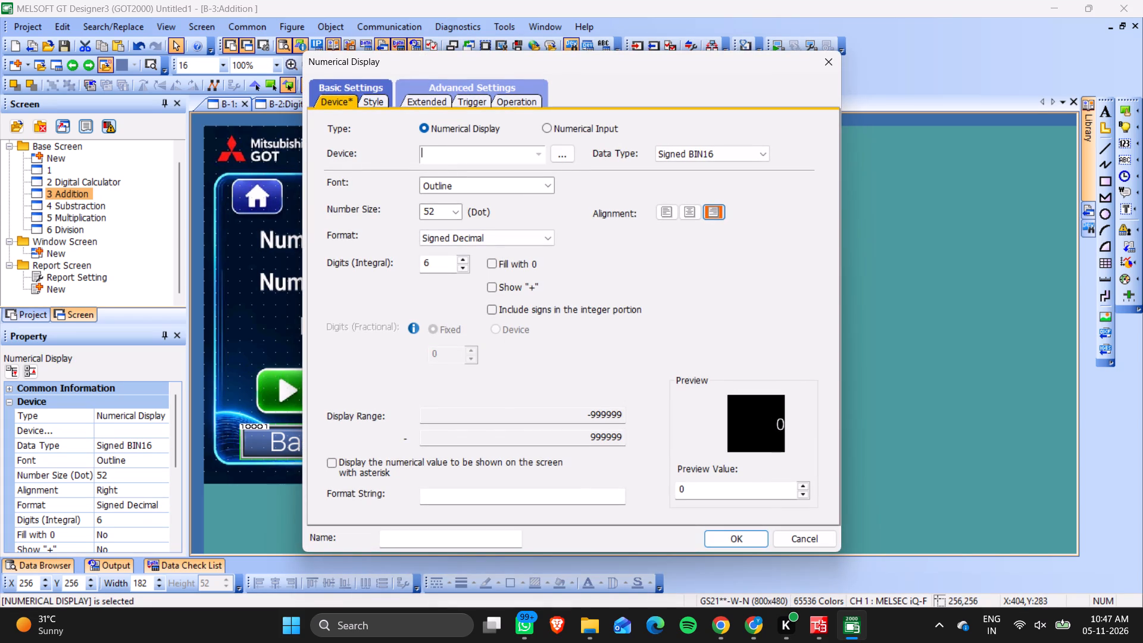
{"action": "type", "text": "D10"}
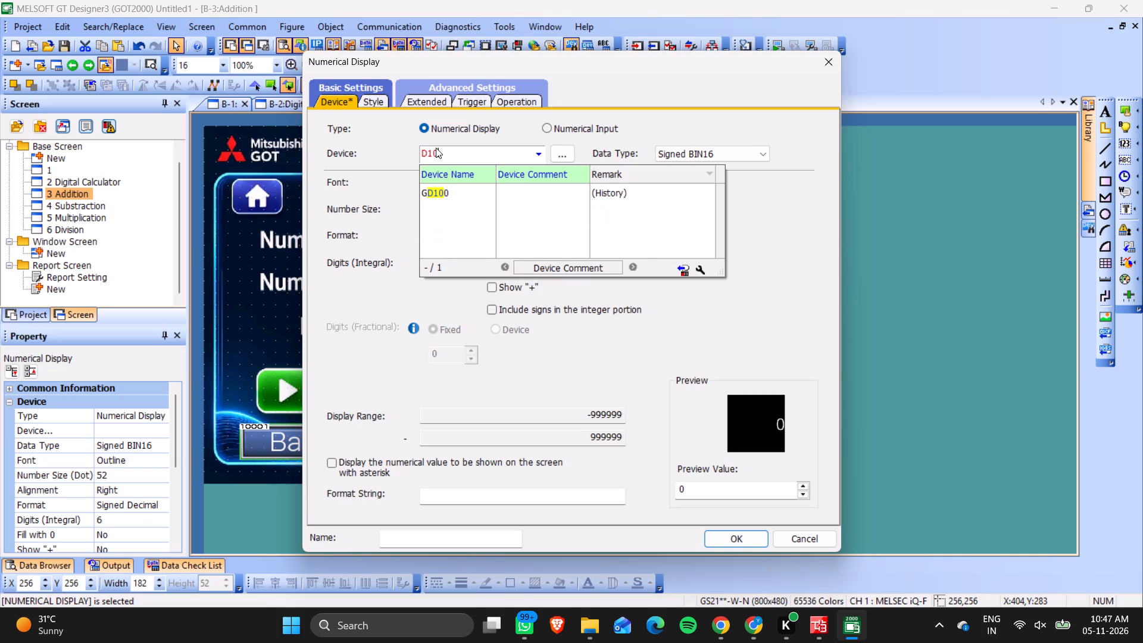
{"action": "key", "text": "Return"}
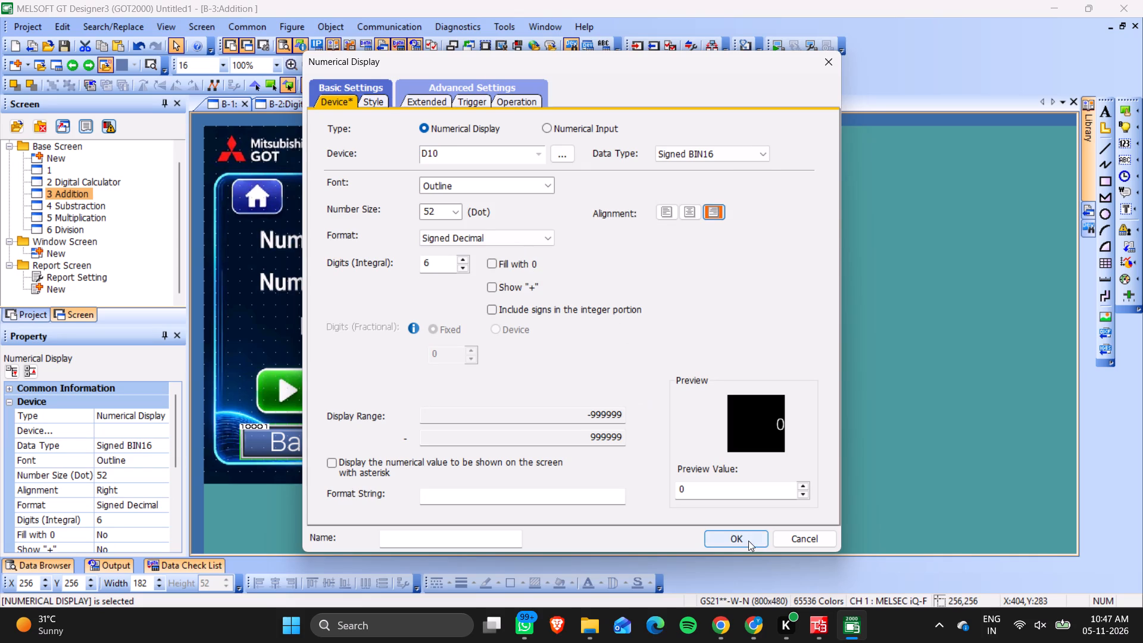
{"action": "left_click", "coordinate": [748, 541]}
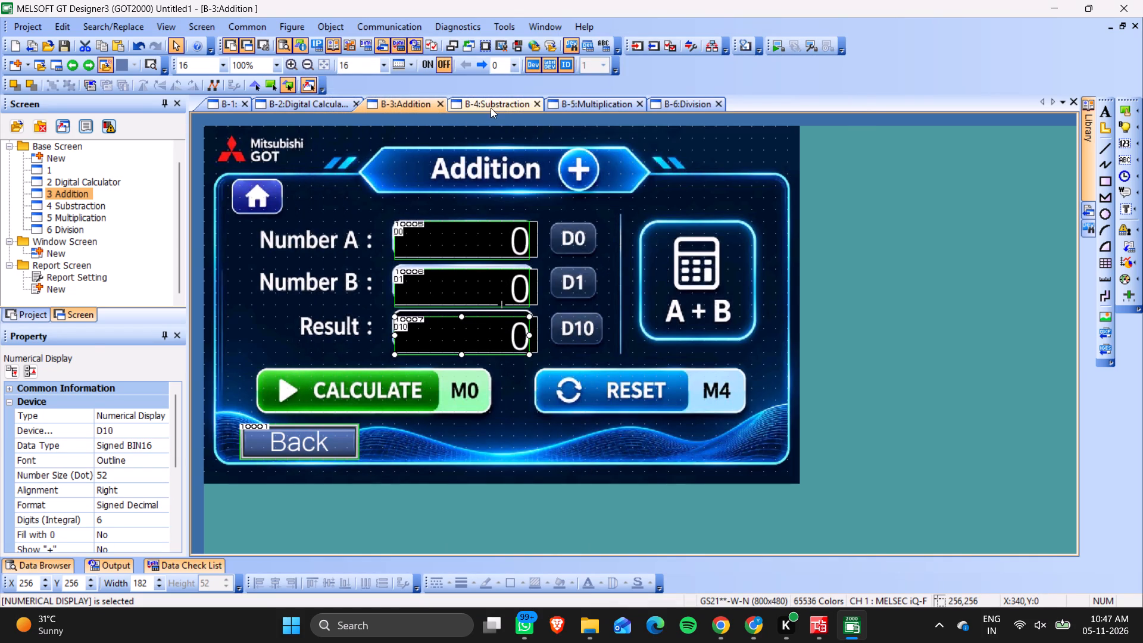
On base screen 4, Substraction, assign device D0 to the Number A numerical input.
{"action": "left_click", "coordinate": [492, 104]}
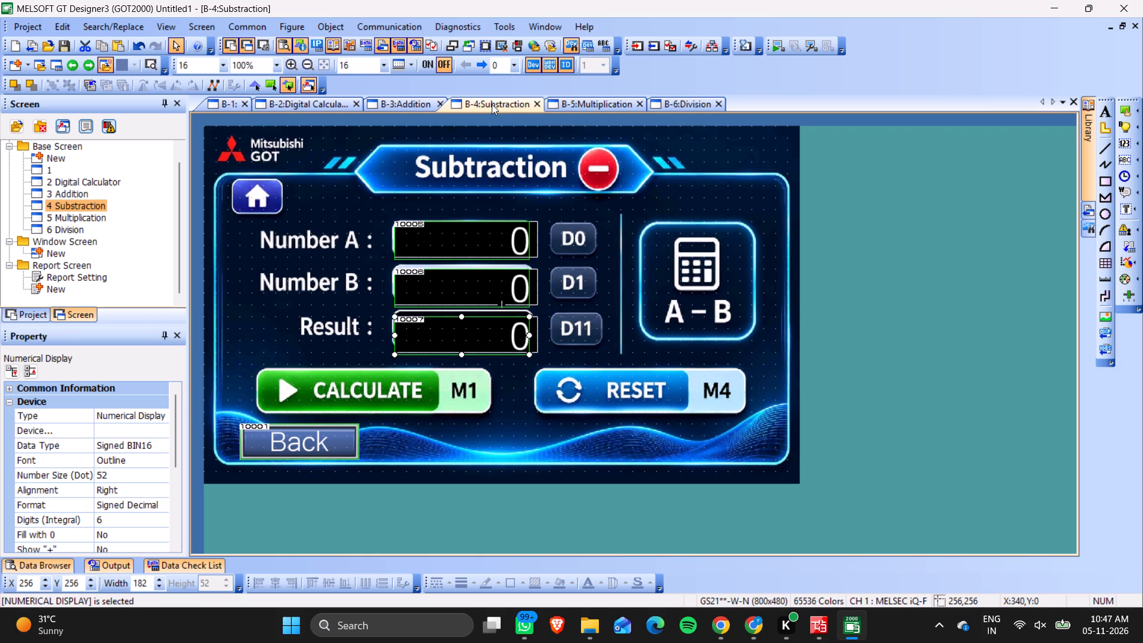
{"action": "double_click", "coordinate": [508, 243]}
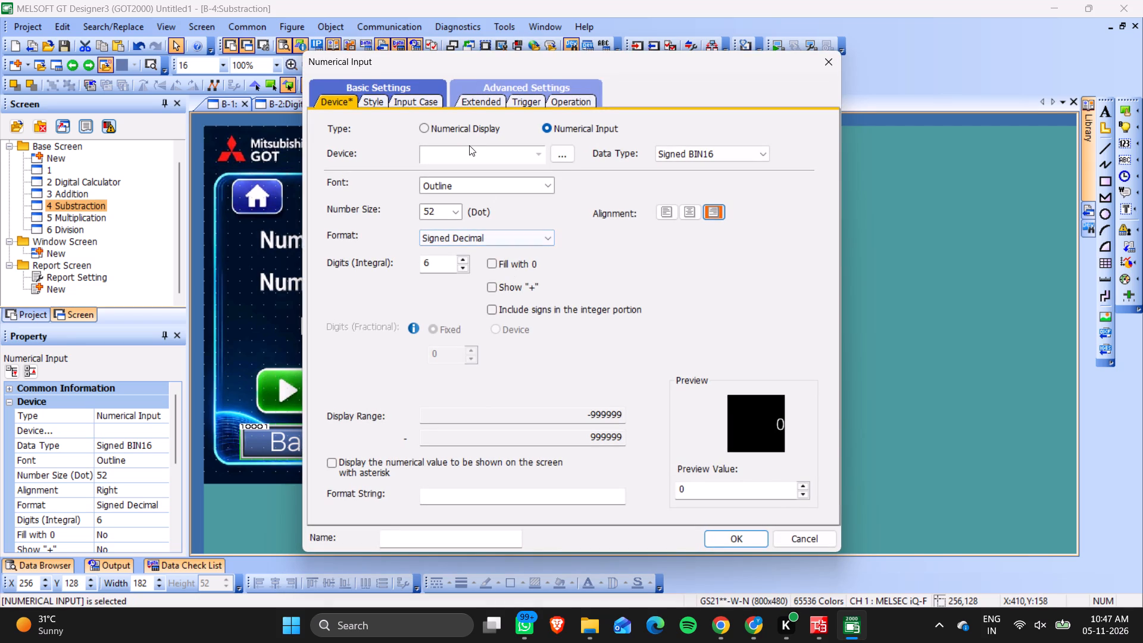
{"action": "left_click", "coordinate": [463, 157]}
{"action": "type", "text": "D0"}
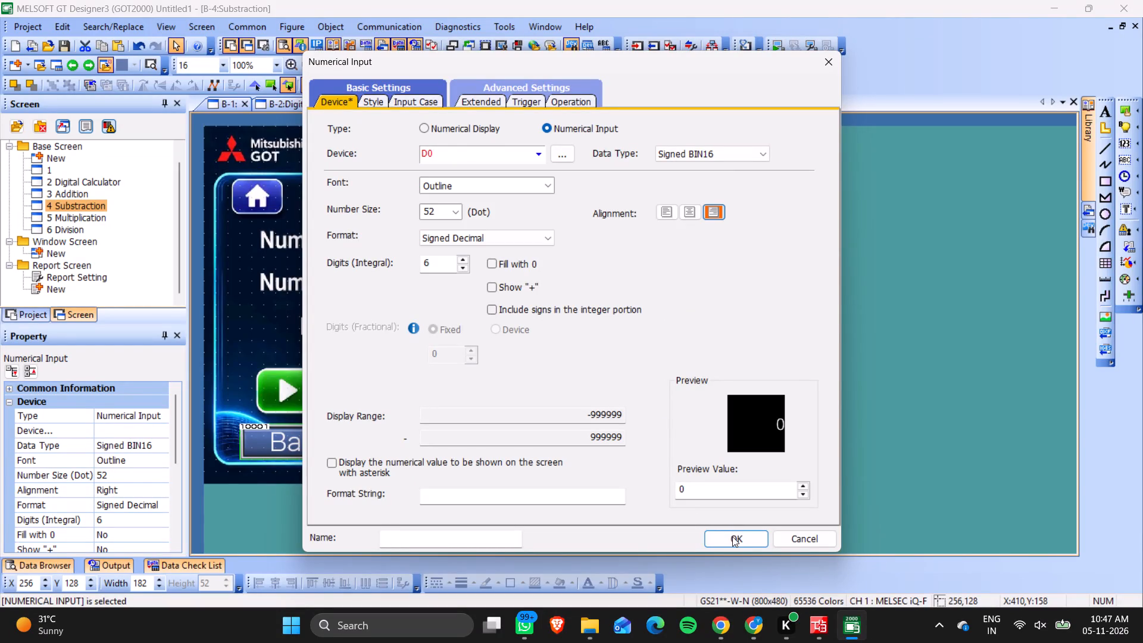
{"action": "left_click", "coordinate": [732, 536]}
{"action": "left_click", "coordinate": [735, 539]}
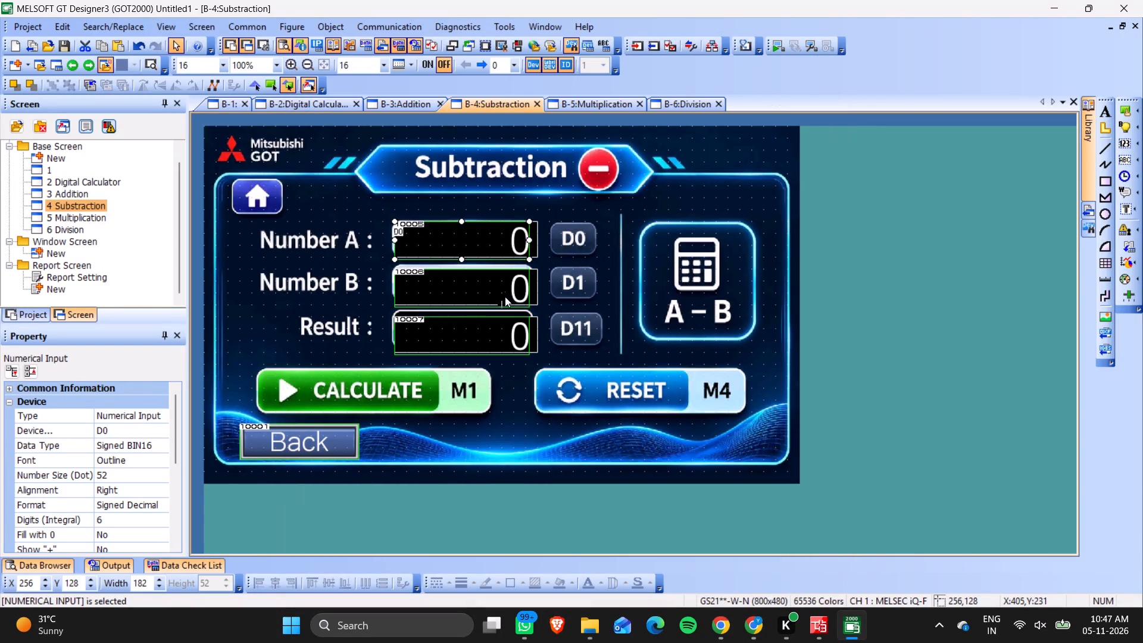
Assign device D1 to the Substraction screen's Number B numerical input.
{"action": "double_click", "coordinate": [499, 285]}
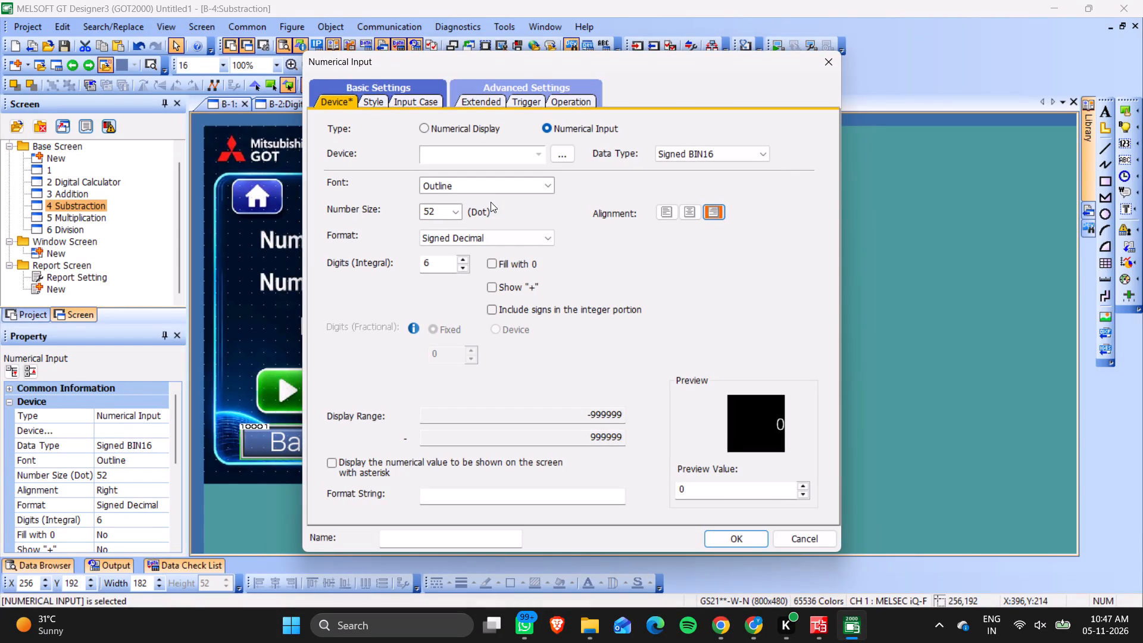
{"action": "left_click", "coordinate": [486, 155]}
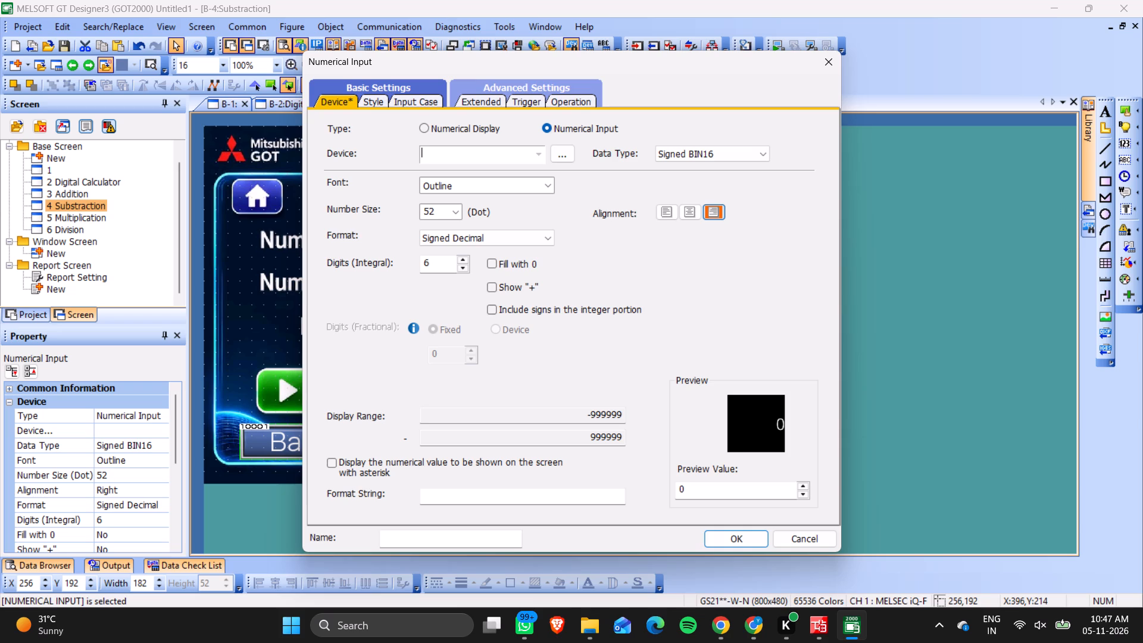
{"action": "key", "text": "shift+d"}
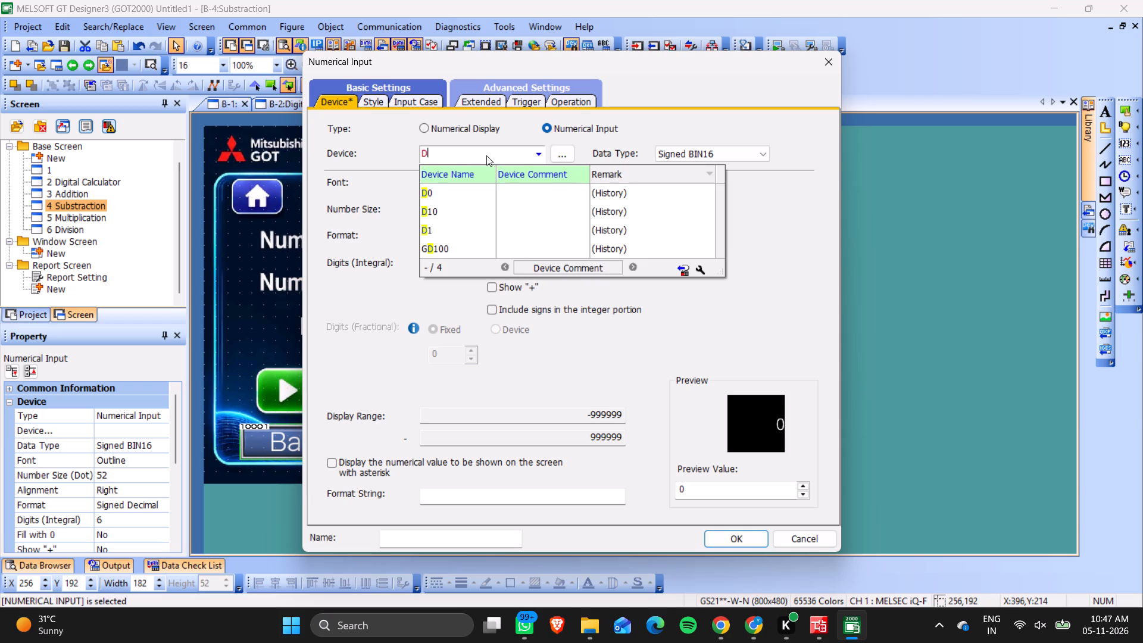
{"action": "key", "text": "1"}
{"action": "key", "text": "Return"}
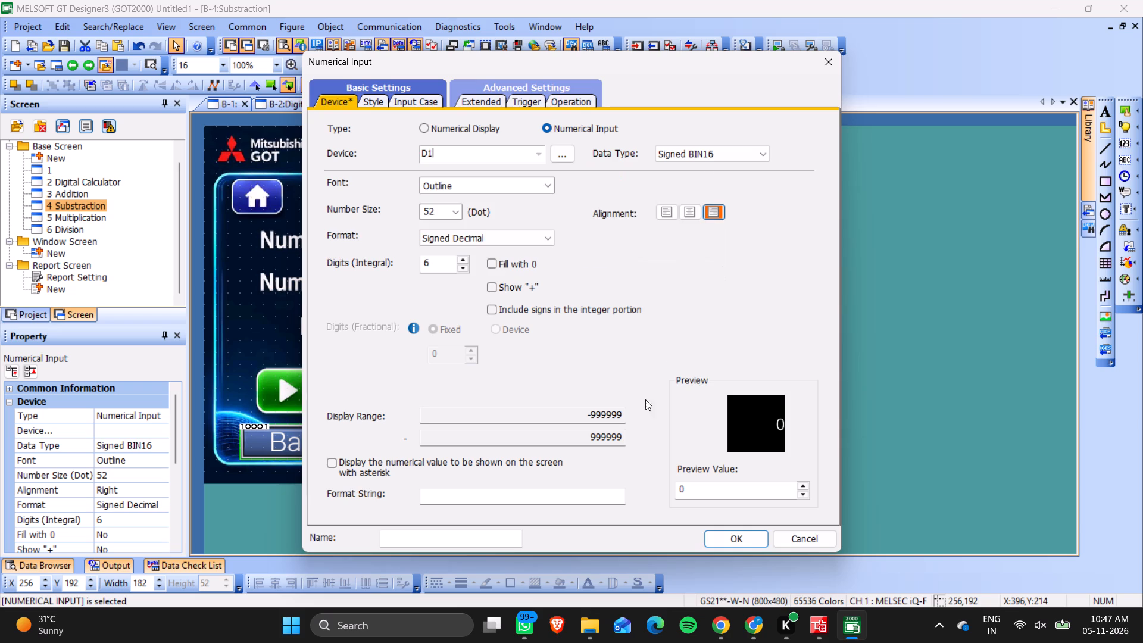
{"action": "left_click", "coordinate": [746, 543]}
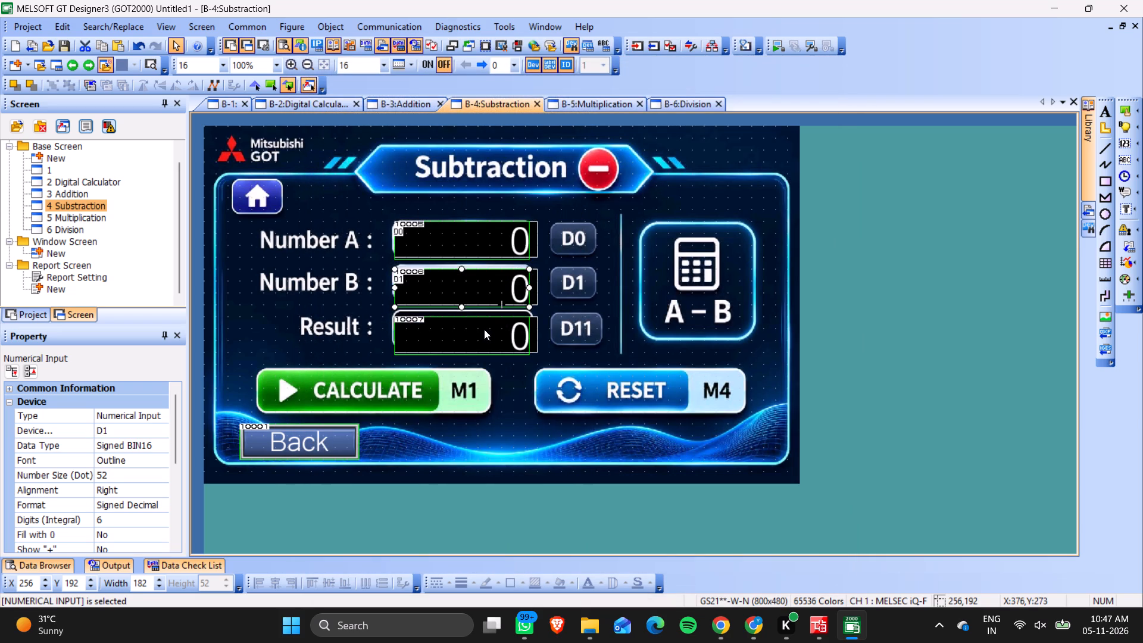
Assign device D11 to the Substraction screen's Result numerical display.
{"action": "double_click", "coordinate": [484, 329]}
{"action": "left_click", "coordinate": [470, 156]}
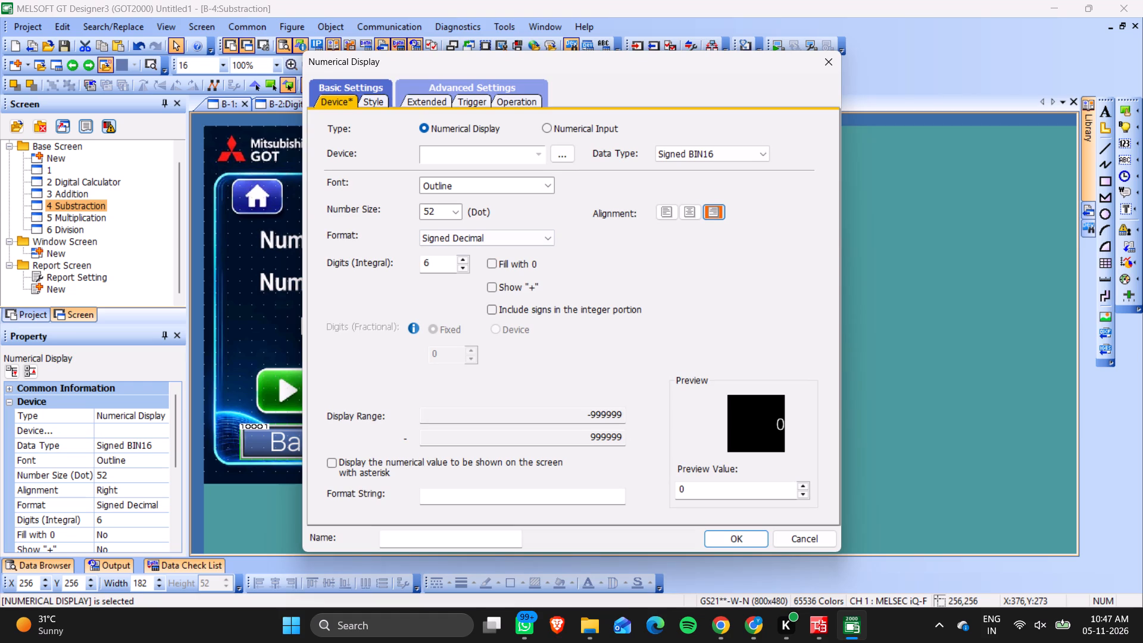
{"action": "type", "text": "D11"}
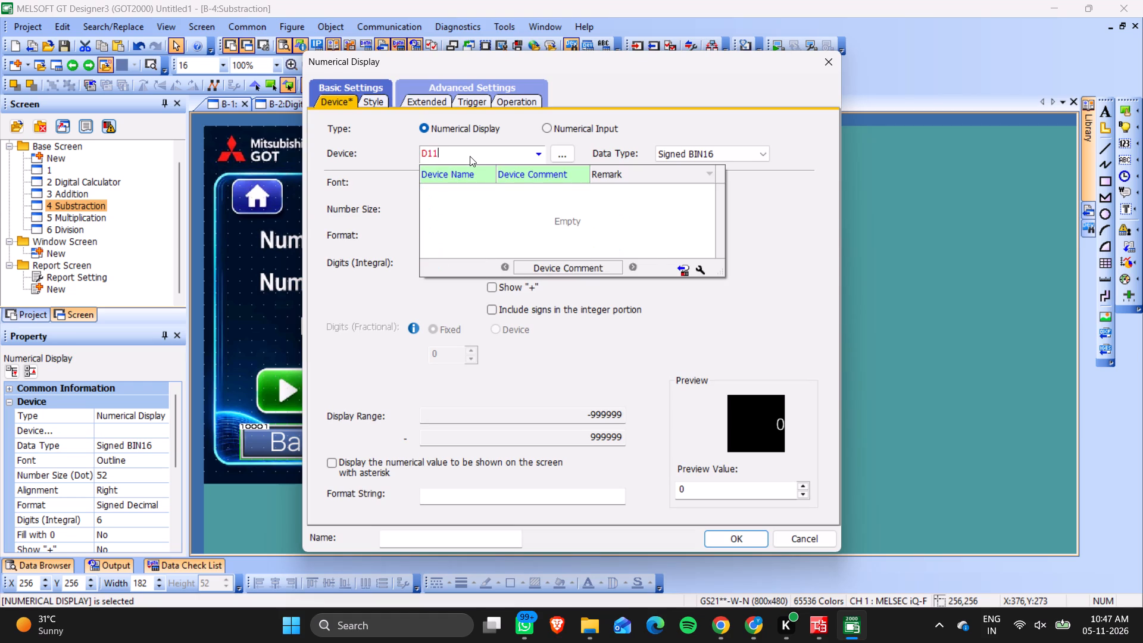
{"action": "key", "text": "Return"}
{"action": "key", "text": "Return"}
On base screen 5, Multiplication, assign device D0 to the Number A numerical input.
{"action": "left_click", "coordinate": [594, 102]}
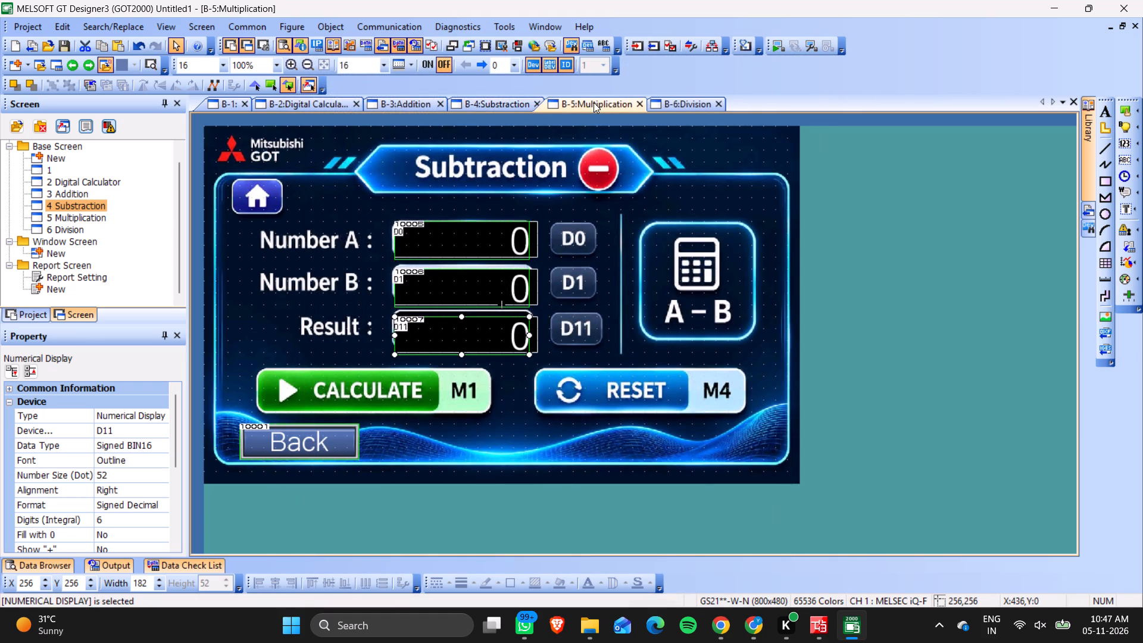
{"action": "double_click", "coordinate": [447, 239]}
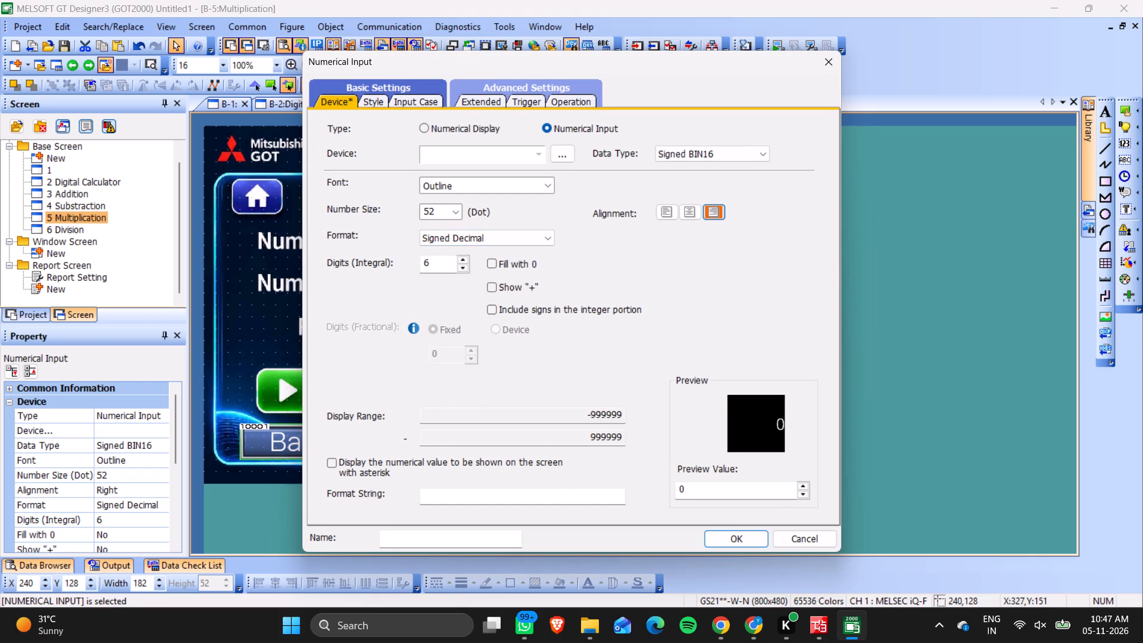
{"action": "left_click_drag", "start_coordinate": [452, 54], "coordinate": [741, 85]}
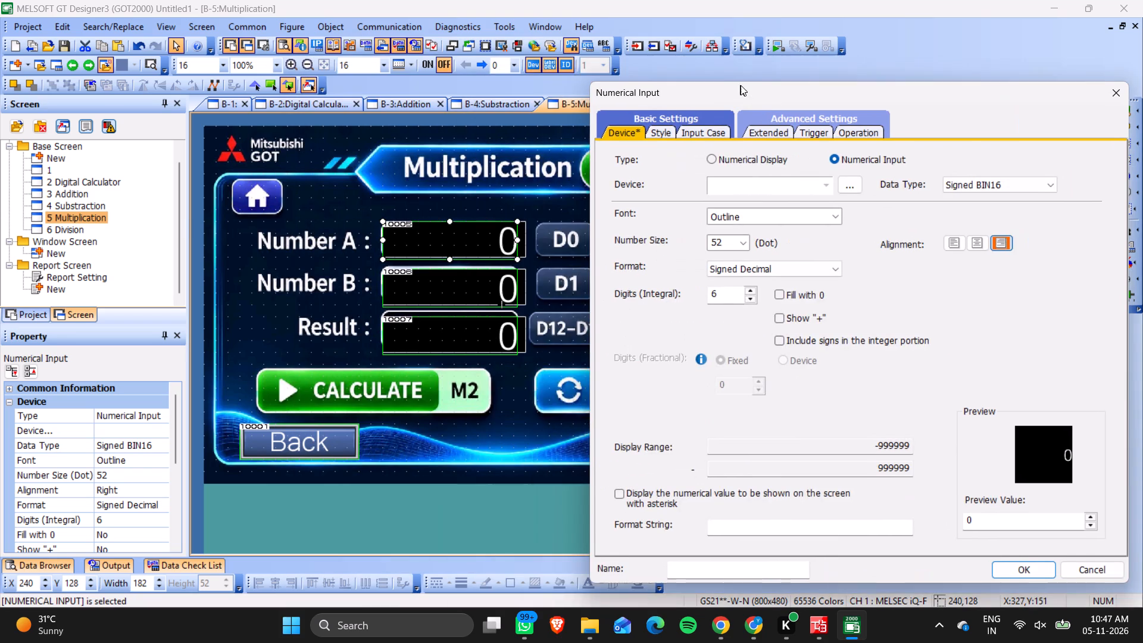
{"action": "left_click_drag", "start_coordinate": [741, 85], "coordinate": [683, 74]}
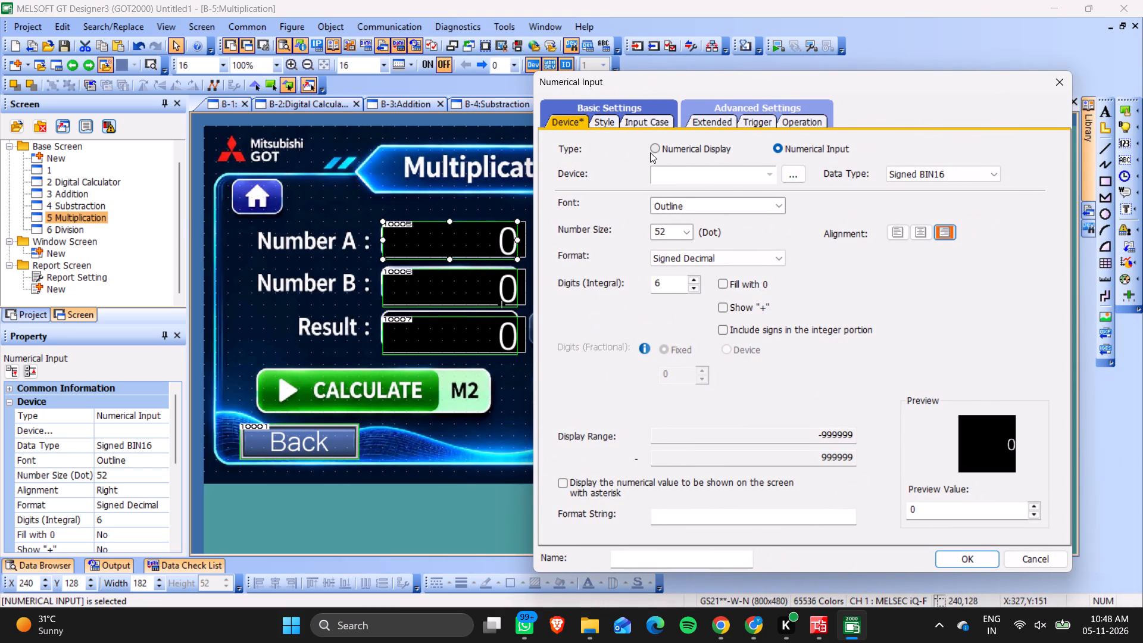
{"action": "left_click", "coordinate": [676, 175]}
{"action": "type", "text": "D0"}
{"action": "key", "text": "Return"}
{"action": "key", "text": "Return"}
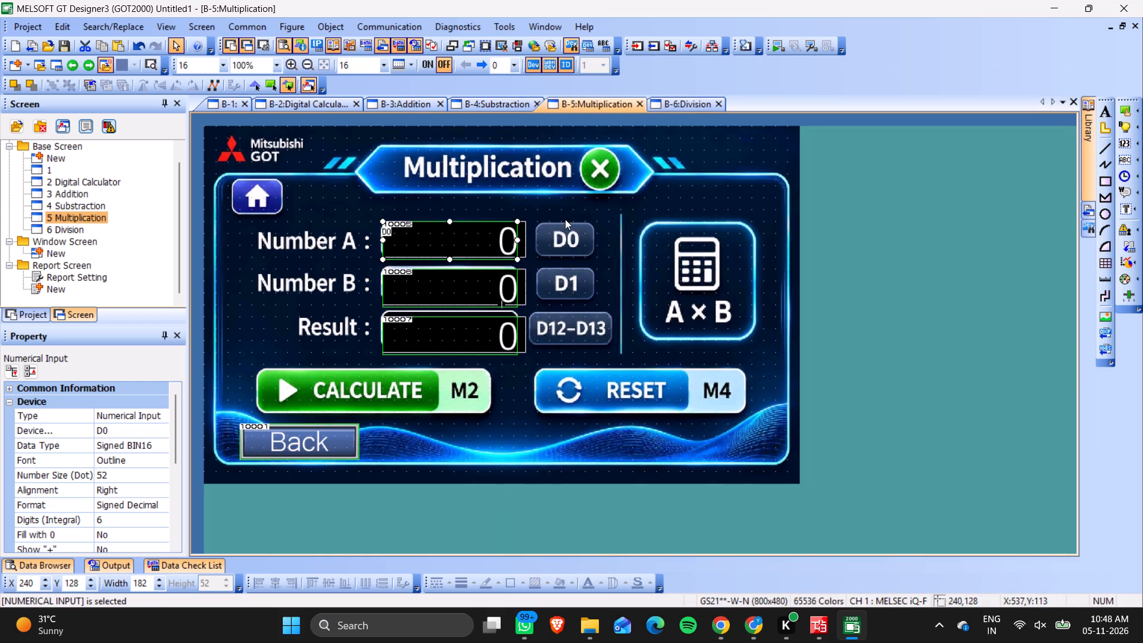
Assign device D1 to the Multiplication screen's Number B numerical input.
{"action": "double_click", "coordinate": [452, 281]}
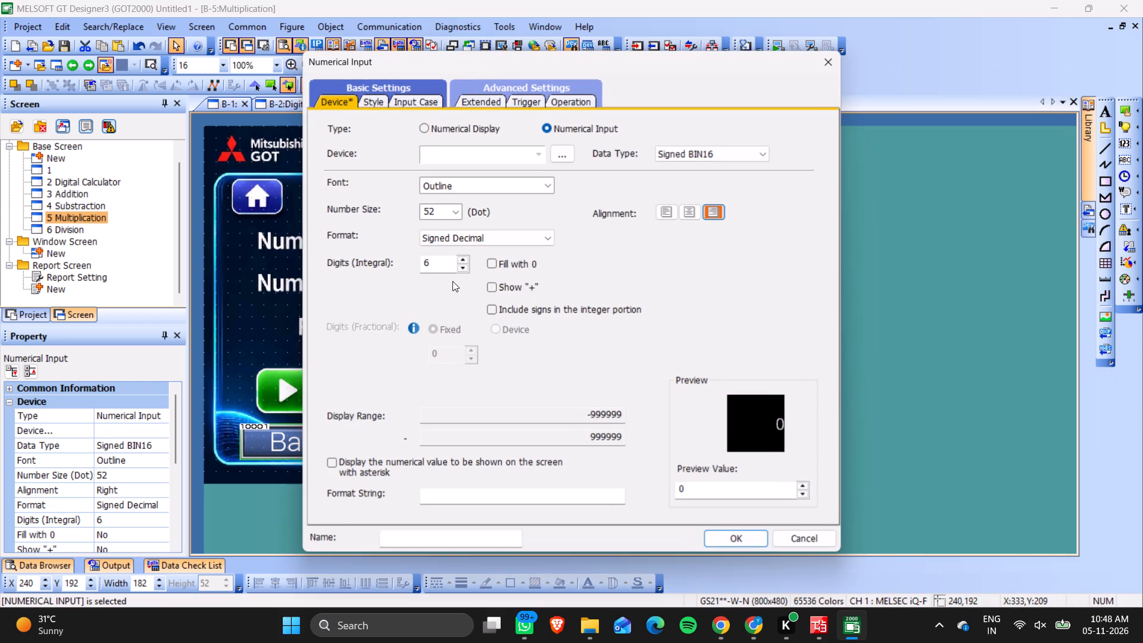
{"action": "left_click", "coordinate": [462, 155]}
{"action": "key", "text": "shift+d"}
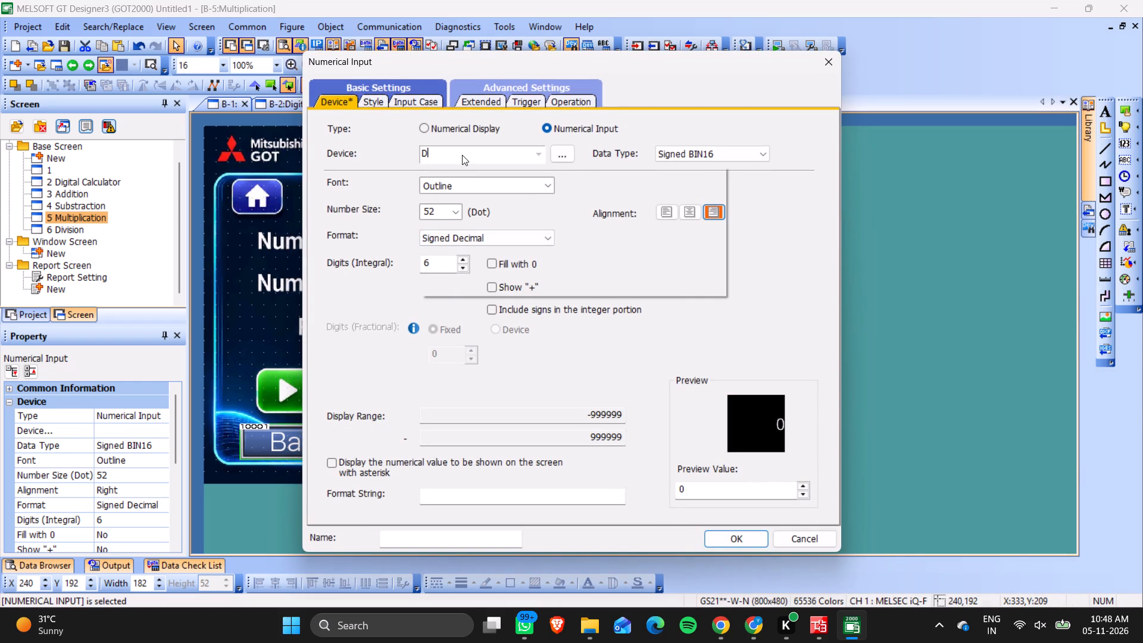
{"action": "key", "text": "1"}
{"action": "key", "text": "Return"}
{"action": "key", "text": "Return"}
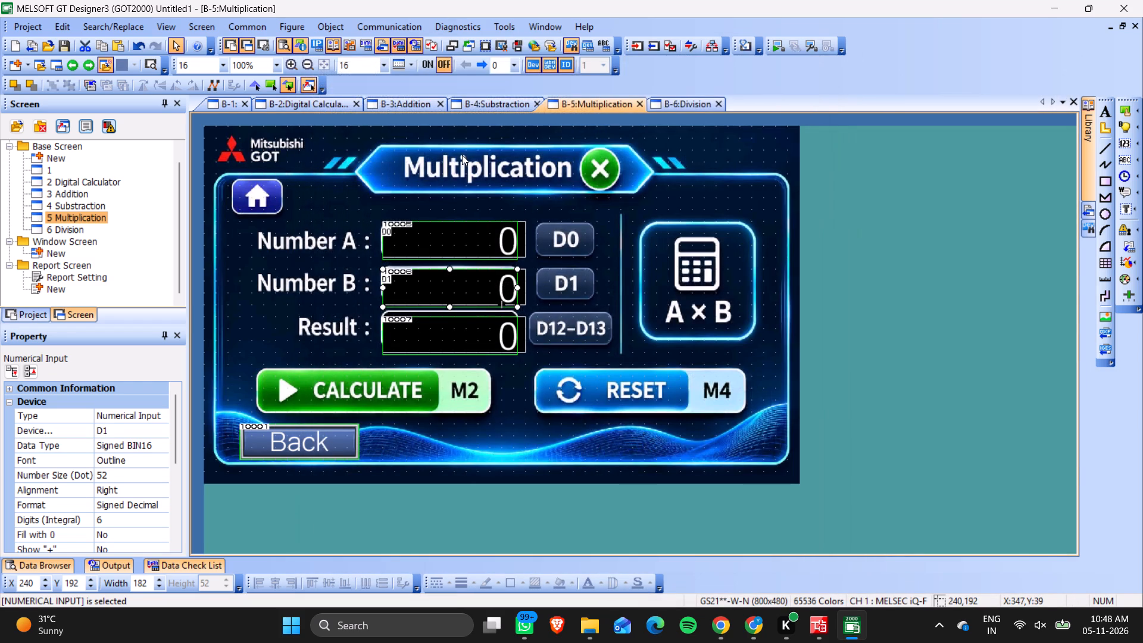
Assign device D12 to the Multiplication screen's Result numerical display.
{"action": "double_click", "coordinate": [457, 335]}
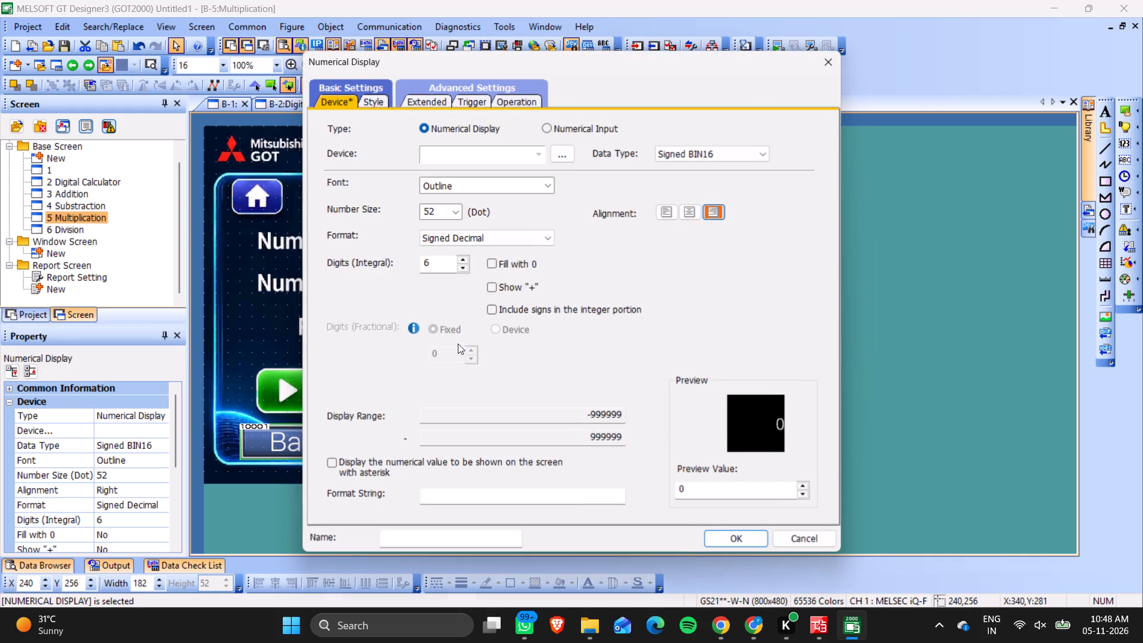
{"action": "left_click", "coordinate": [452, 154]}
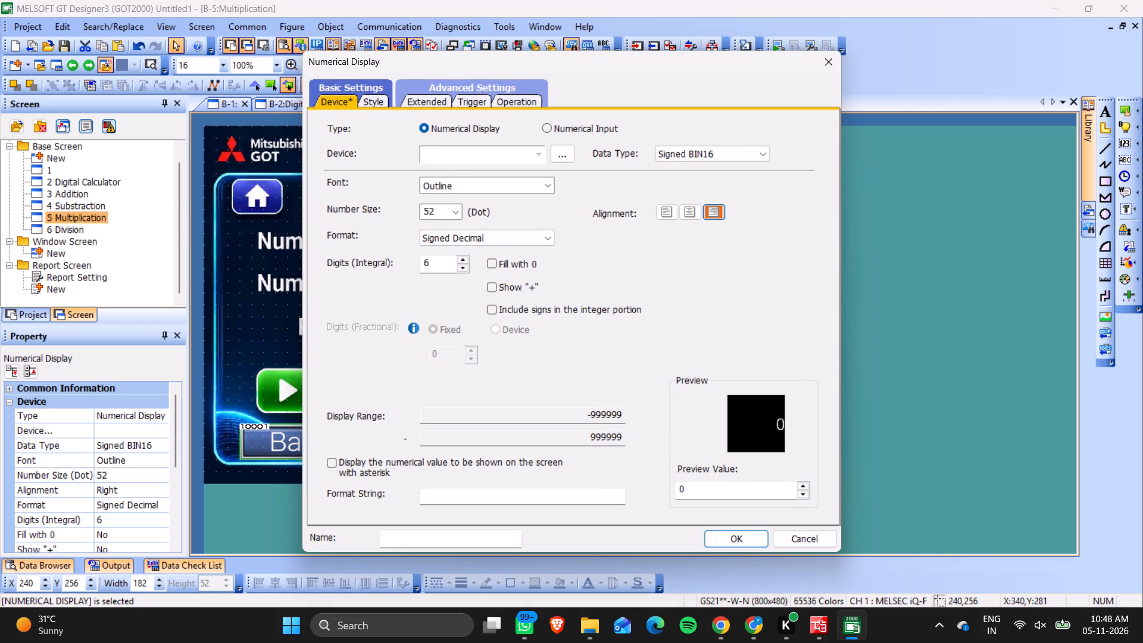
{"action": "type", "text": "D12"}
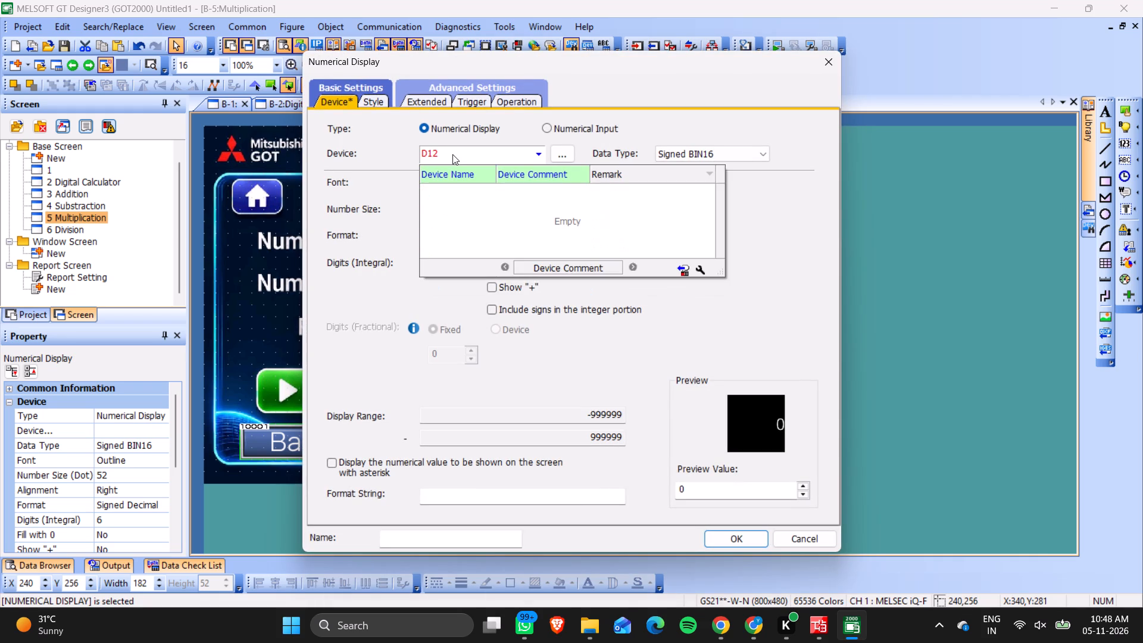
{"action": "key", "text": "Return"}
{"action": "key", "text": "Return"}
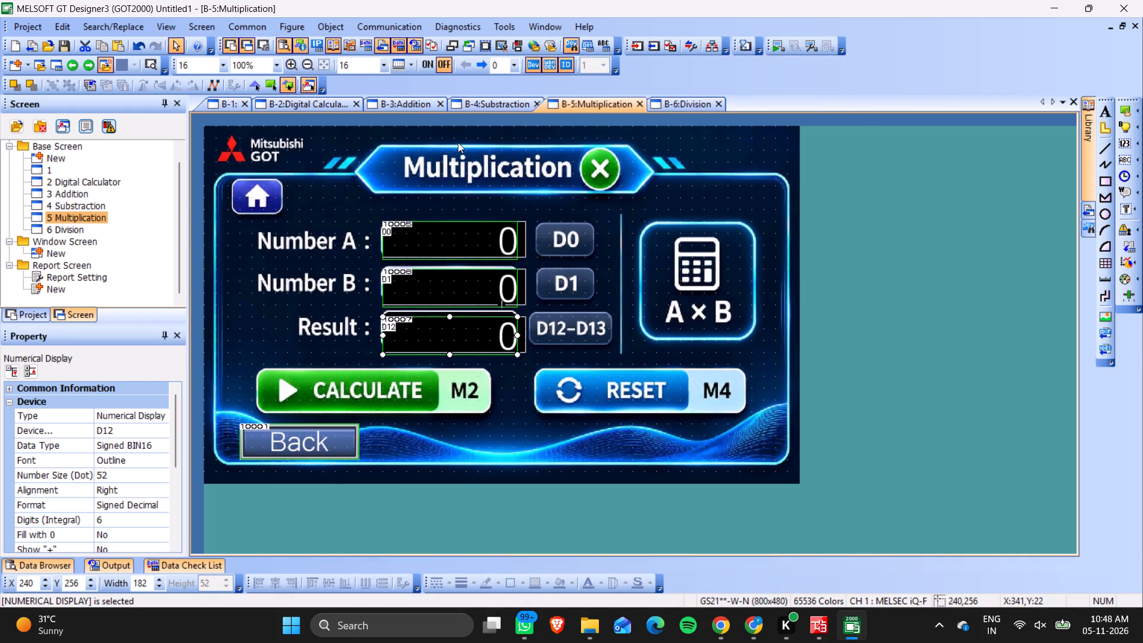
On base screen 6, Division, assign device D0 to the Number A numerical input.
{"action": "double_click", "coordinate": [698, 104]}
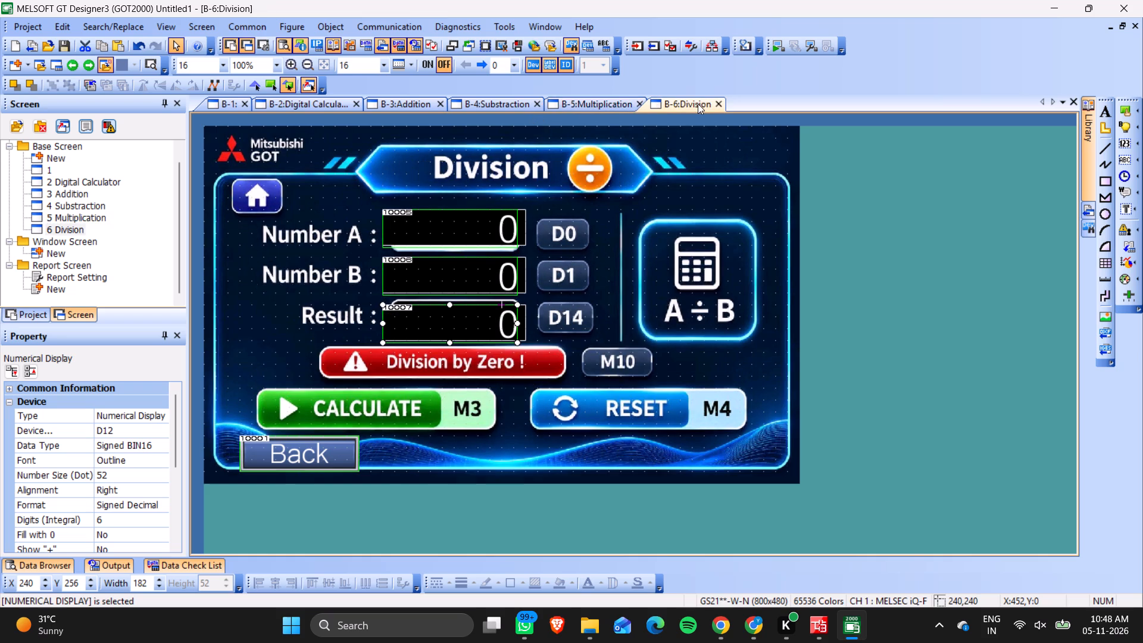
{"action": "double_click", "coordinate": [457, 235]}
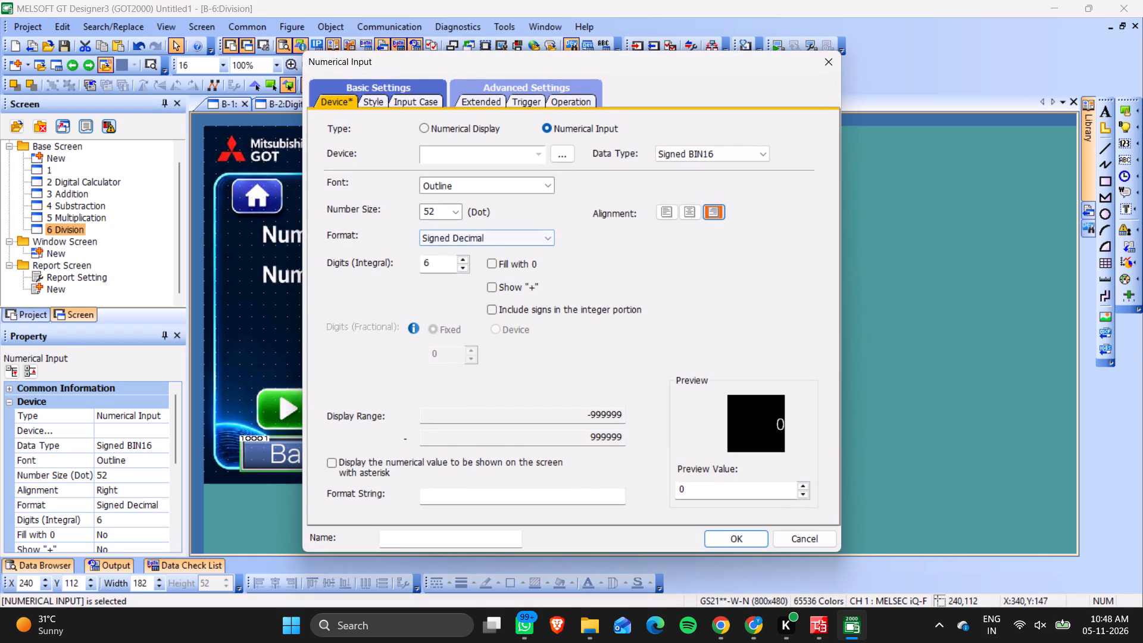
{"action": "left_click", "coordinate": [440, 154]}
{"action": "type", "text": "D0"}
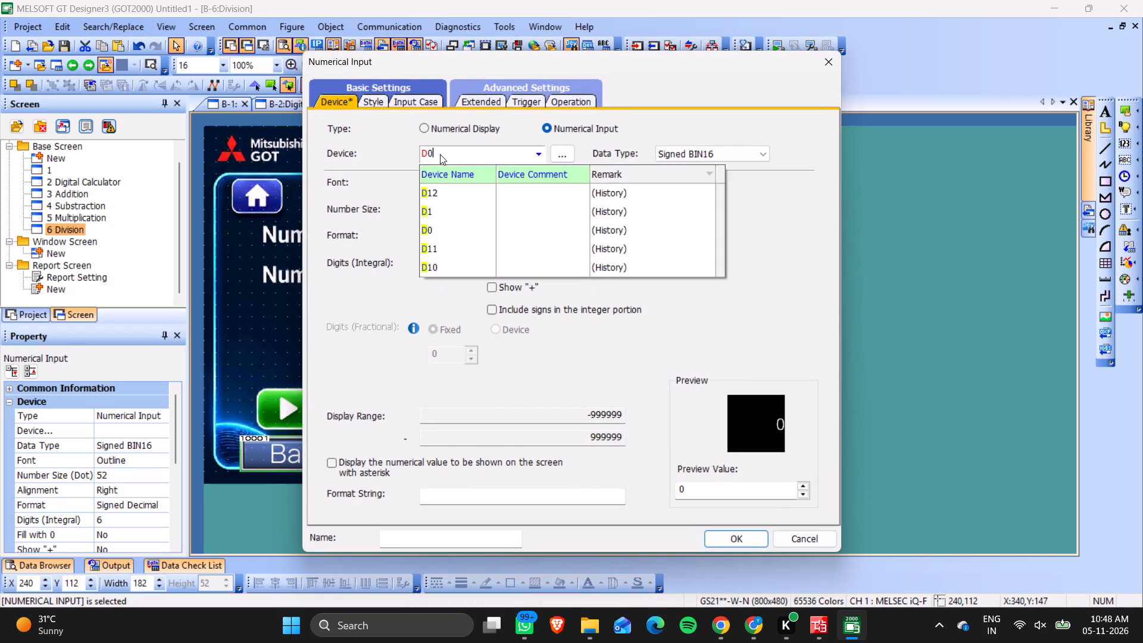
{"action": "key", "text": "Return"}
{"action": "key", "text": "Return"}
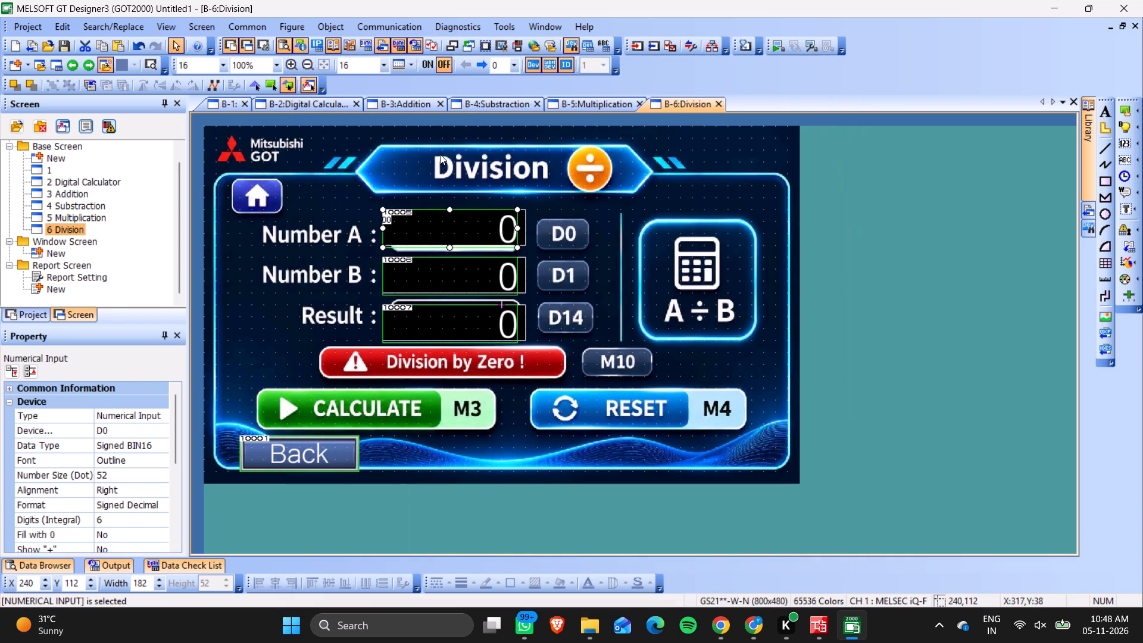
Assign device D1 to the Division screen's Number B numerical input.
{"action": "double_click", "coordinate": [455, 270]}
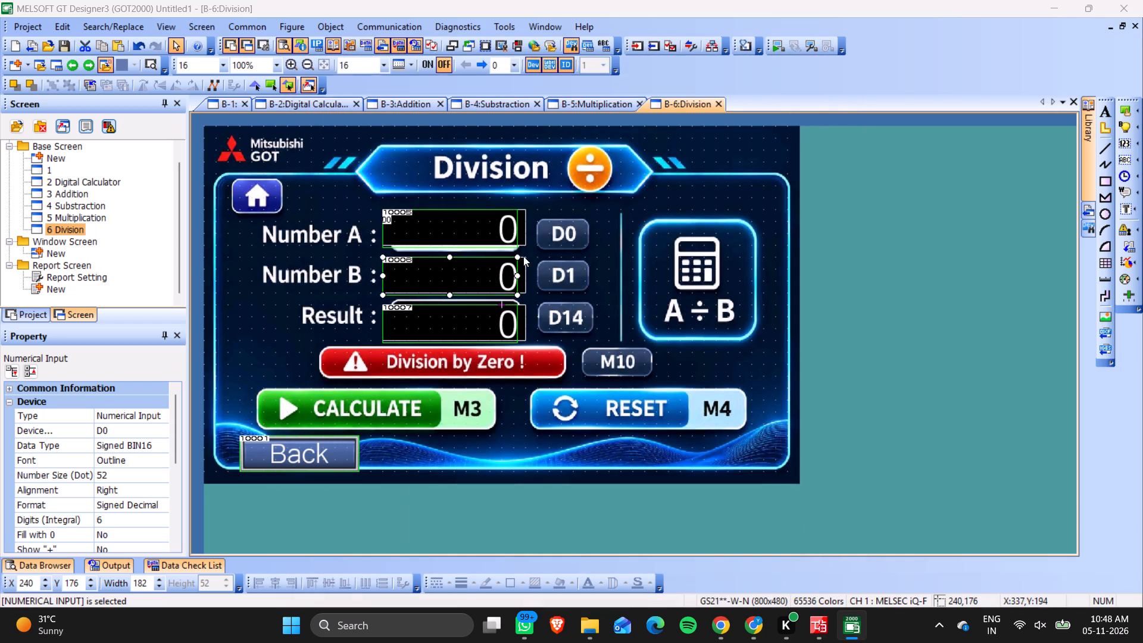
{"action": "left_click", "coordinate": [502, 153]}
{"action": "key", "text": "shift+d"}
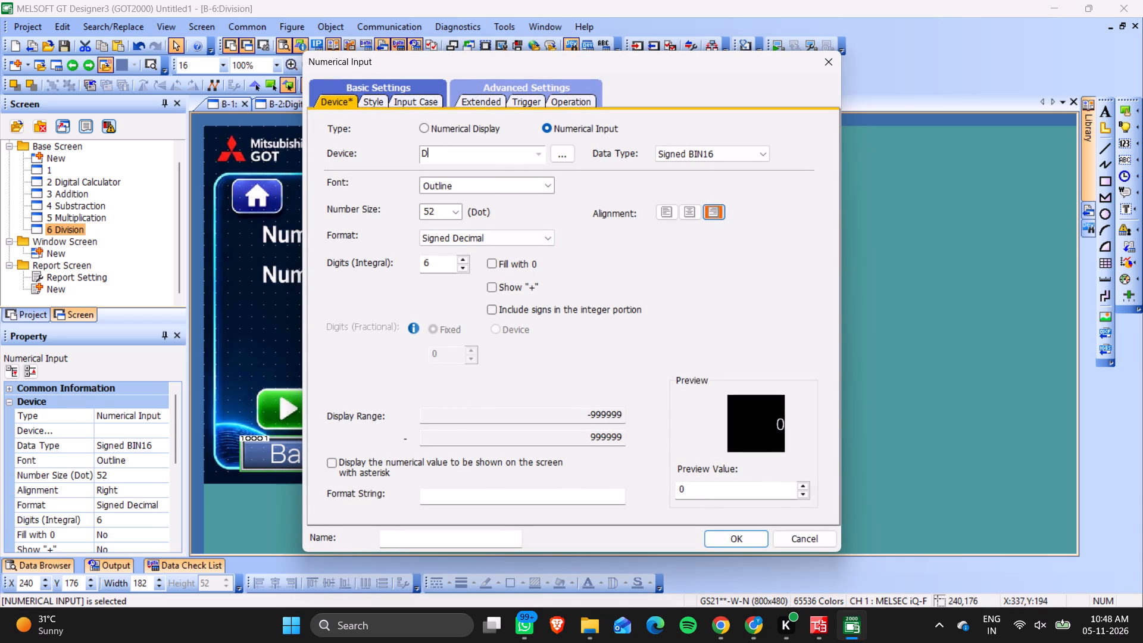
{"action": "key", "text": "1"}
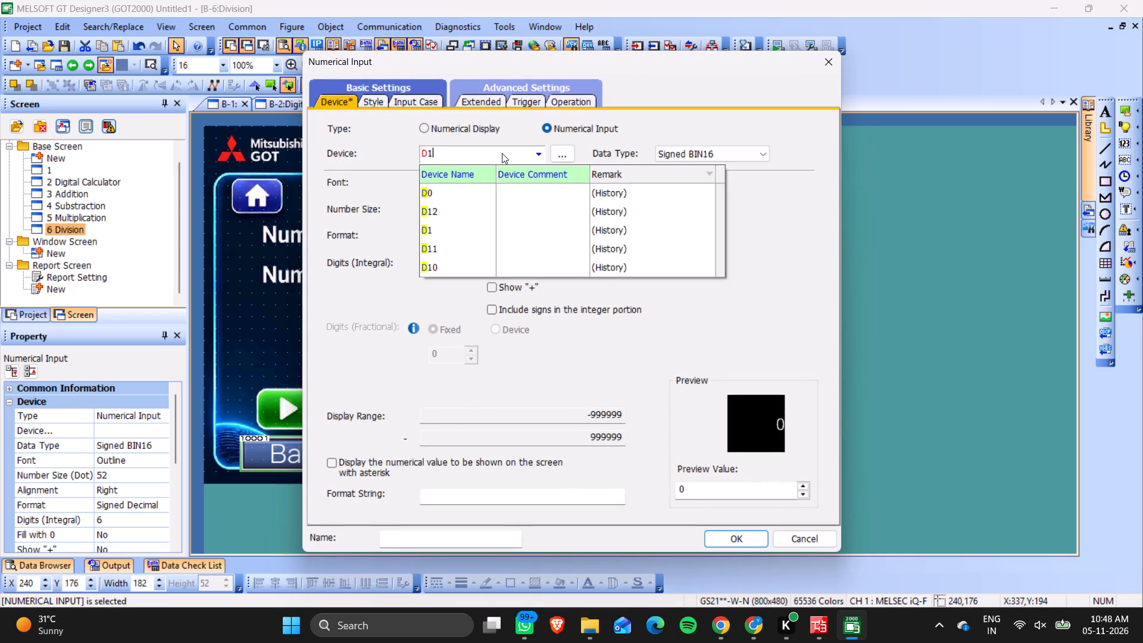
{"action": "key", "text": "Return"}
{"action": "key", "text": "Return"}
Assign device D14 to the Division screen's Result numerical display.
{"action": "double_click", "coordinate": [477, 332]}
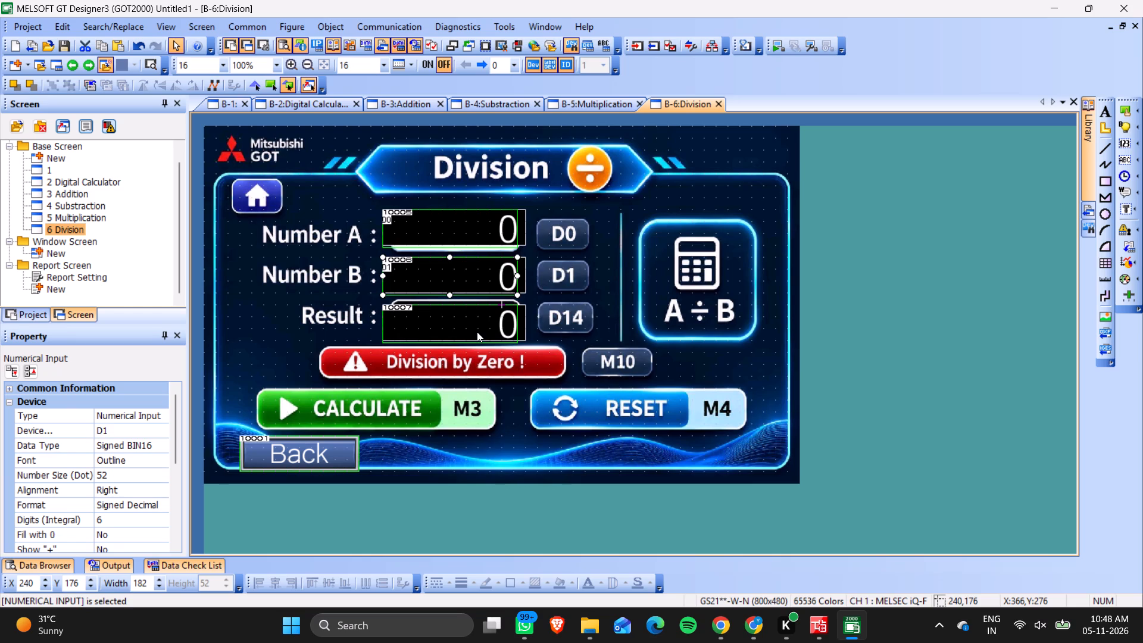
{"action": "left_click", "coordinate": [458, 155]}
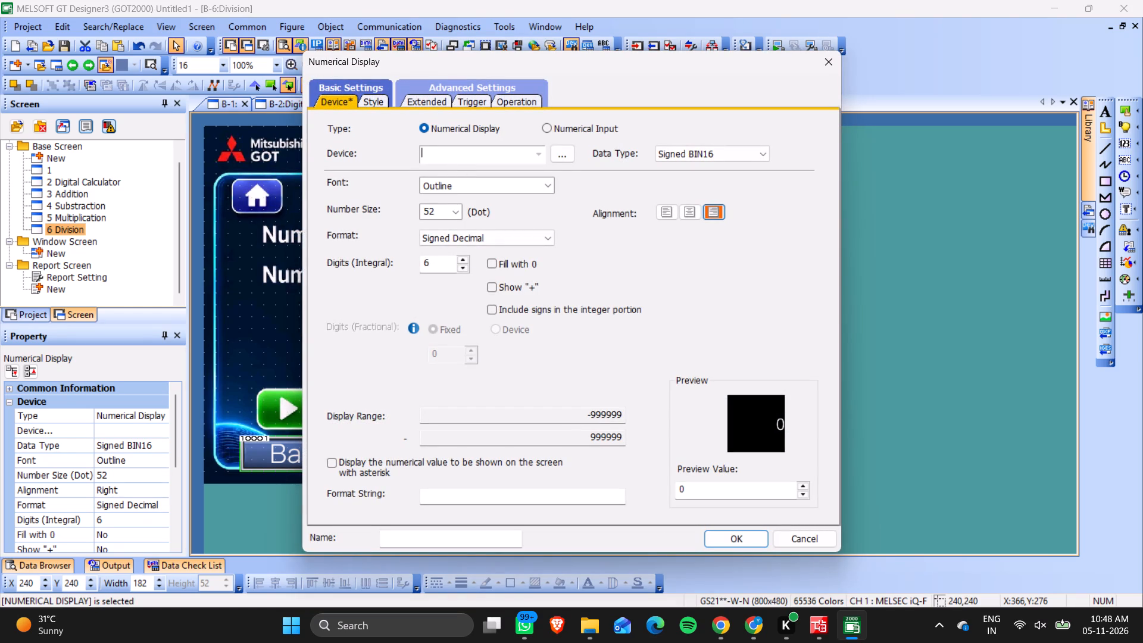
{"action": "type", "text": "D14"}
{"action": "key", "text": "Return"}
{"action": "key", "text": "Return"}
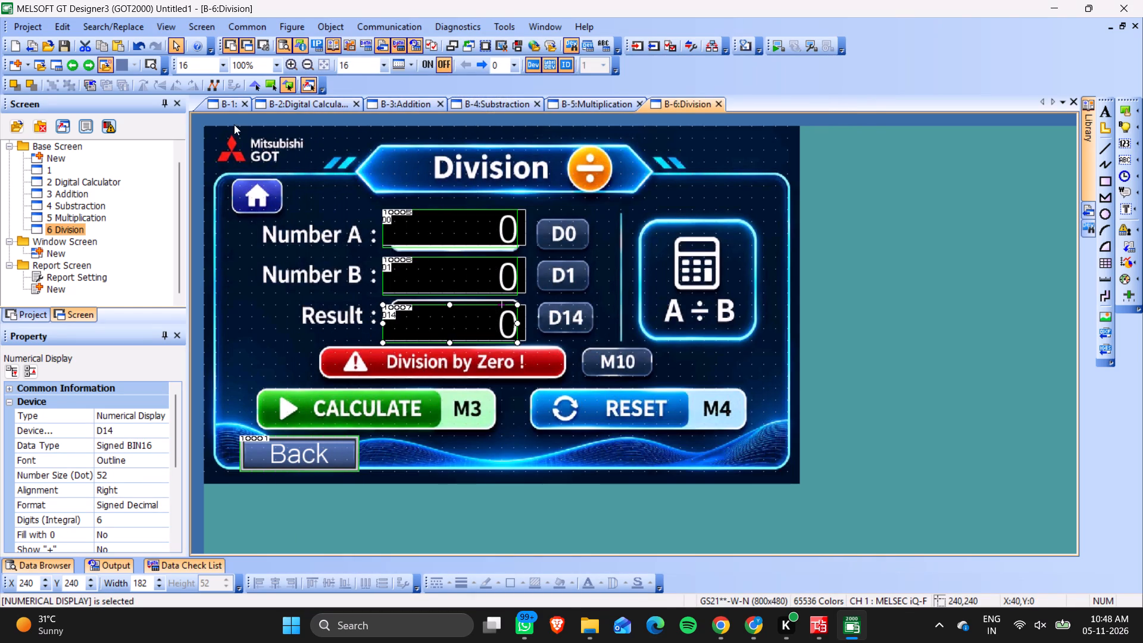
Return to base screen 1, which holds the Next switch.
{"action": "left_click", "coordinate": [227, 110]}
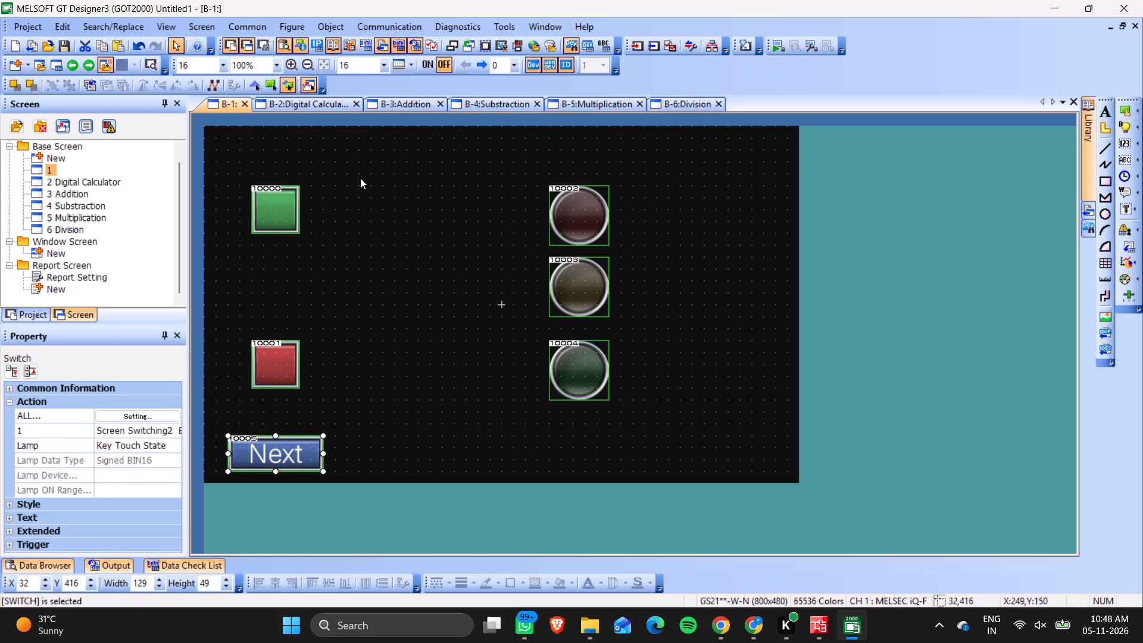
{"action": "left_click", "coordinate": [321, 105]}
{"action": "left_click", "coordinate": [224, 104]}
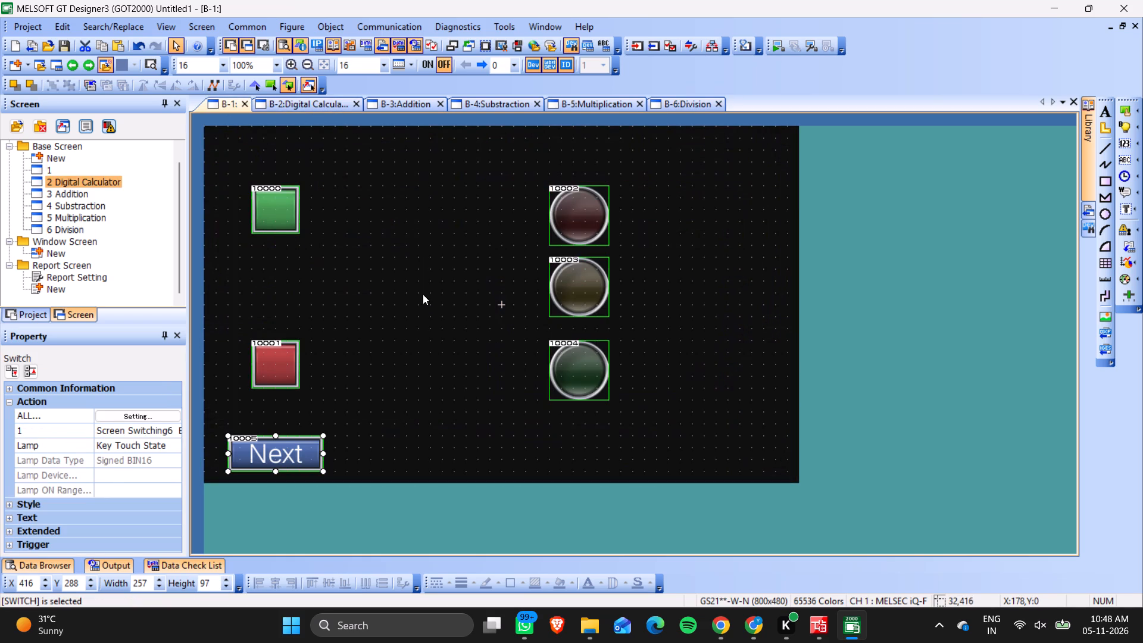
Switch to GX Works3, convert the calculator ladder program and start its PLC simulation.
{"action": "left_click", "coordinate": [813, 630]}
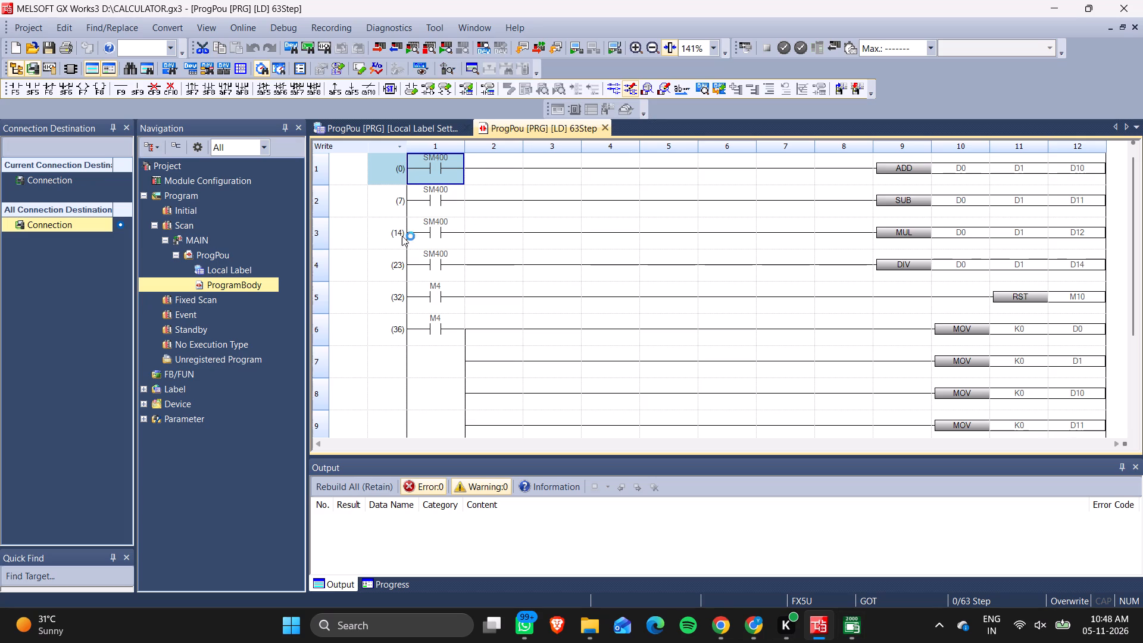
{"action": "left_click", "coordinate": [155, 23]}
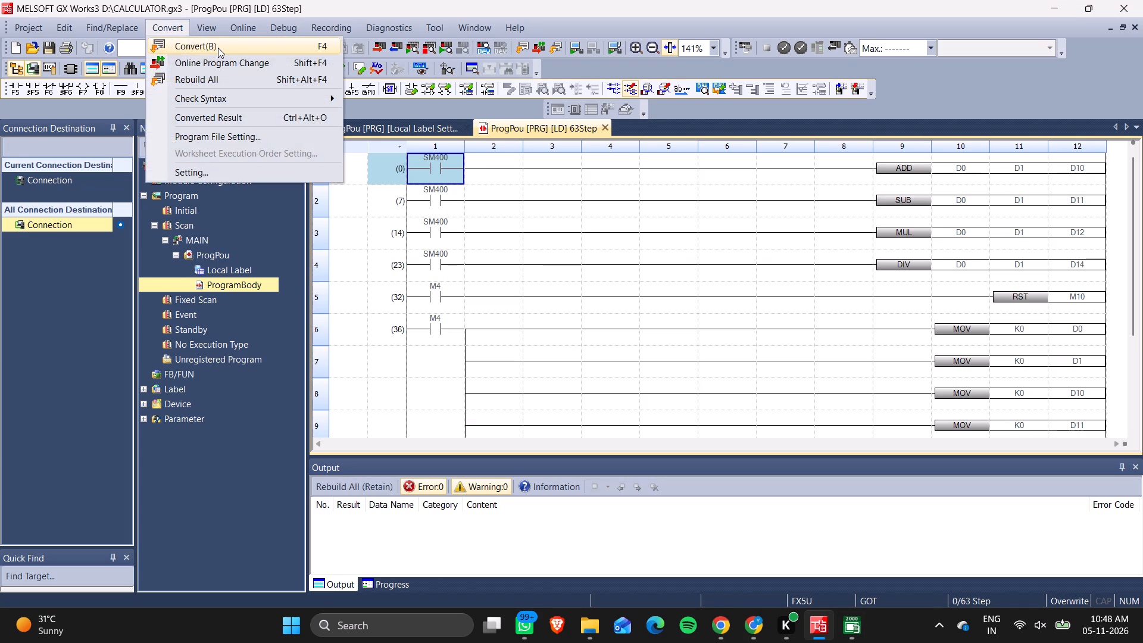
{"action": "left_click", "coordinate": [218, 48]}
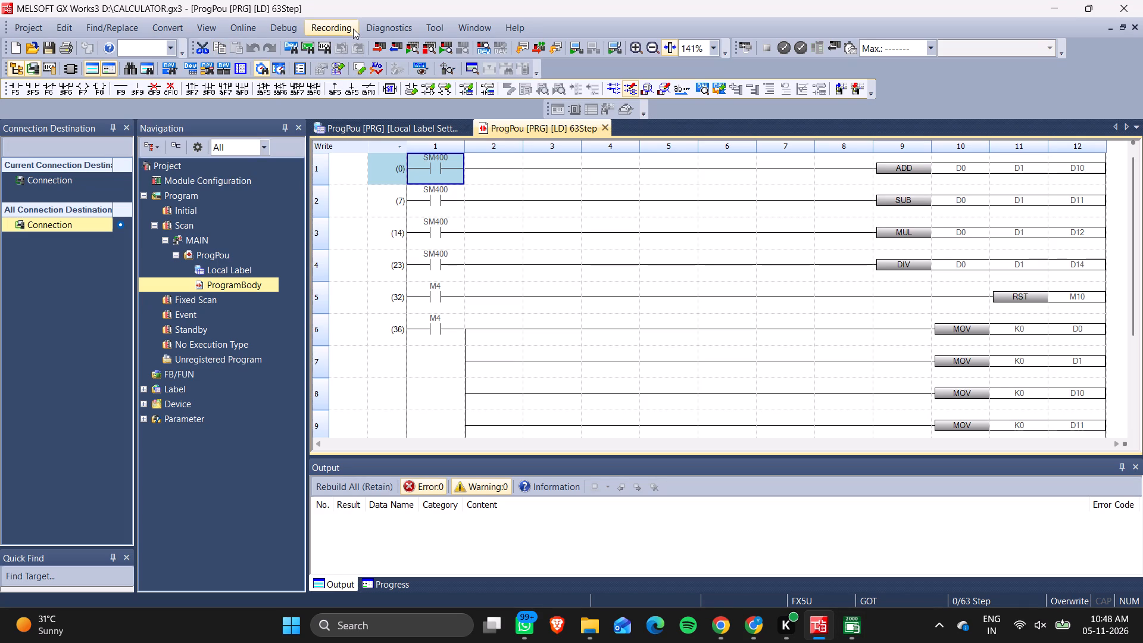
{"action": "left_click", "coordinate": [278, 28]}
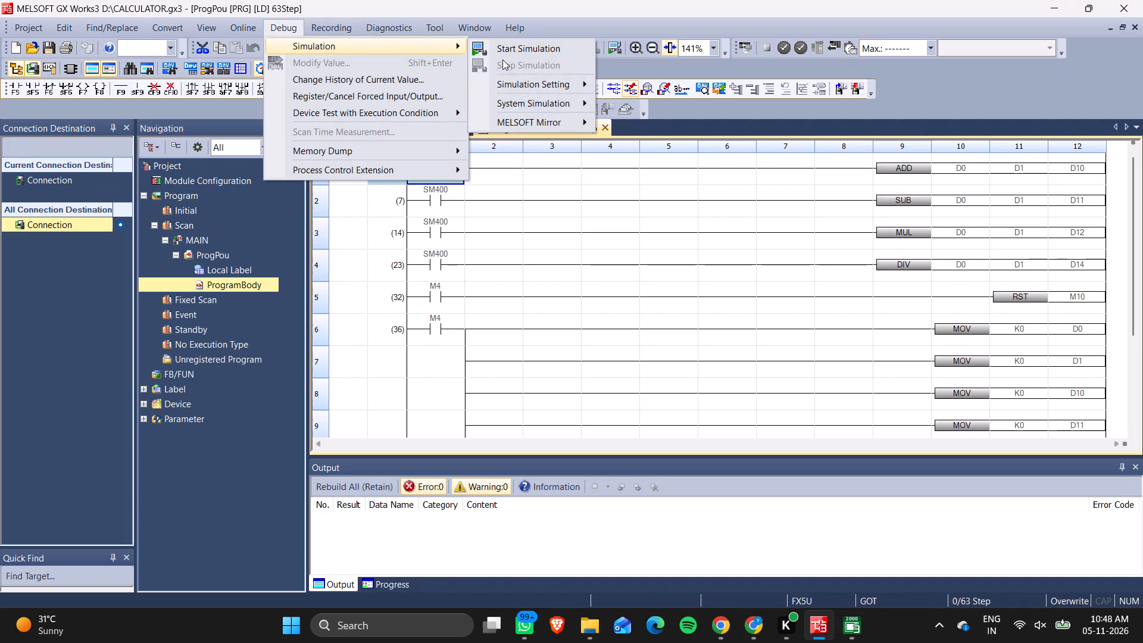
{"action": "left_click", "coordinate": [508, 50]}
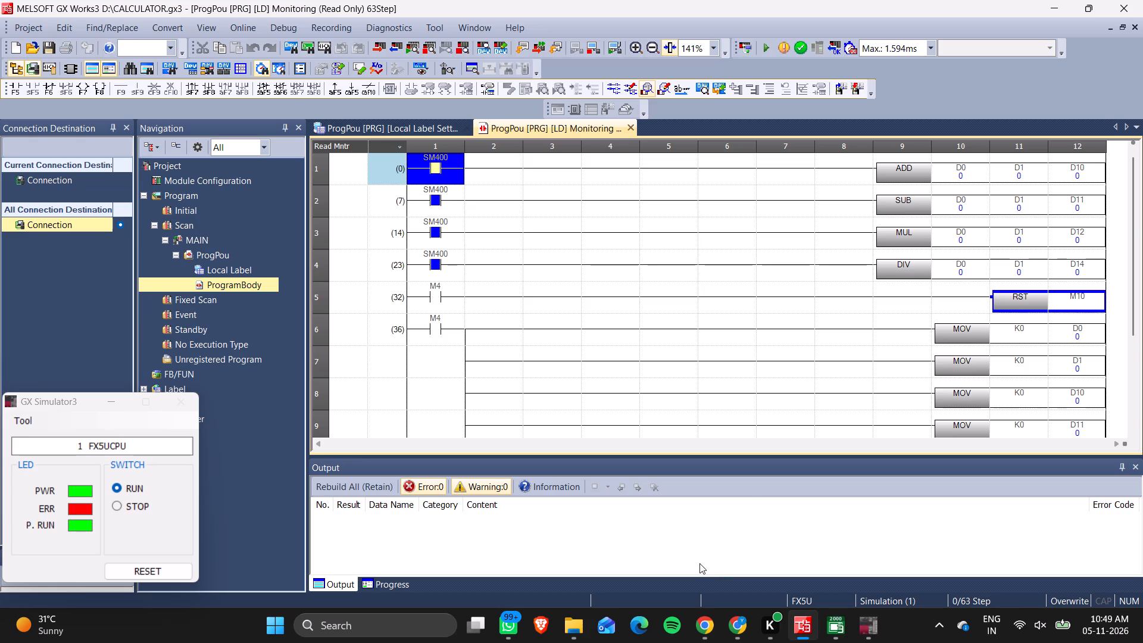
Switch back to GT Designer3 and start the GOT screen simulator for the calculator project.
{"action": "left_click", "coordinate": [839, 635]}
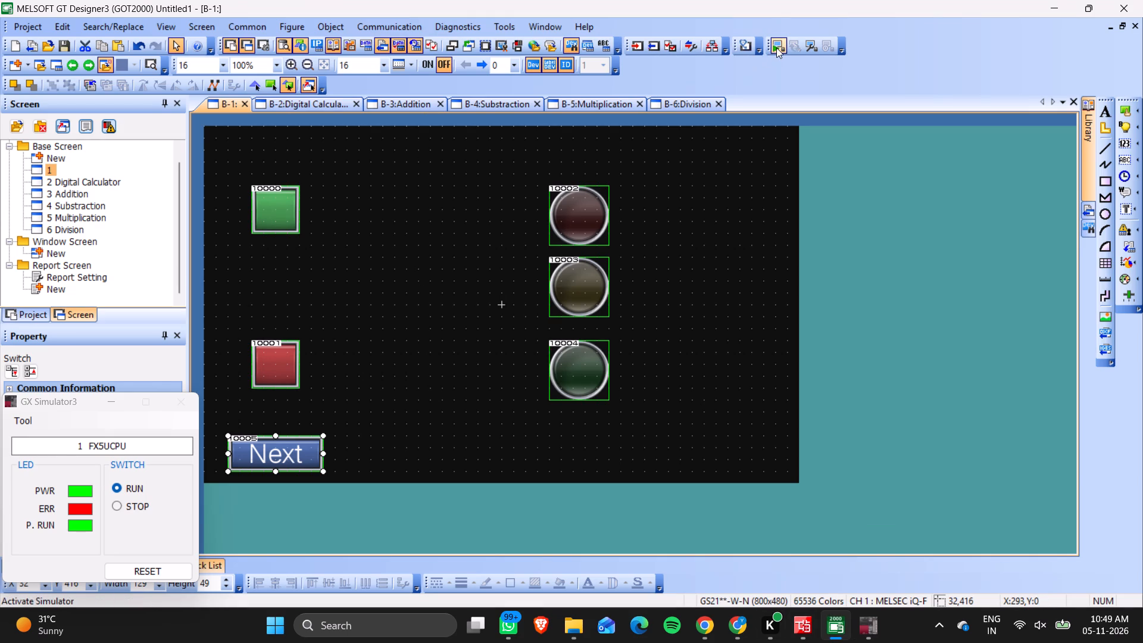
{"action": "left_click", "coordinate": [776, 48]}
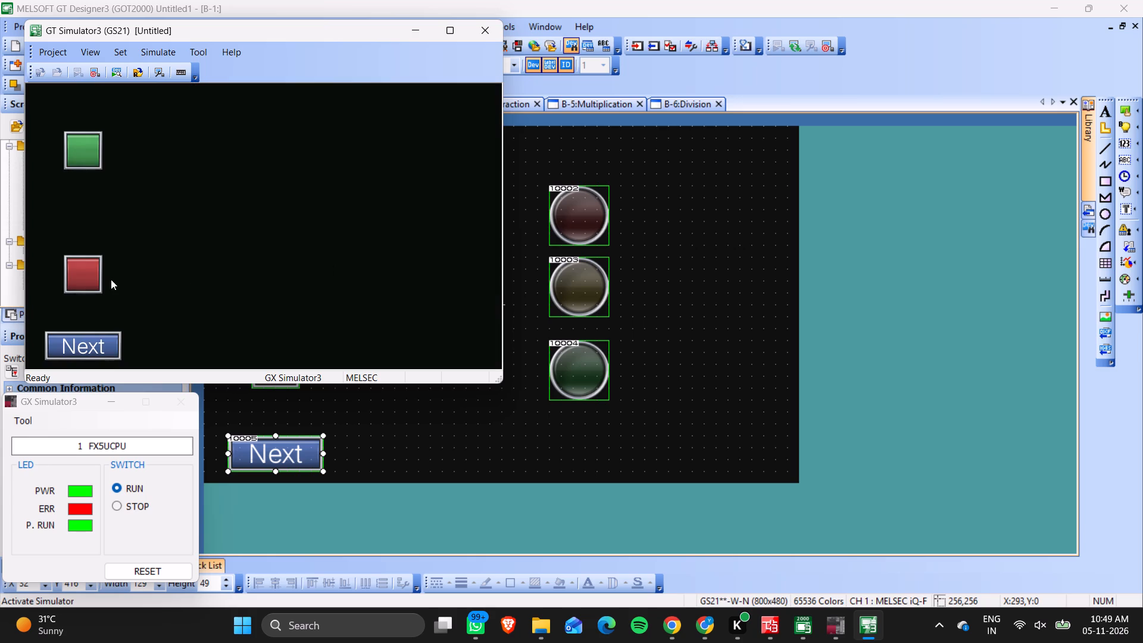
In GT Simulator3, go from the first screen to the Digital Calculator menu and open the Addition screen.
{"action": "left_click", "coordinate": [104, 347]}
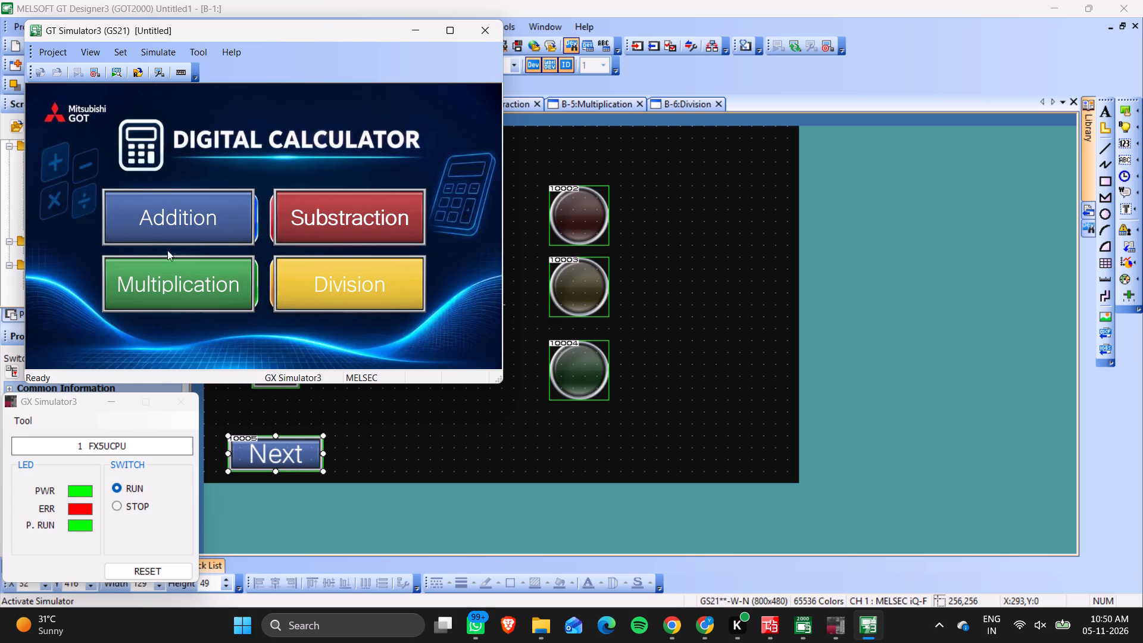
{"action": "left_click", "coordinate": [174, 211]}
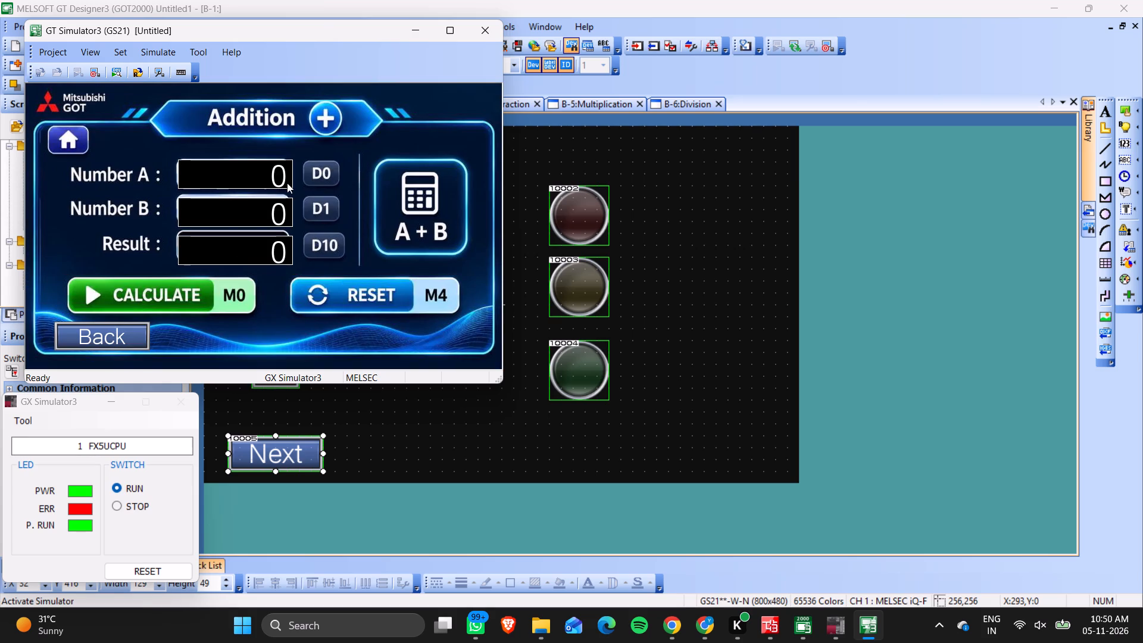
On the simulated Addition screen, enter 45 as Number A and 50 as Number B, and run the calculation.
{"action": "double_click", "coordinate": [270, 176]}
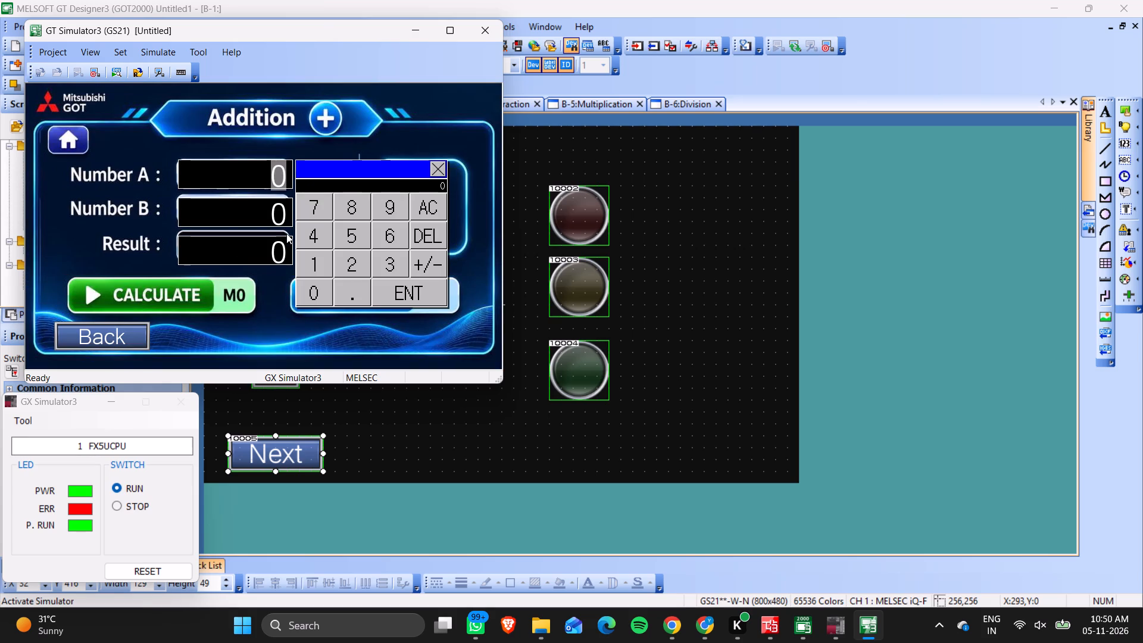
{"action": "left_click", "coordinate": [286, 233]}
{"action": "left_click", "coordinate": [321, 233]}
{"action": "left_click", "coordinate": [362, 235]}
{"action": "left_click", "coordinate": [396, 294]}
{"action": "left_click", "coordinate": [235, 213]}
{"action": "left_click", "coordinate": [349, 271]}
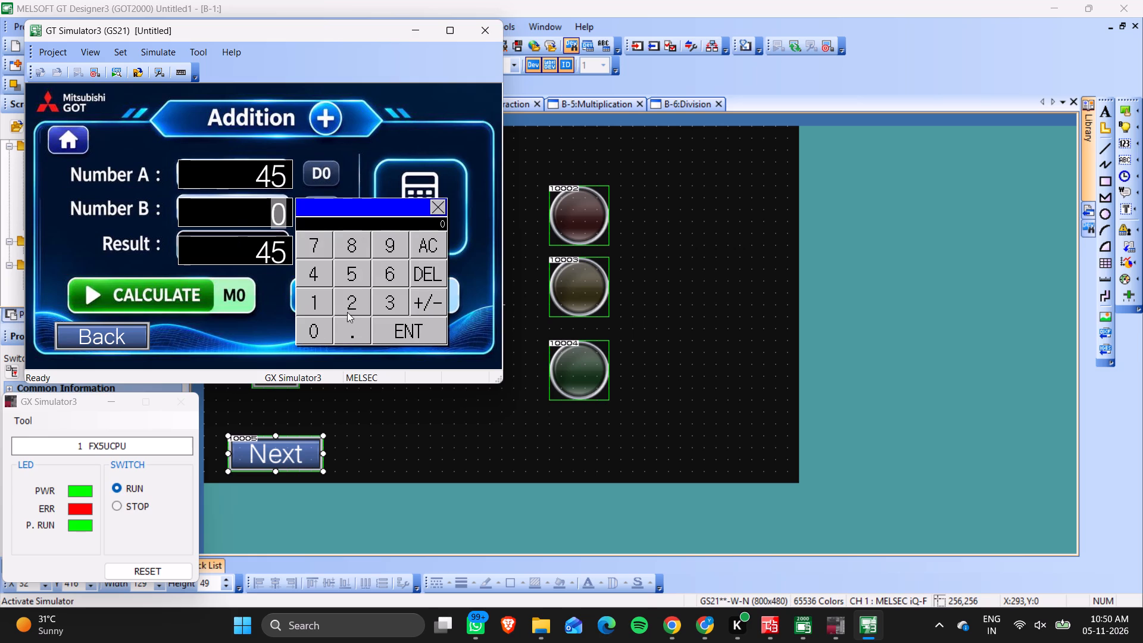
{"action": "left_click", "coordinate": [312, 330]}
{"action": "left_click", "coordinate": [396, 329]}
{"action": "left_click", "coordinate": [190, 310]}
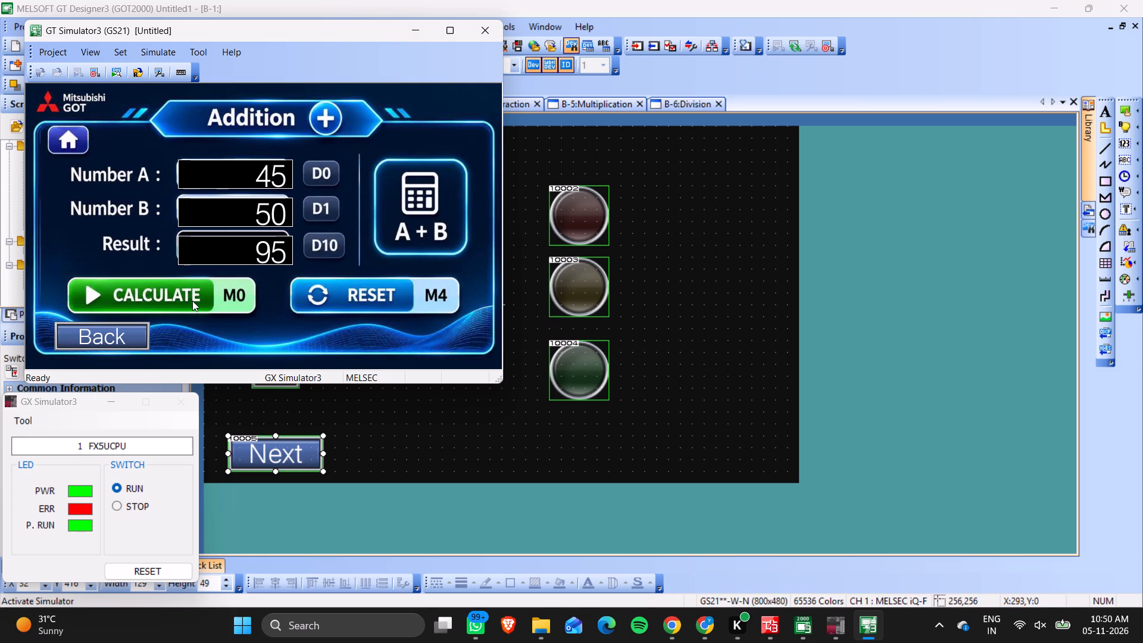
Check the Subtraction and Multiplication screens in turn with the entered numbers, going back to the Digital Calculator menu after each.
{"action": "left_click", "coordinate": [113, 331]}
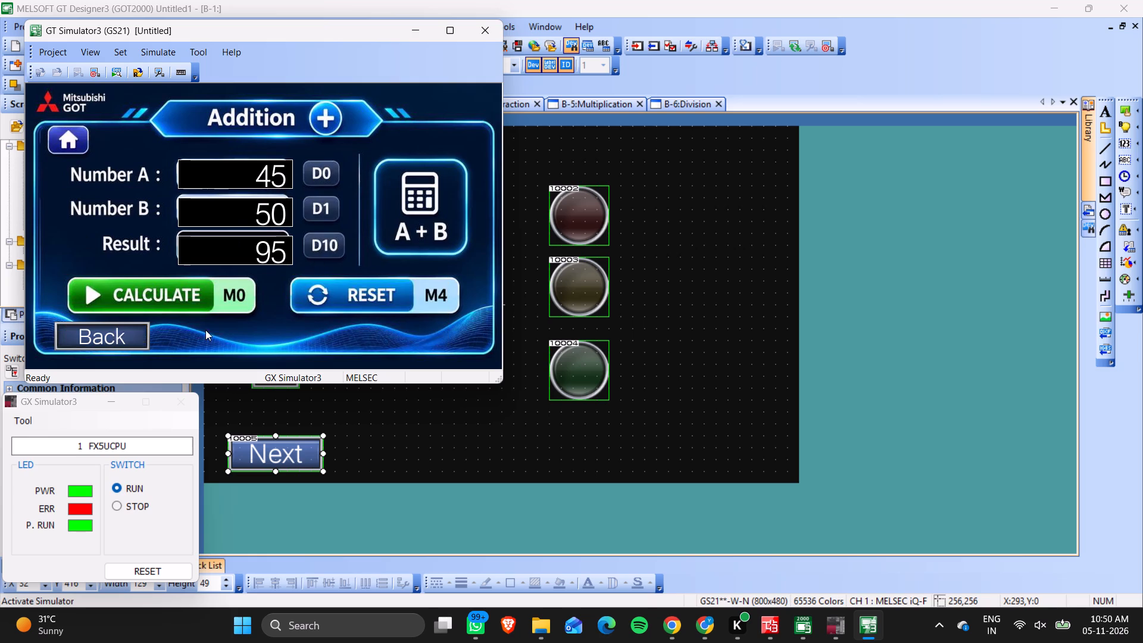
{"action": "left_click", "coordinate": [348, 234]}
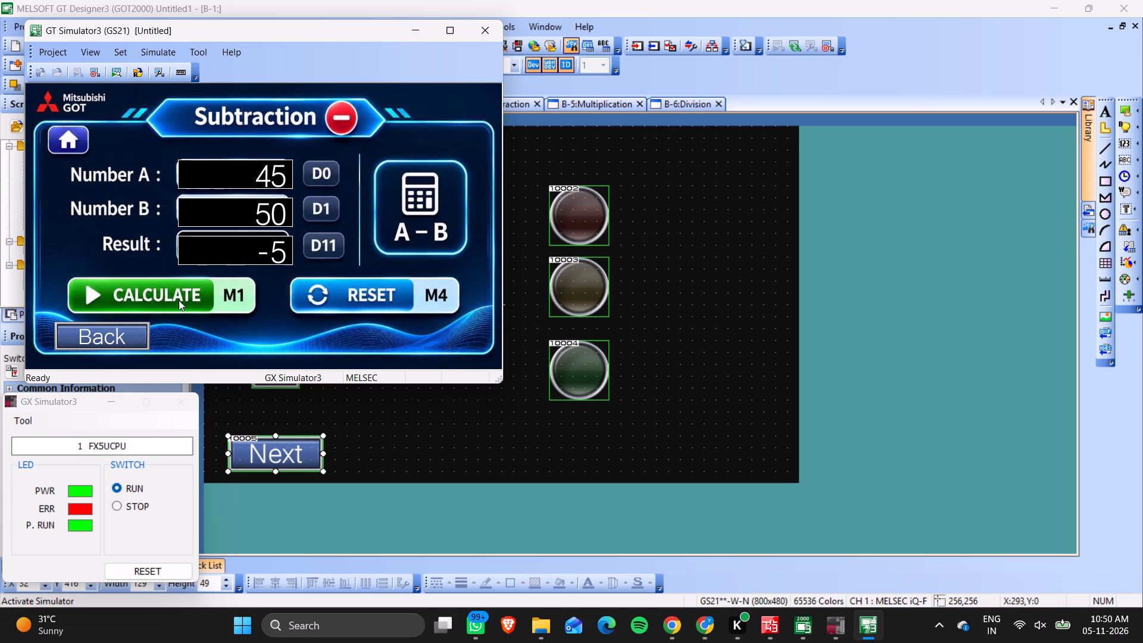
{"action": "left_click", "coordinate": [126, 329]}
{"action": "left_click", "coordinate": [171, 285]}
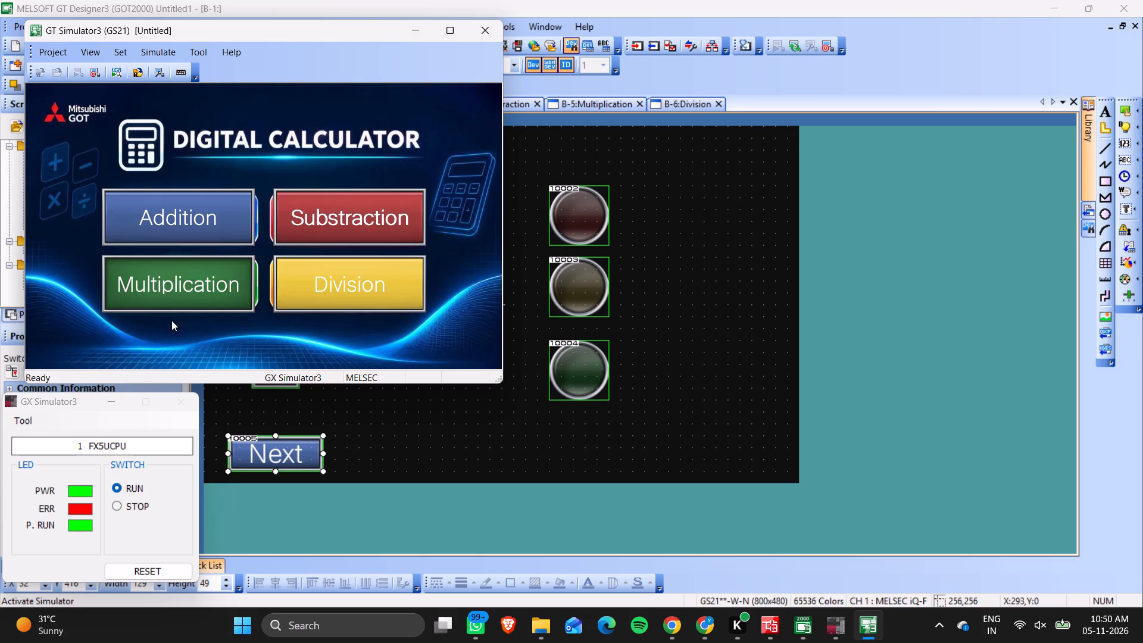
{"action": "left_click", "coordinate": [126, 333]}
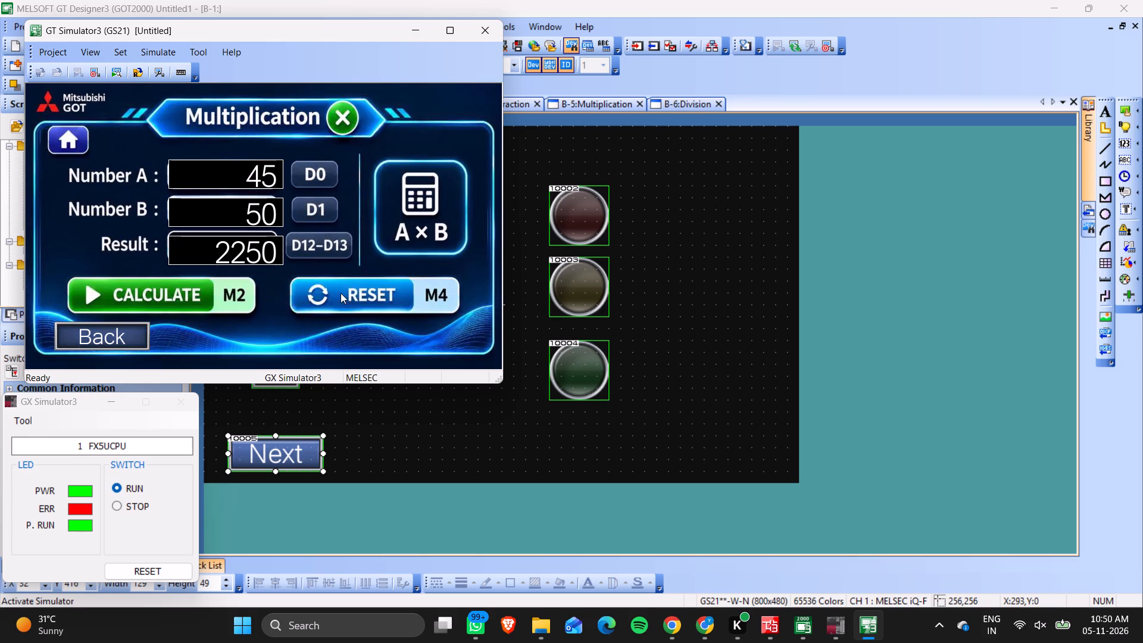
Open the simulated Division screen and set Number B to 5.
{"action": "left_click", "coordinate": [354, 286]}
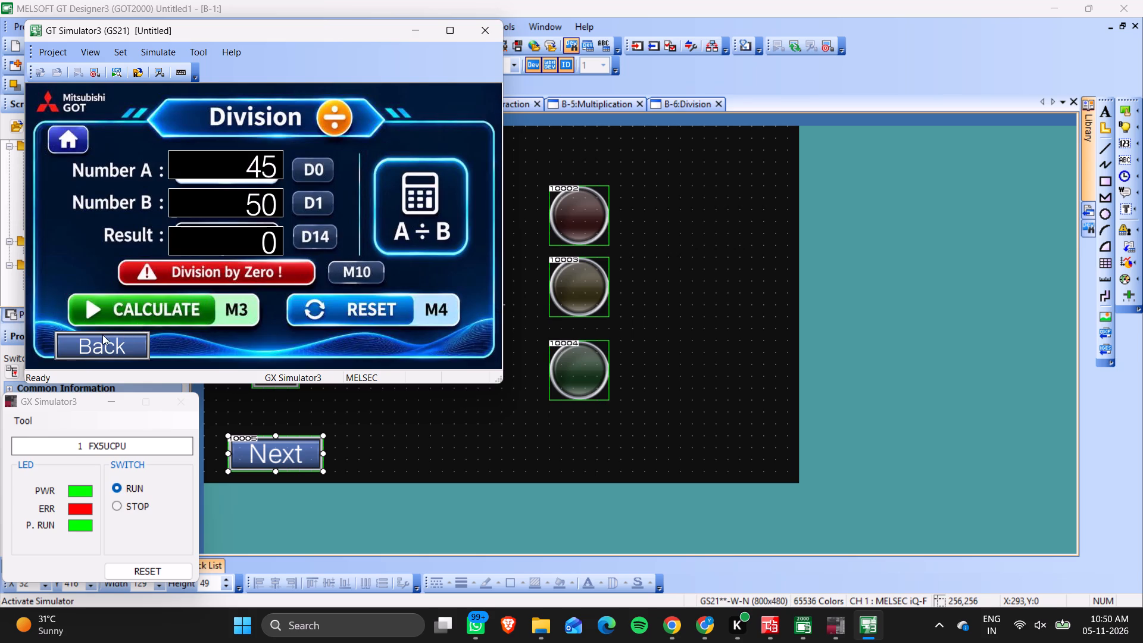
{"action": "left_click", "coordinate": [271, 204]}
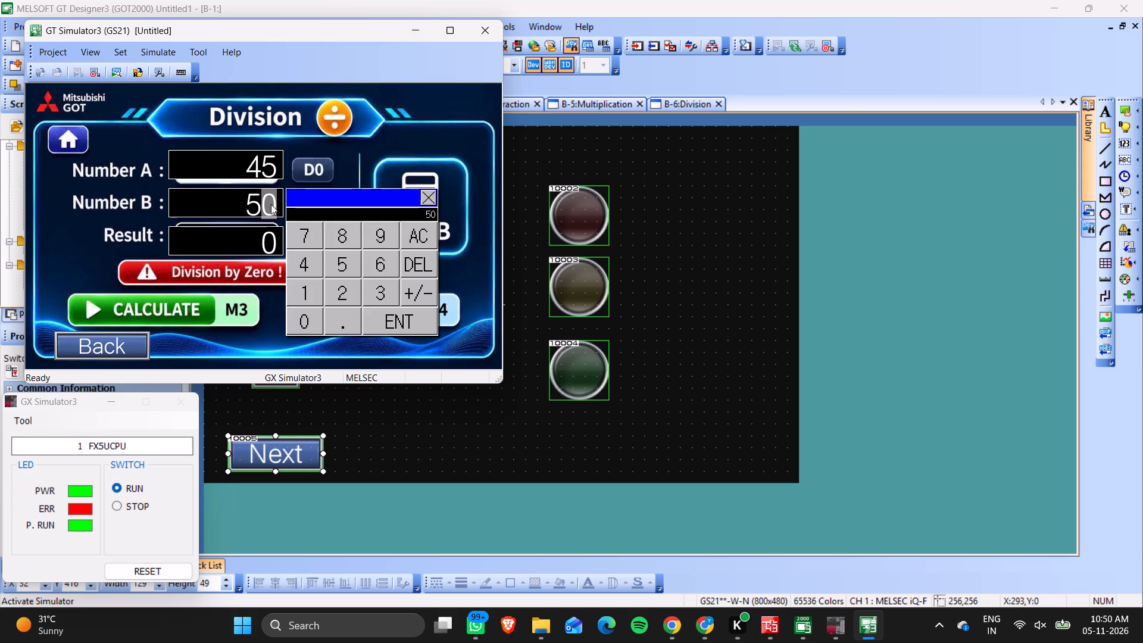
{"action": "left_click", "coordinate": [417, 267]}
{"action": "left_click", "coordinate": [393, 320]}
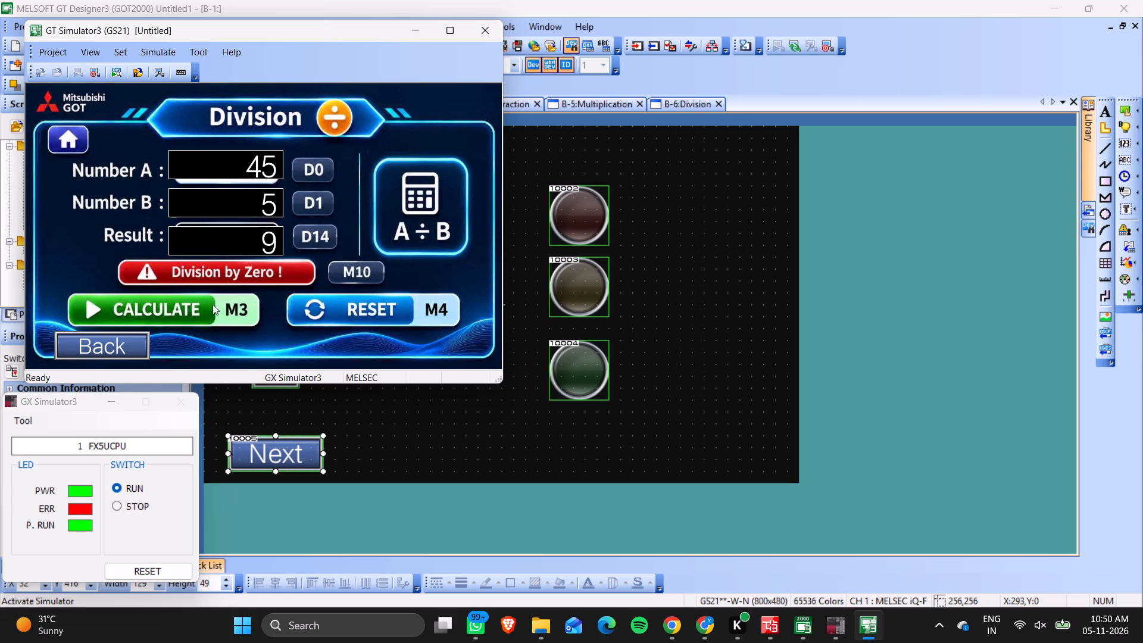
Return to the Digital Calculator menu and close the GOT screen simulator.
{"action": "left_click", "coordinate": [126, 342]}
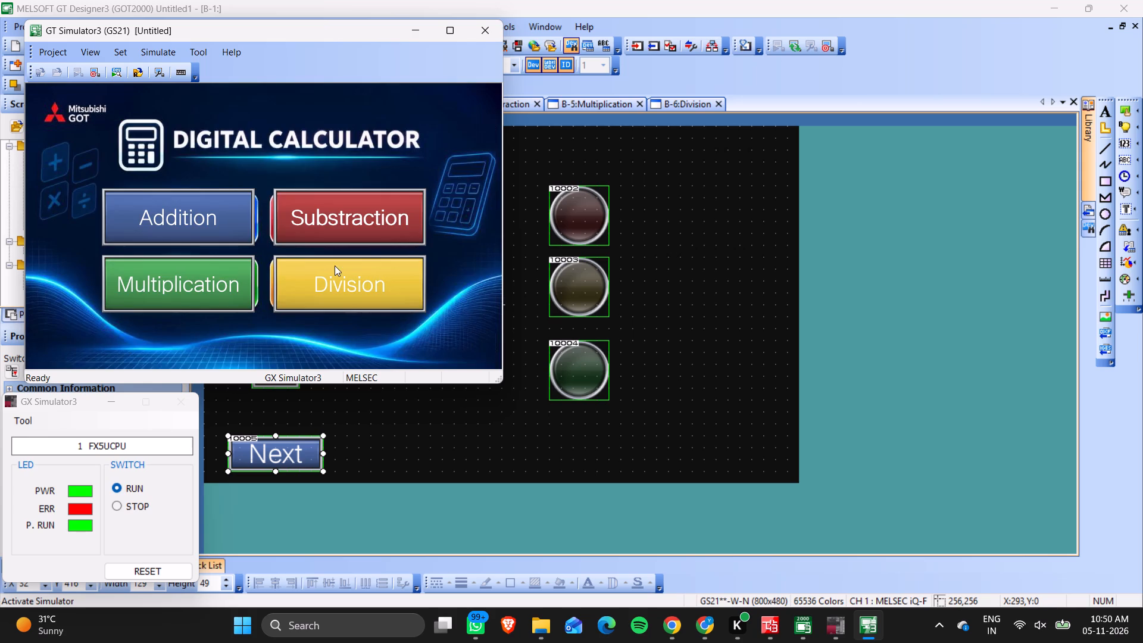
{"action": "left_click", "coordinate": [482, 32]}
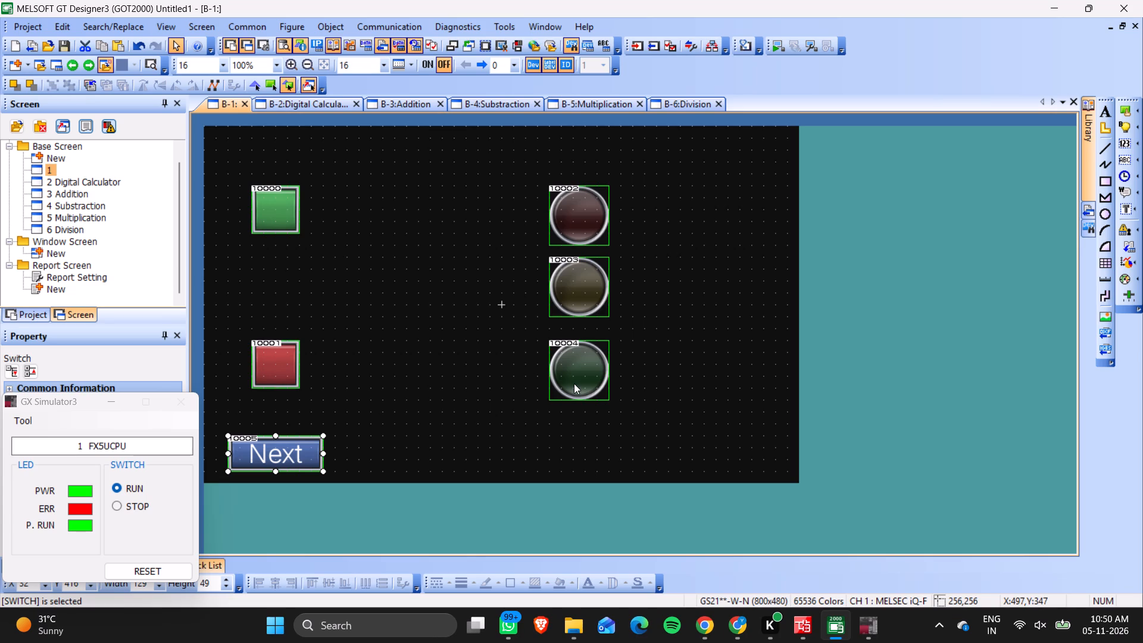
Close and reopen base screen 1, and bring the Digital Calculator base screen back into view.
{"action": "left_click", "coordinate": [244, 102]}
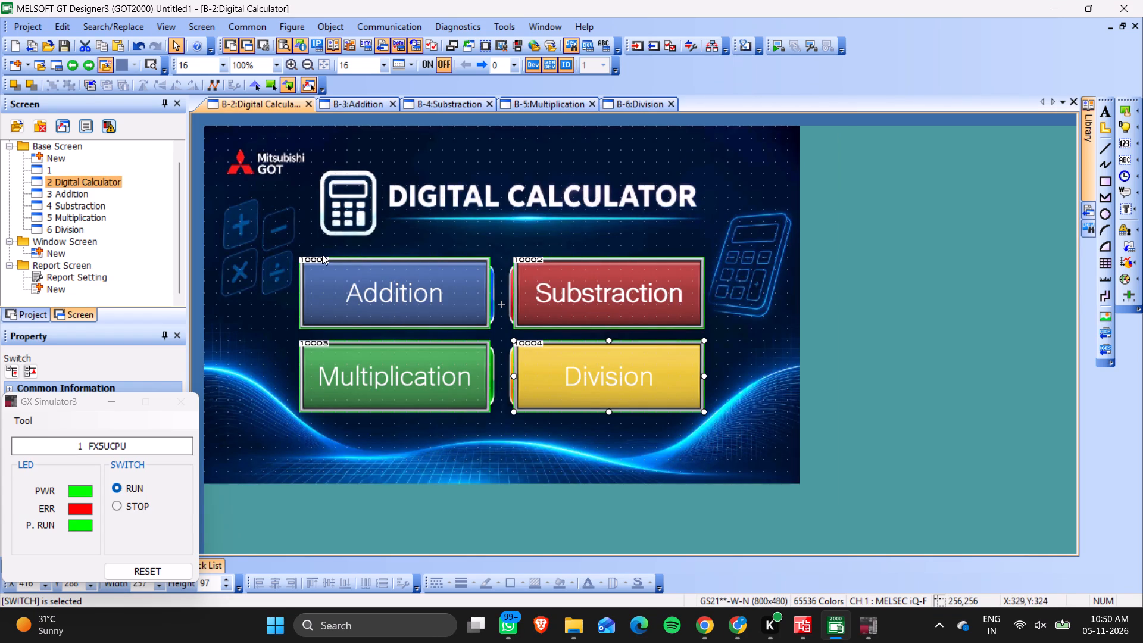
{"action": "left_click", "coordinate": [53, 168]}
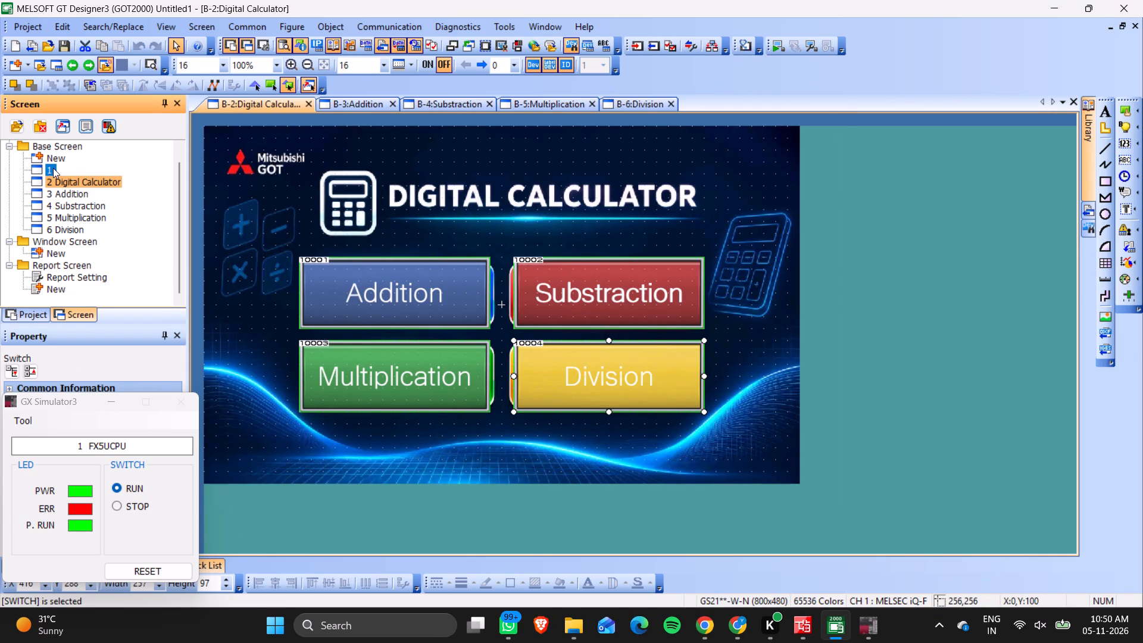
{"action": "double_click", "coordinate": [53, 168]}
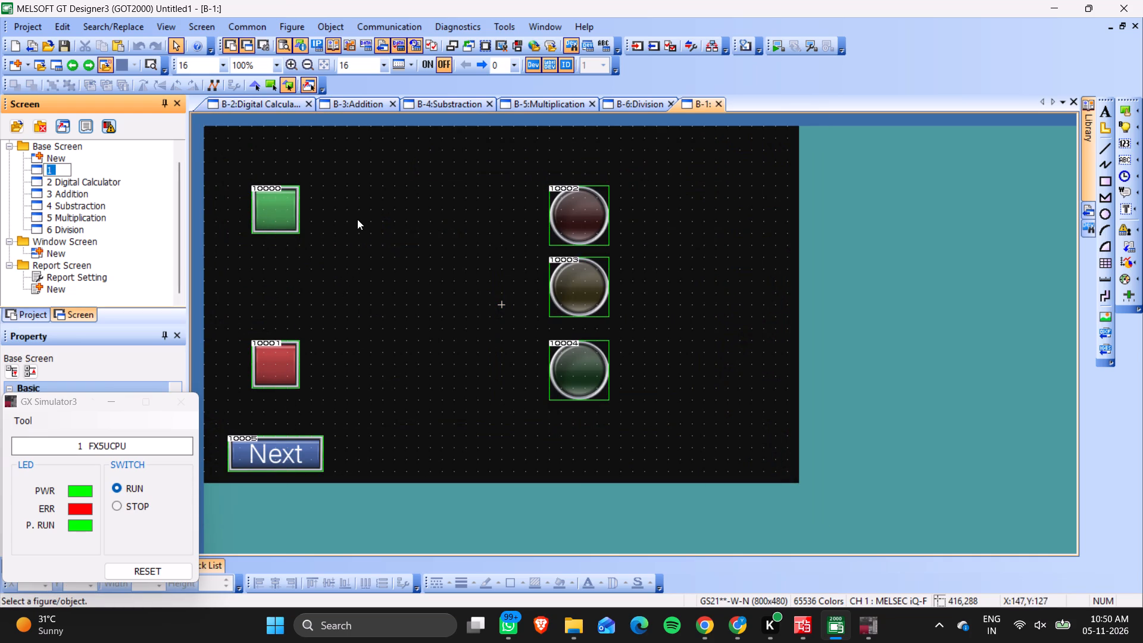
{"action": "left_click", "coordinate": [272, 107]}
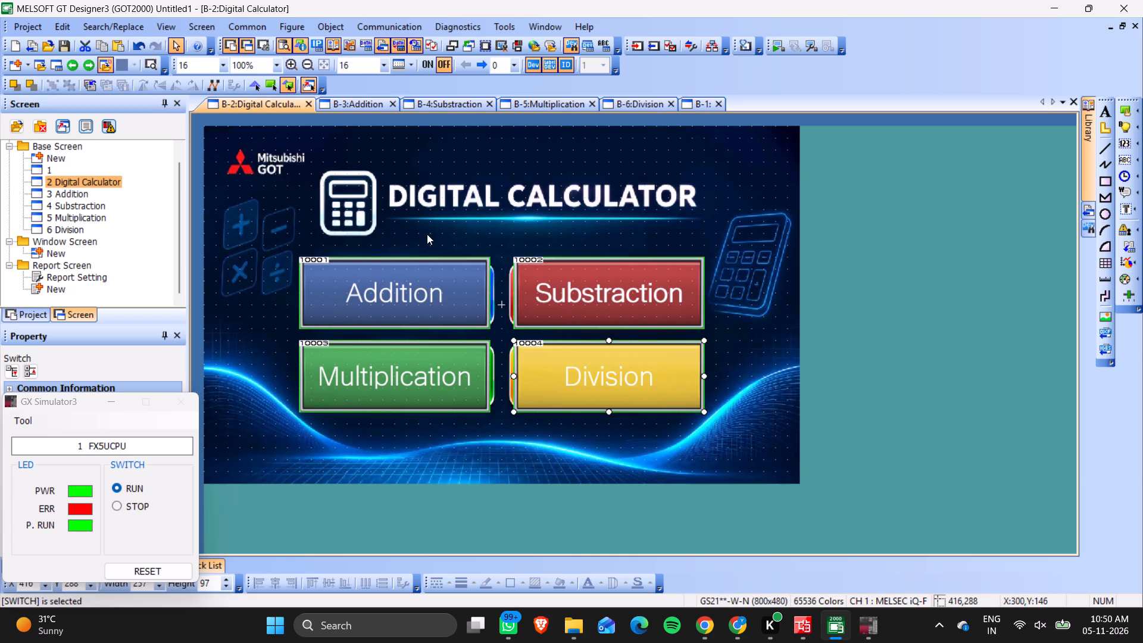
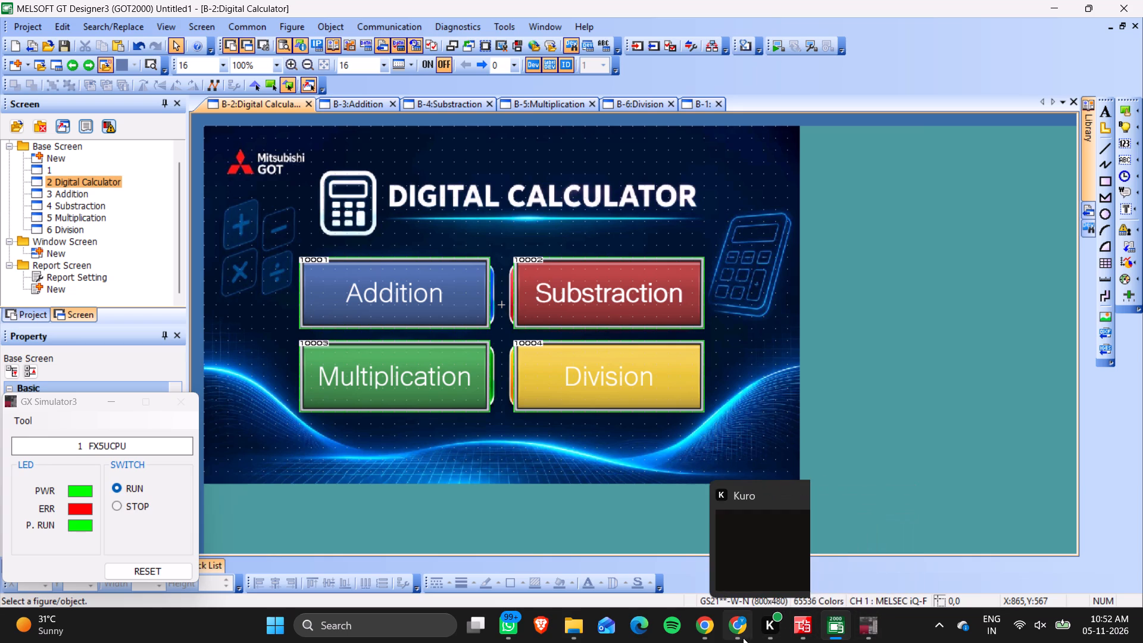
Run the GOT simulation, try the reset on the Addition screen, and close the simulator.
{"action": "left_click", "coordinate": [642, 501]}
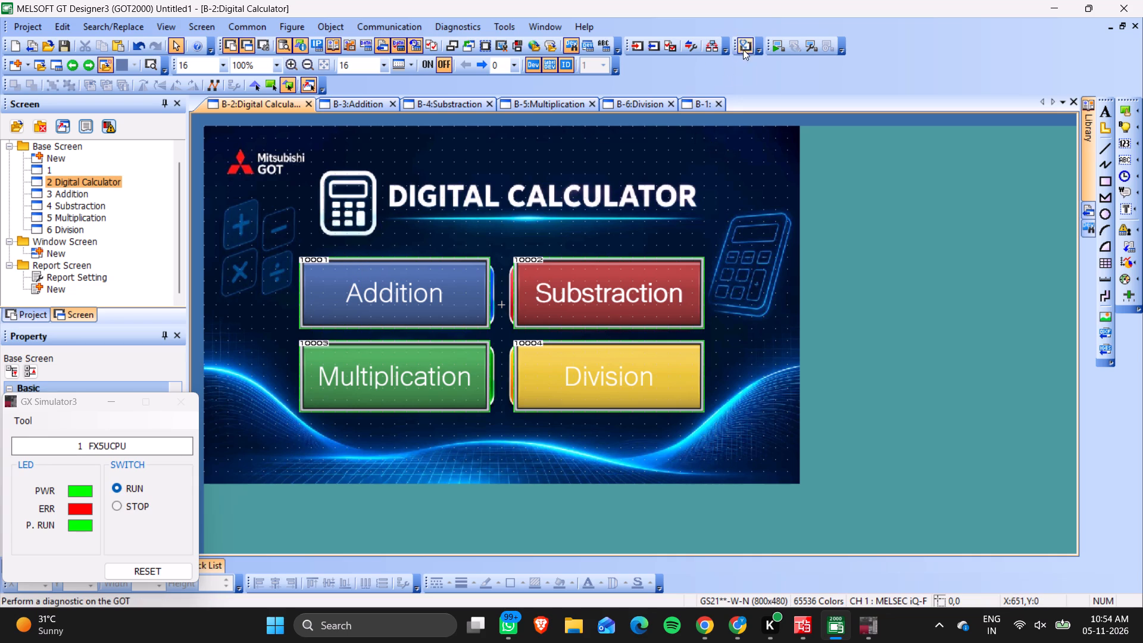
{"action": "left_click", "coordinate": [773, 50]}
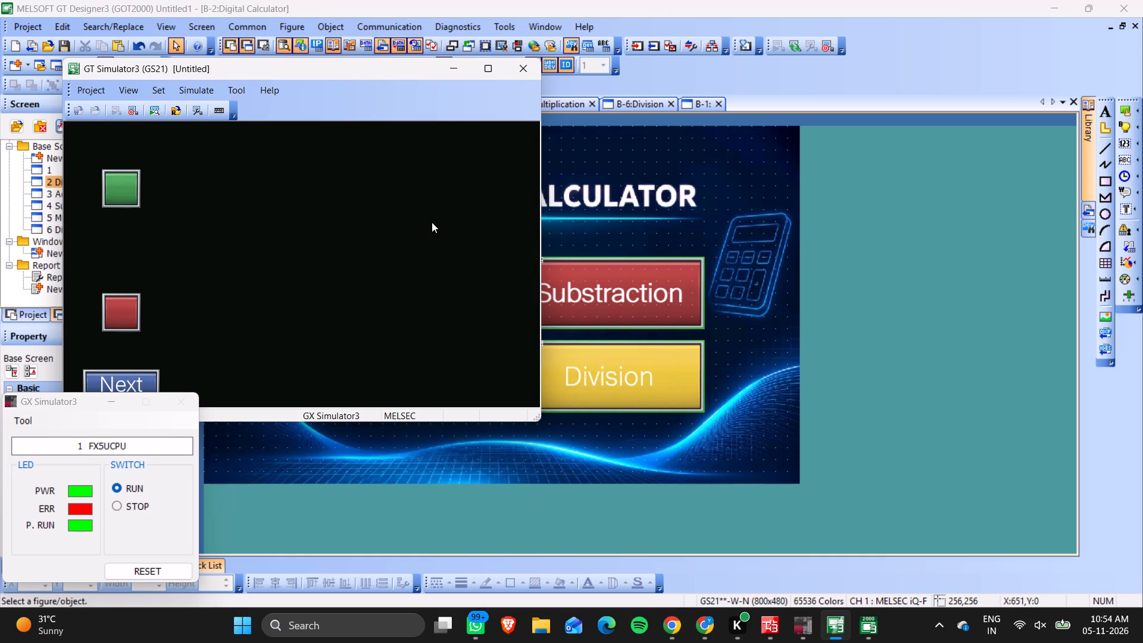
{"action": "left_click", "coordinate": [110, 380]}
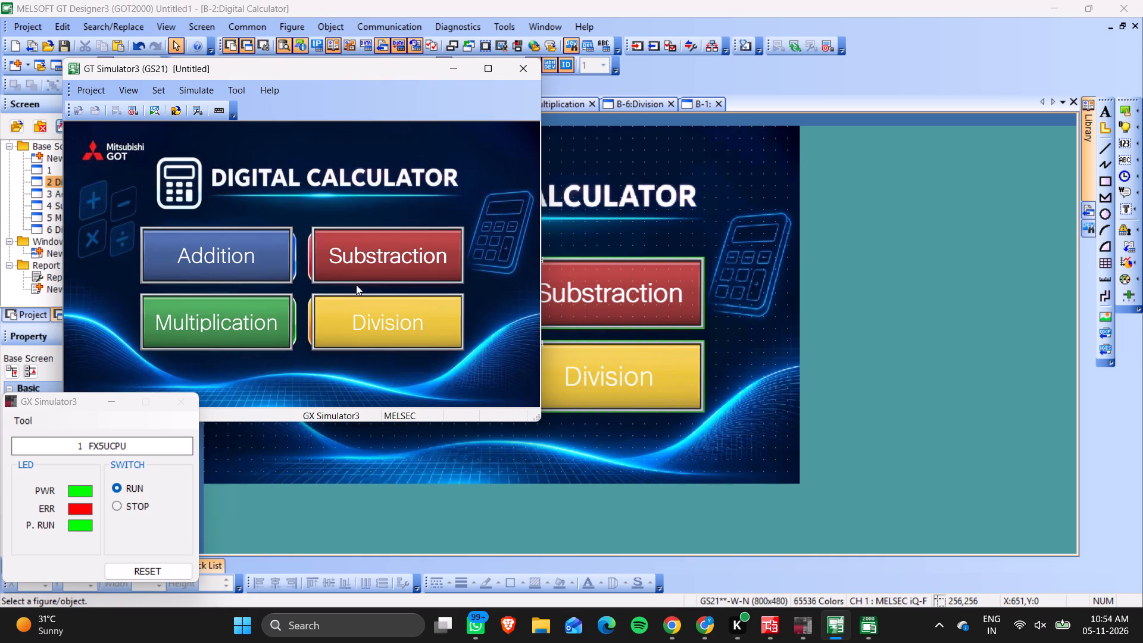
{"action": "left_click", "coordinate": [249, 258]}
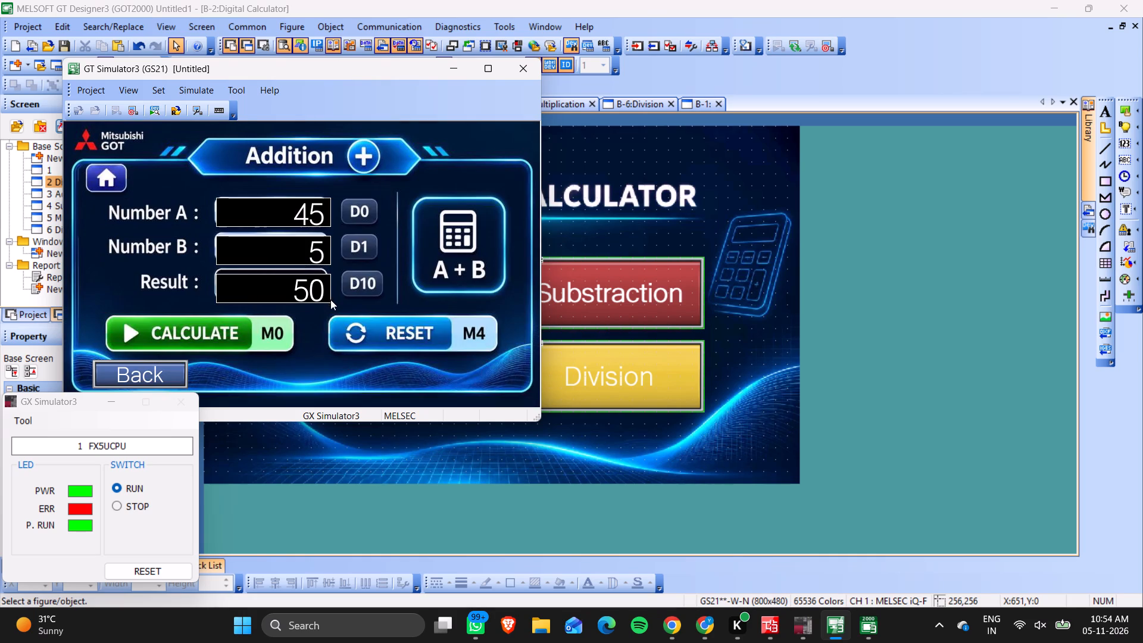
{"action": "left_click", "coordinate": [388, 338]}
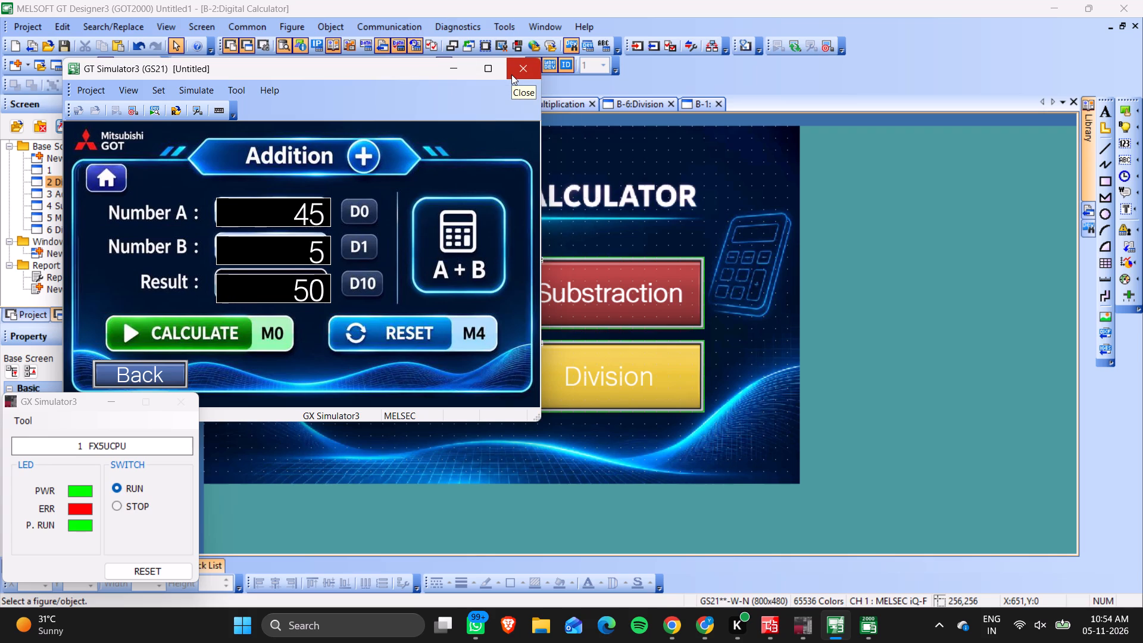
{"action": "left_click", "coordinate": [511, 74]}
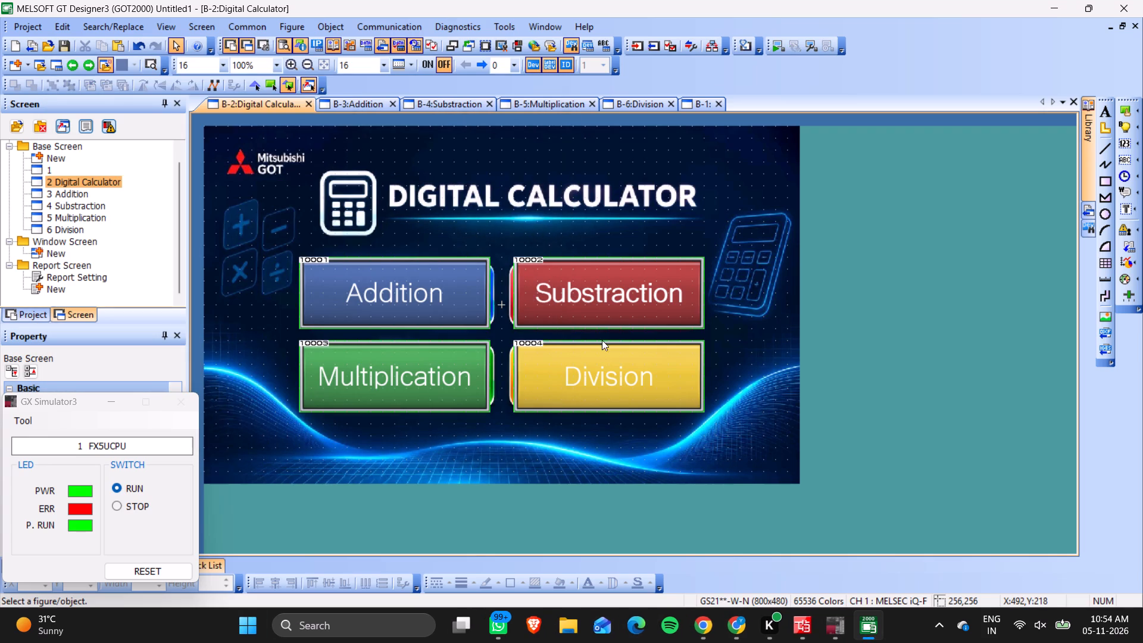
Switch to GX Works3, examine the arithmetic and M4 reset rungs in the ladder program, minimize GX Simulator3, and return to GT Designer3.
{"action": "left_click", "coordinate": [805, 633]}
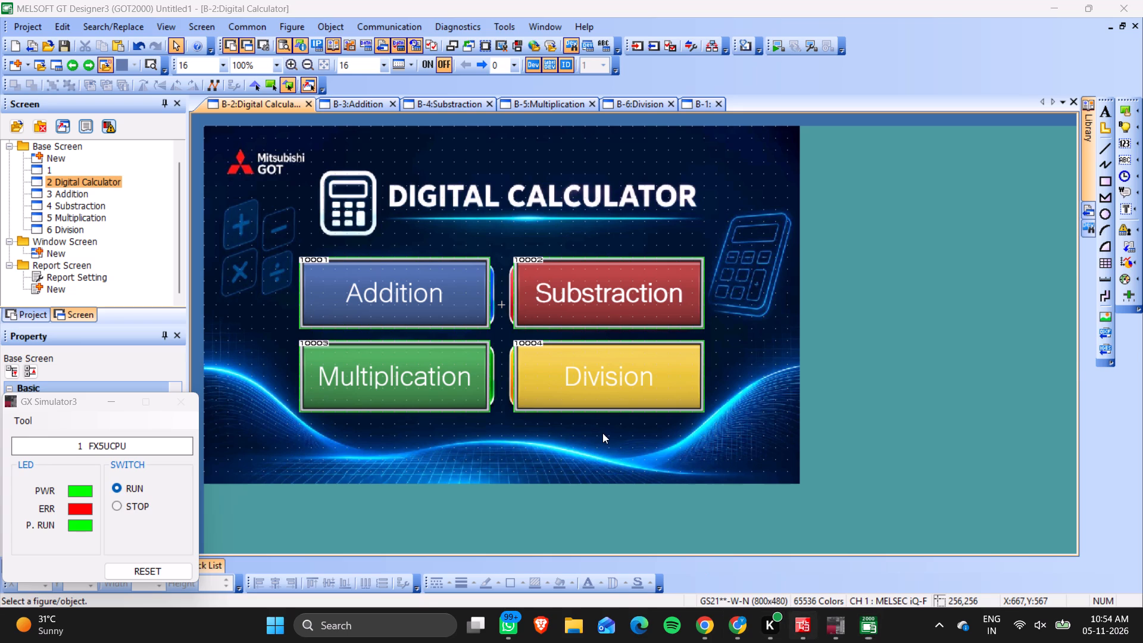
{"action": "scroll", "coordinate": [602, 433], "scroll_direction": "up", "scroll_amount": 1}
{"action": "scroll", "coordinate": [577, 358], "scroll_direction": "down", "scroll_amount": 4}
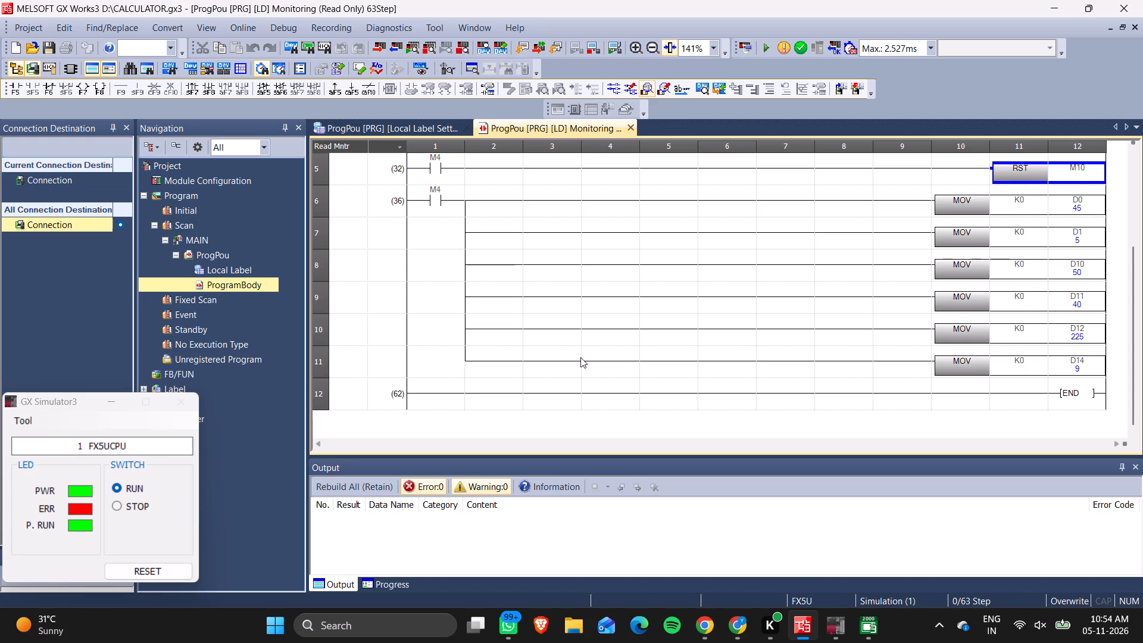
{"action": "scroll", "coordinate": [580, 357], "scroll_direction": "up", "scroll_amount": 1}
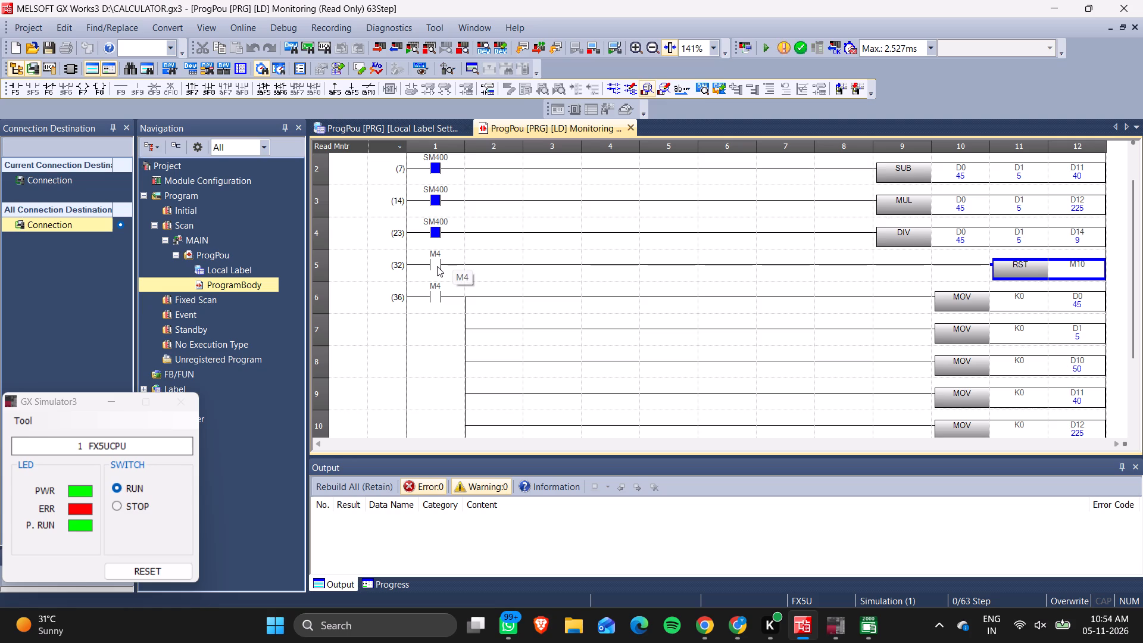
{"action": "left_click", "coordinate": [842, 632]}
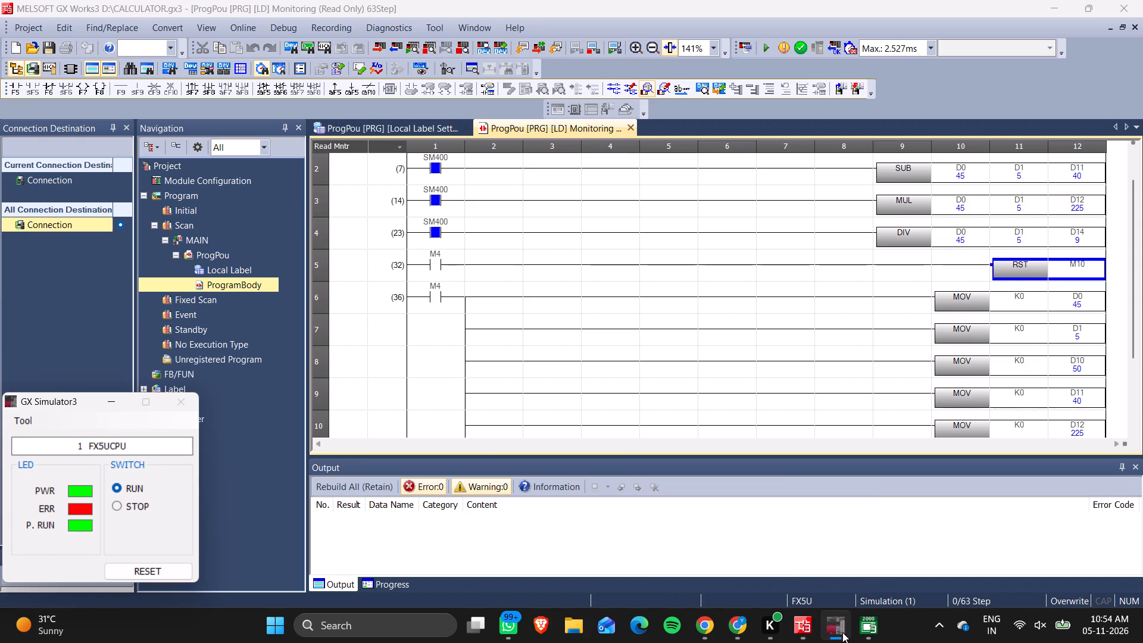
{"action": "left_click", "coordinate": [844, 629]}
{"action": "left_click", "coordinate": [860, 628]}
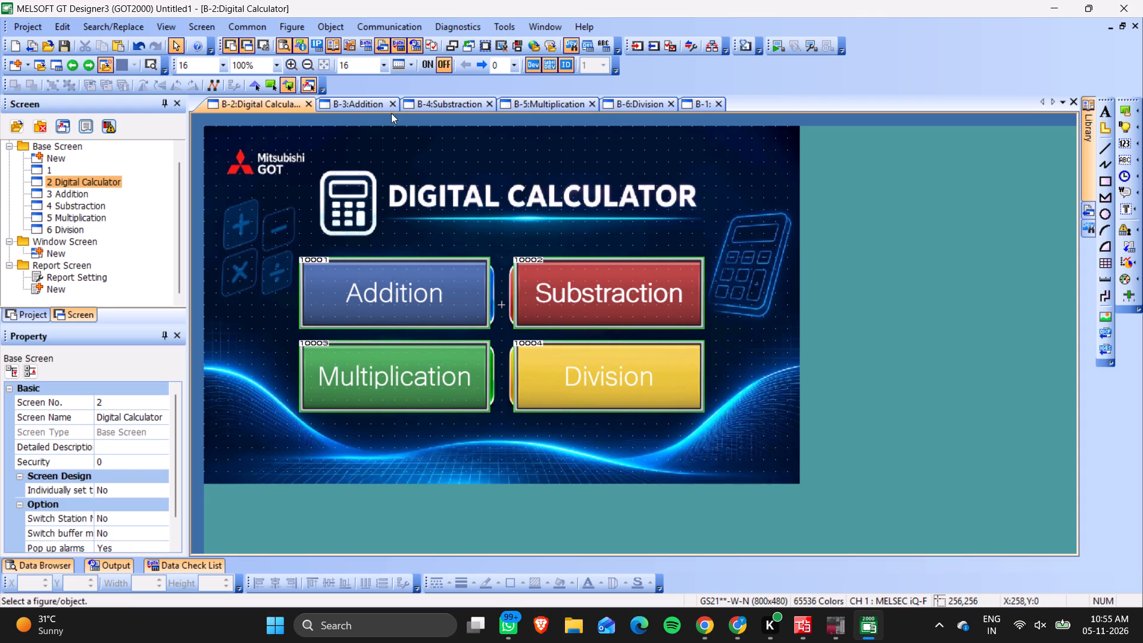
On the Addition base screen, place a switch about 289 by 65 dots over the RESET M4 graphic.
{"action": "left_click", "coordinate": [361, 104]}
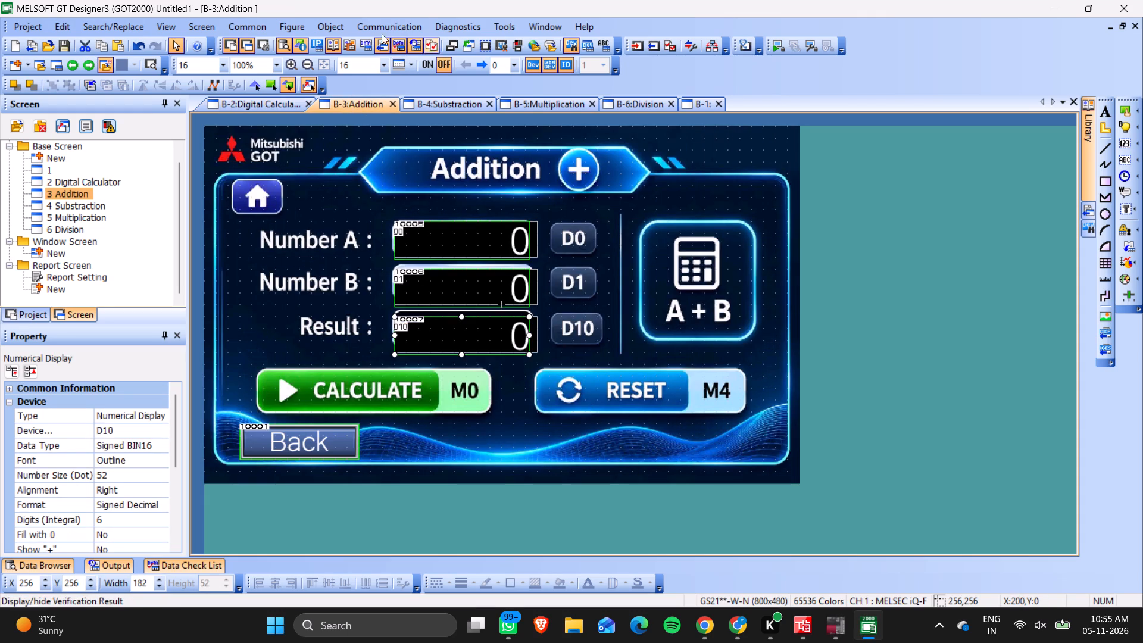
{"action": "left_click", "coordinate": [339, 23]}
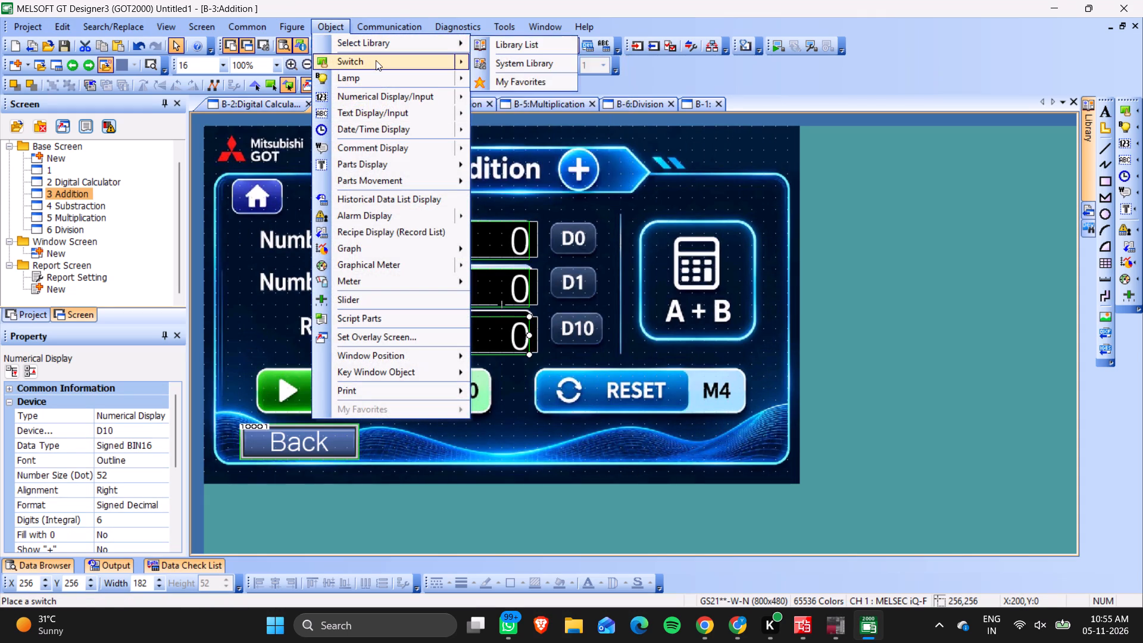
{"action": "left_click", "coordinate": [435, 64]}
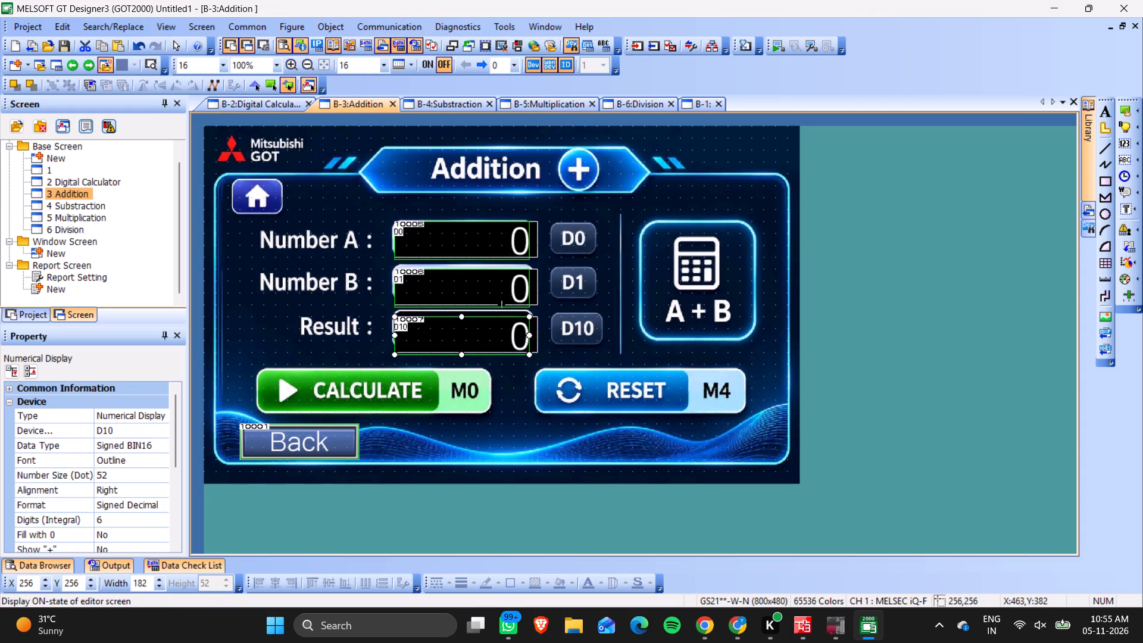
{"action": "left_click_drag", "start_coordinate": [537, 366], "coordinate": [727, 411]}
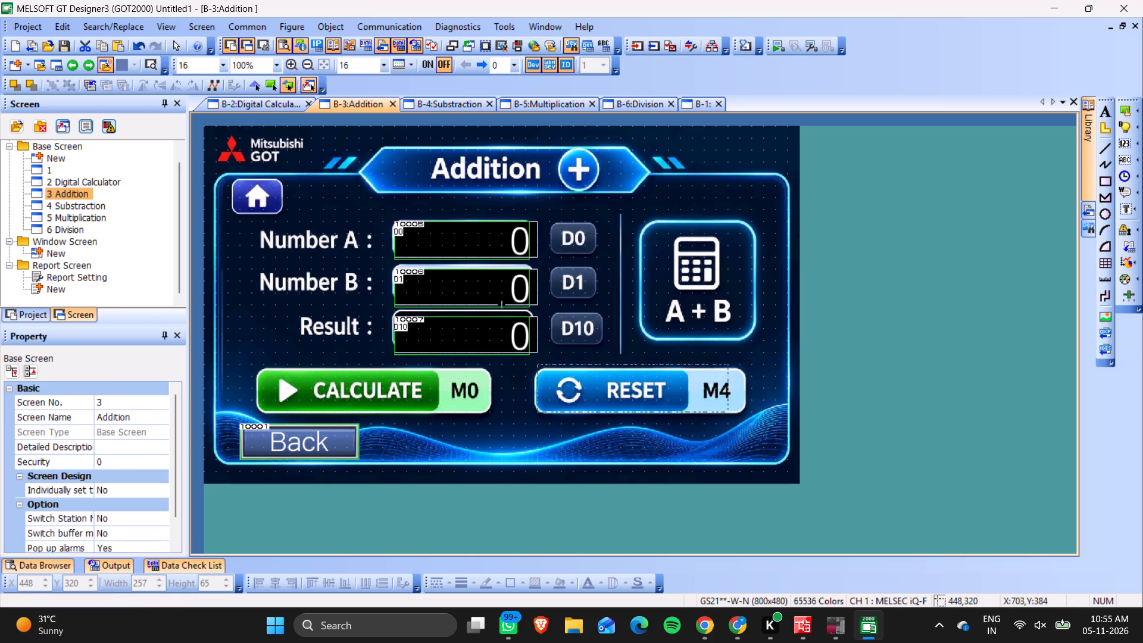
{"action": "left_click_drag", "start_coordinate": [727, 411], "coordinate": [749, 417]}
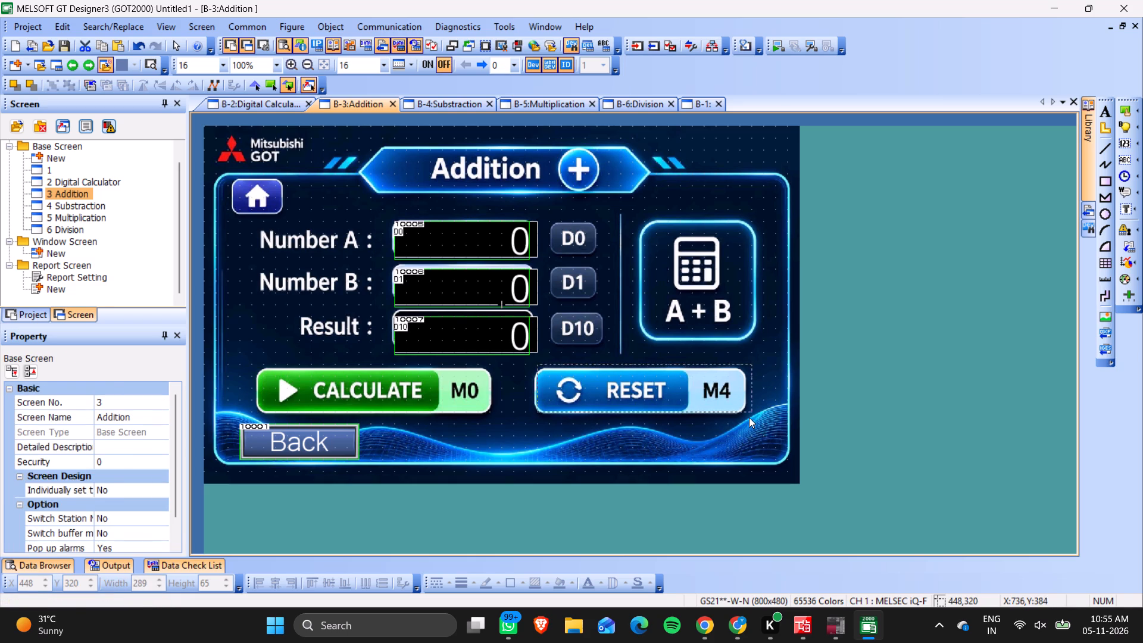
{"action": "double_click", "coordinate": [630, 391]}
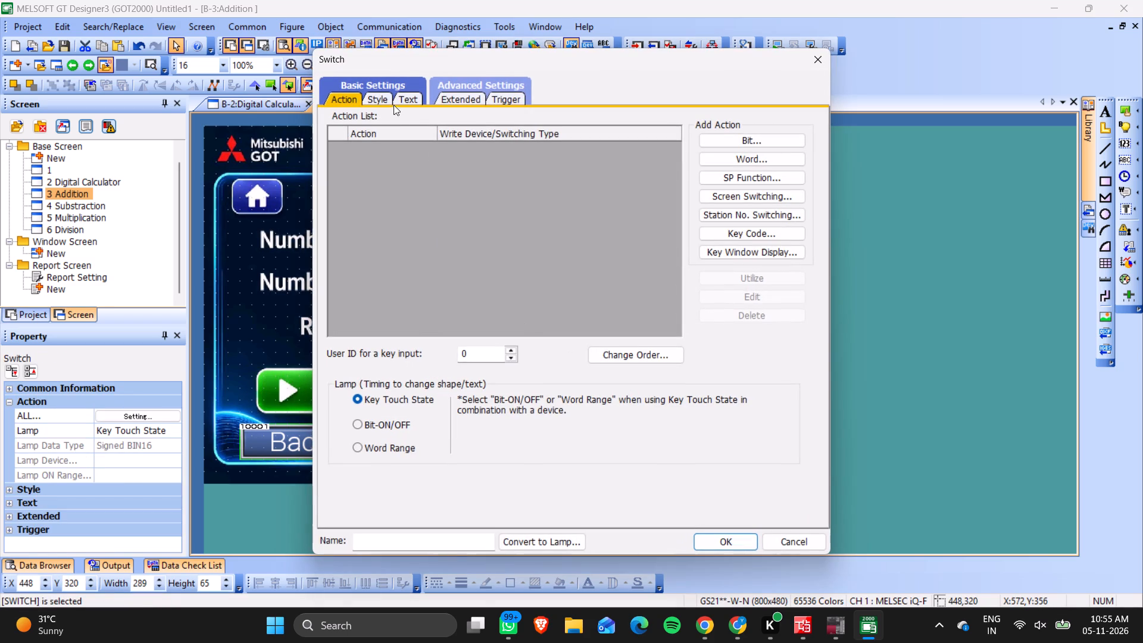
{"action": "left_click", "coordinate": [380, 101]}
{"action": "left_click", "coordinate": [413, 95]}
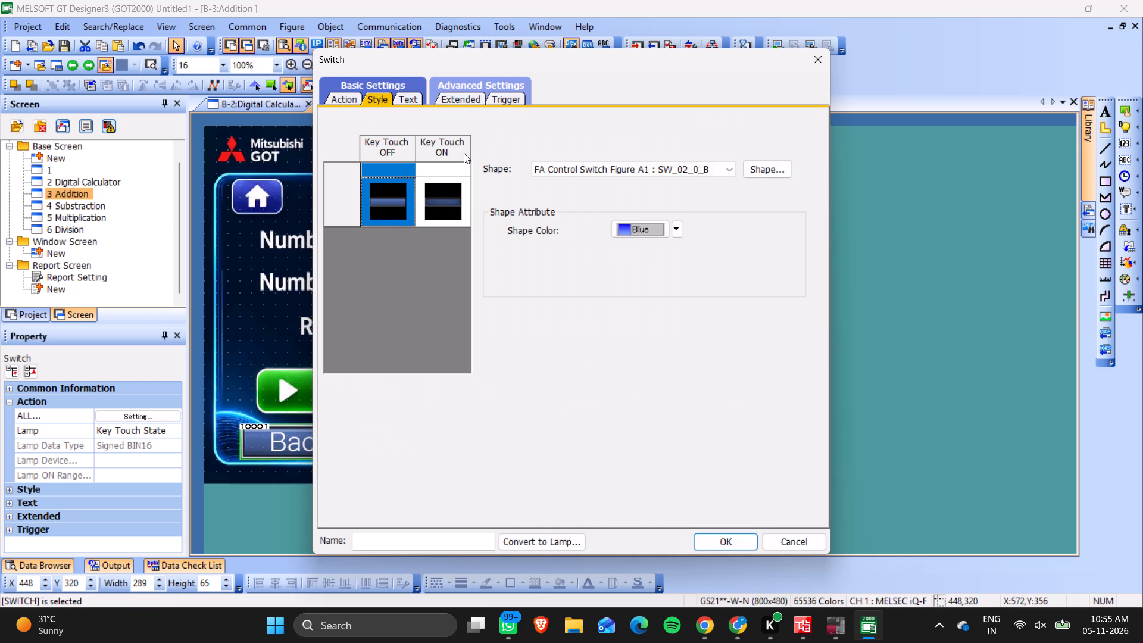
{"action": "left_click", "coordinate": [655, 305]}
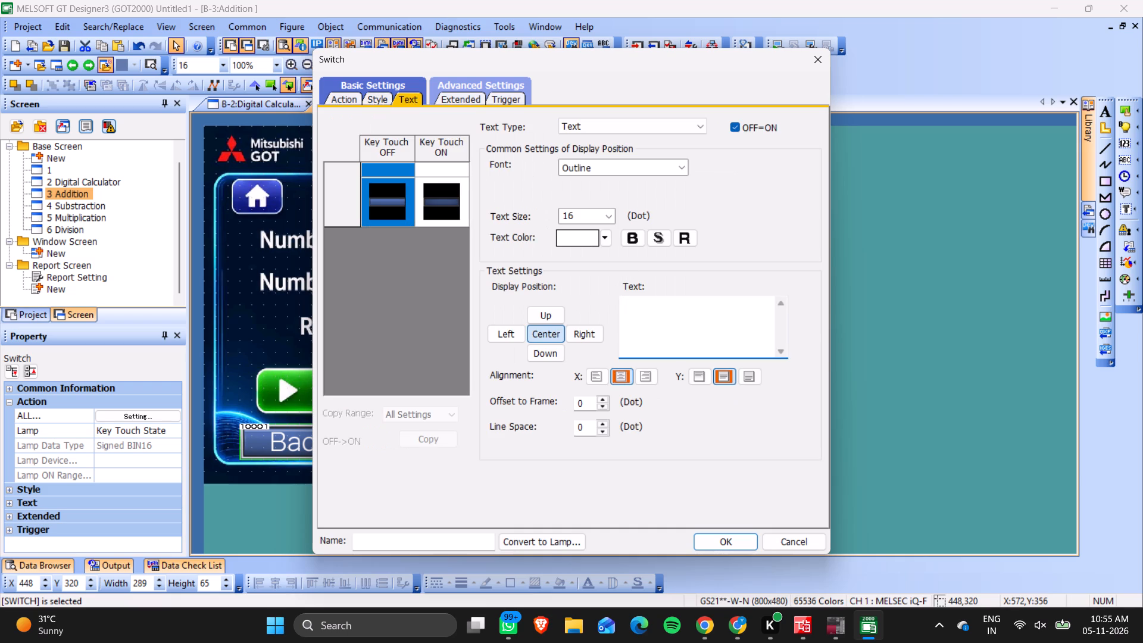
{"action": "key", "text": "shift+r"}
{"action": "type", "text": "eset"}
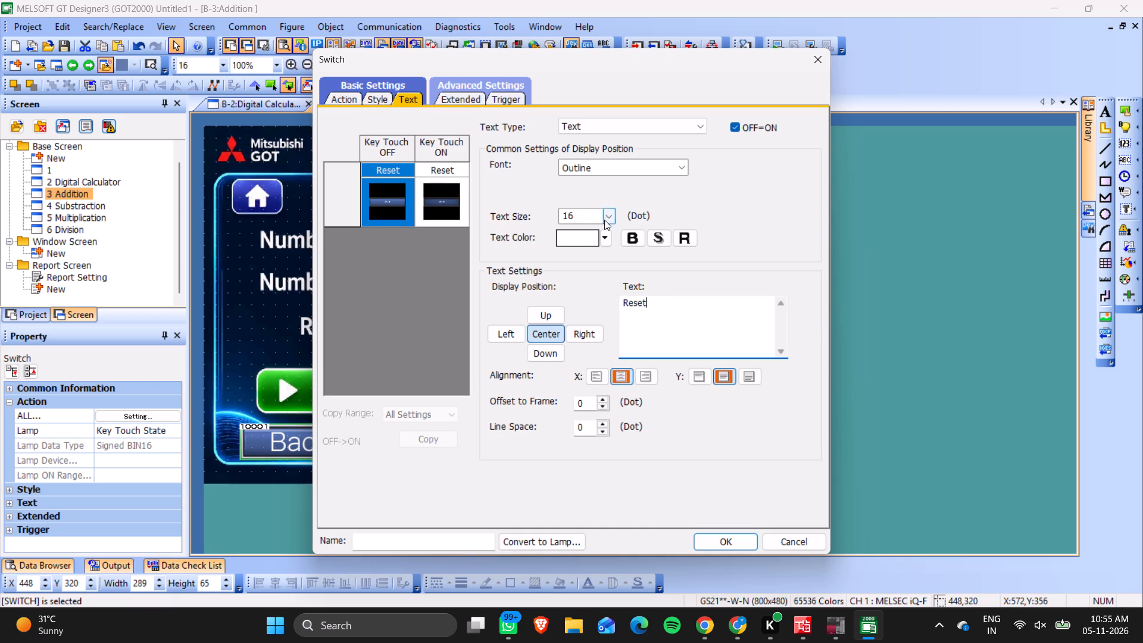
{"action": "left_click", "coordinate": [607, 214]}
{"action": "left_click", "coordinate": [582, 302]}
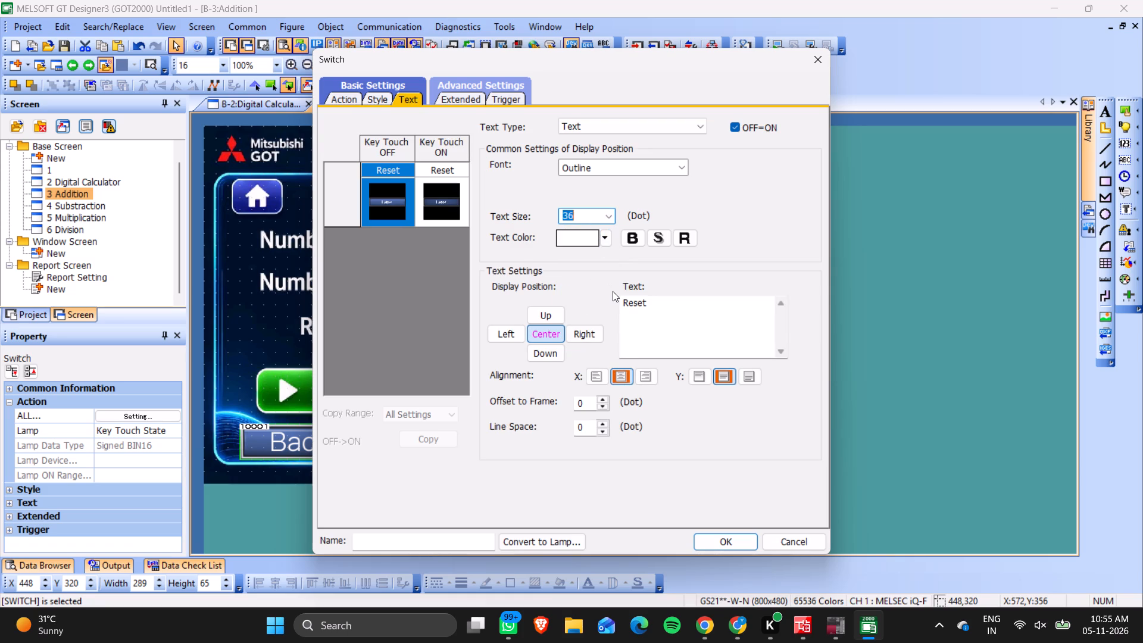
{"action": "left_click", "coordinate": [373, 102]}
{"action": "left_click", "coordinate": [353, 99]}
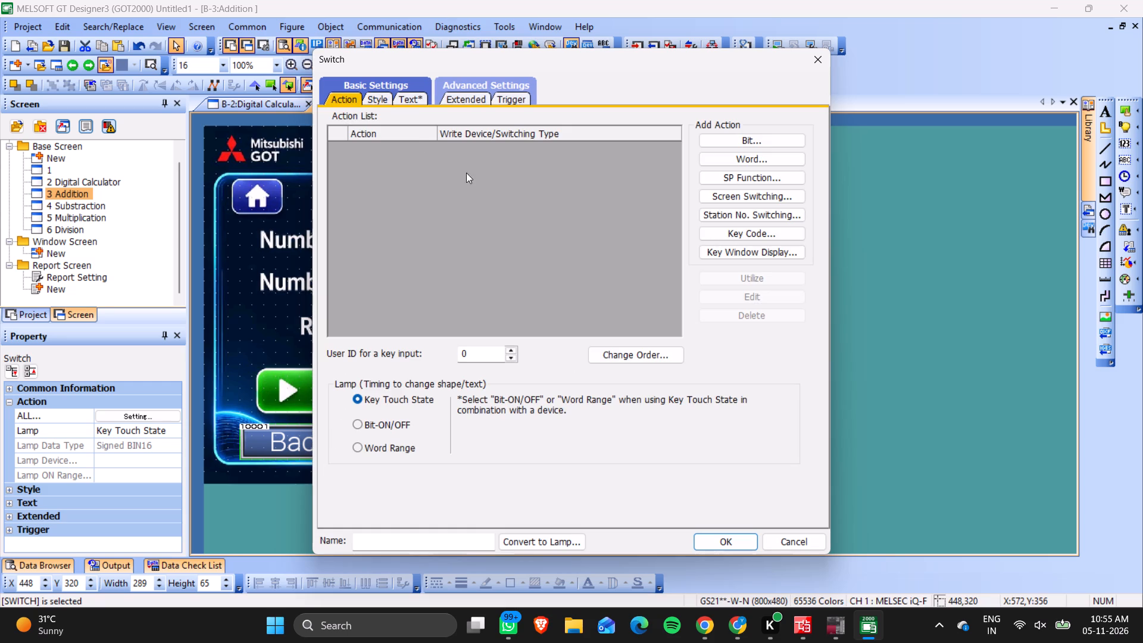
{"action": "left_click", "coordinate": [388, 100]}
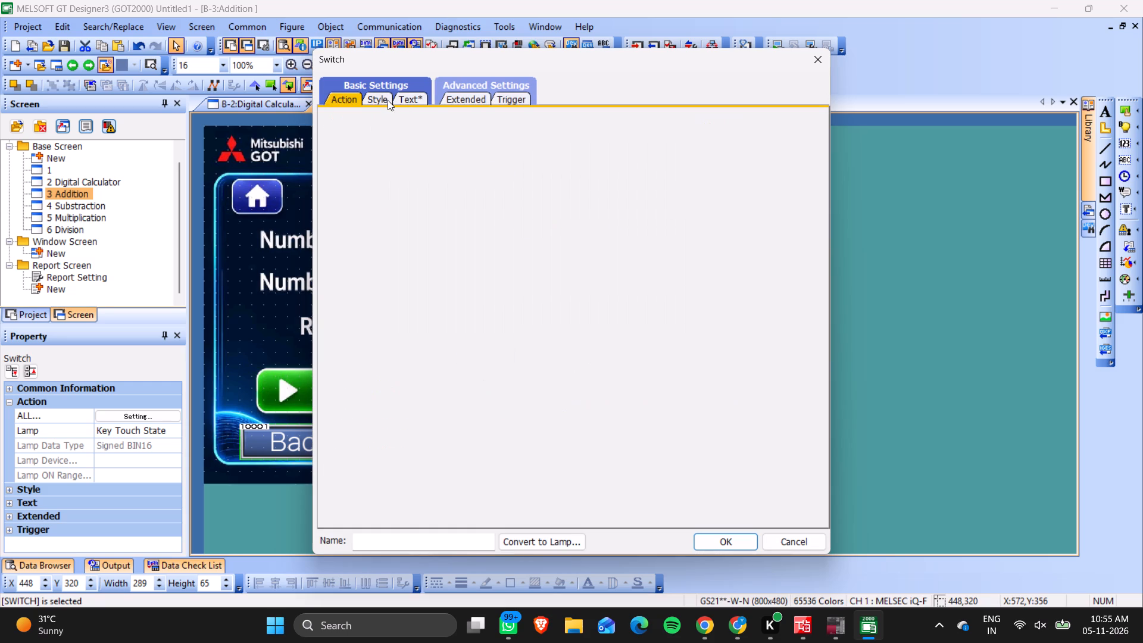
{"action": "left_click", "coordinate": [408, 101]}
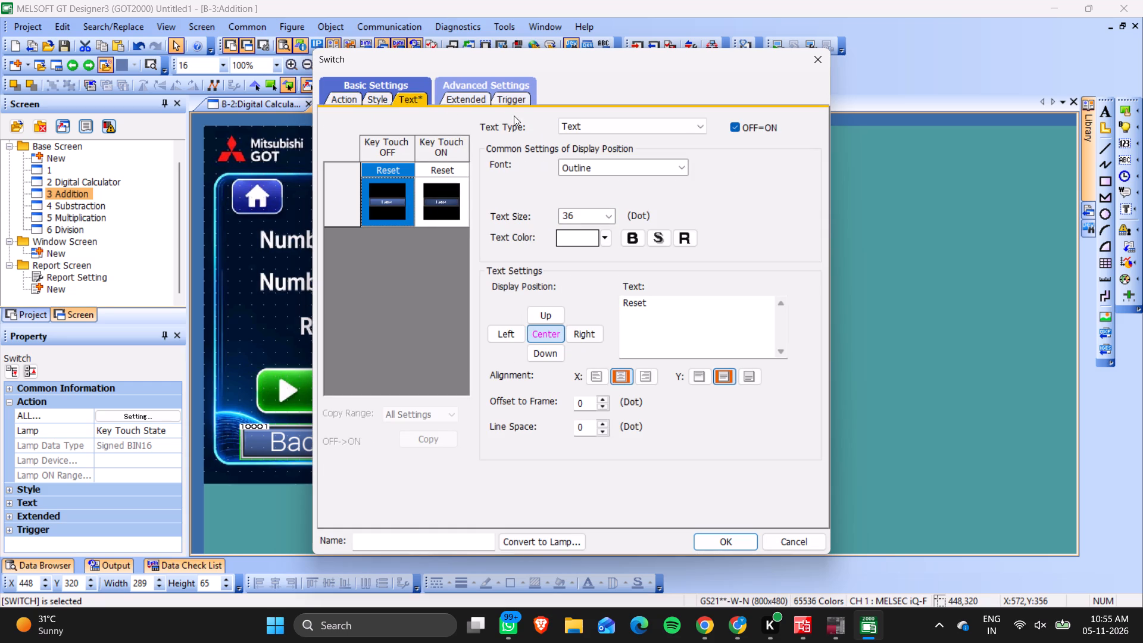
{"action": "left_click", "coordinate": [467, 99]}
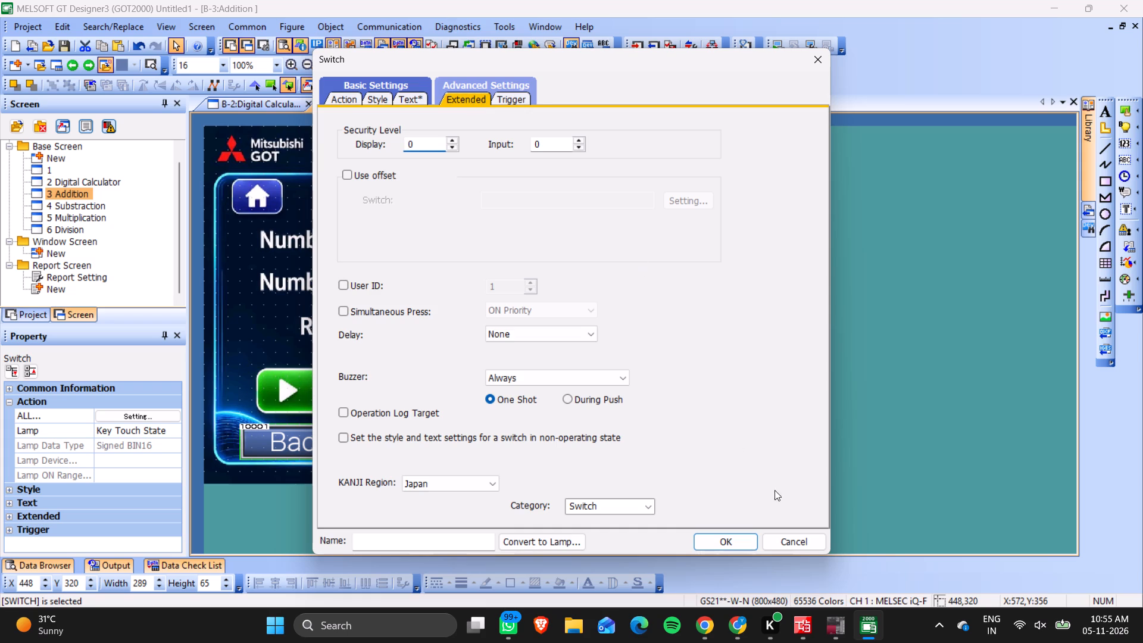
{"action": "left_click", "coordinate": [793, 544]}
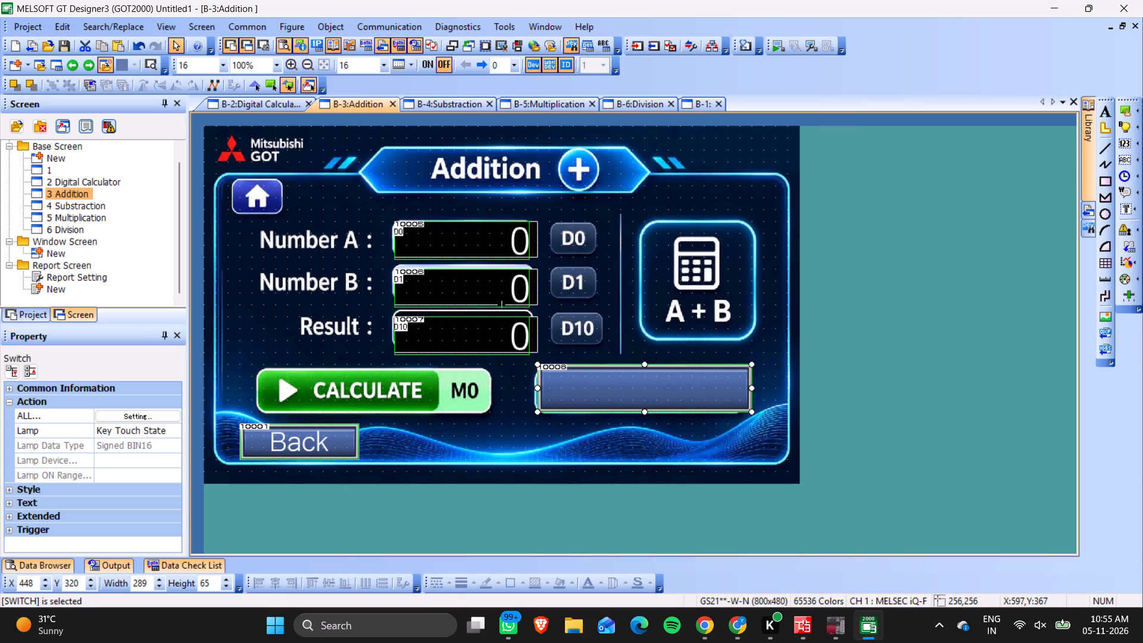
Open the settings of the new switch over the RESET graphic and start adding a bit action.
{"action": "double_click", "coordinate": [631, 390]}
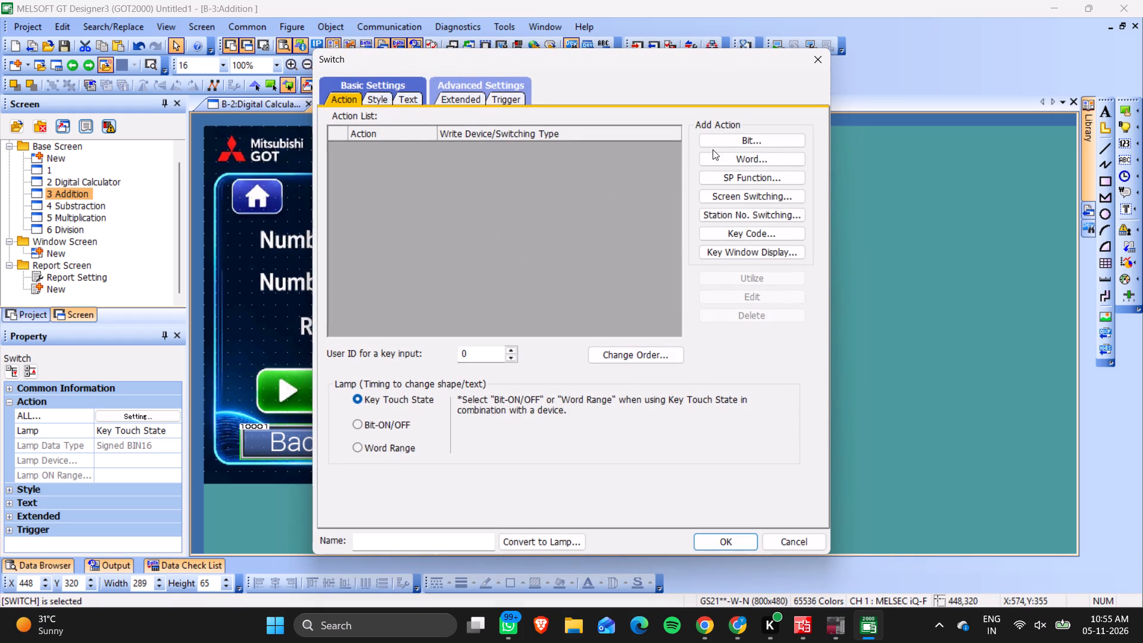
{"action": "left_click", "coordinate": [723, 139]}
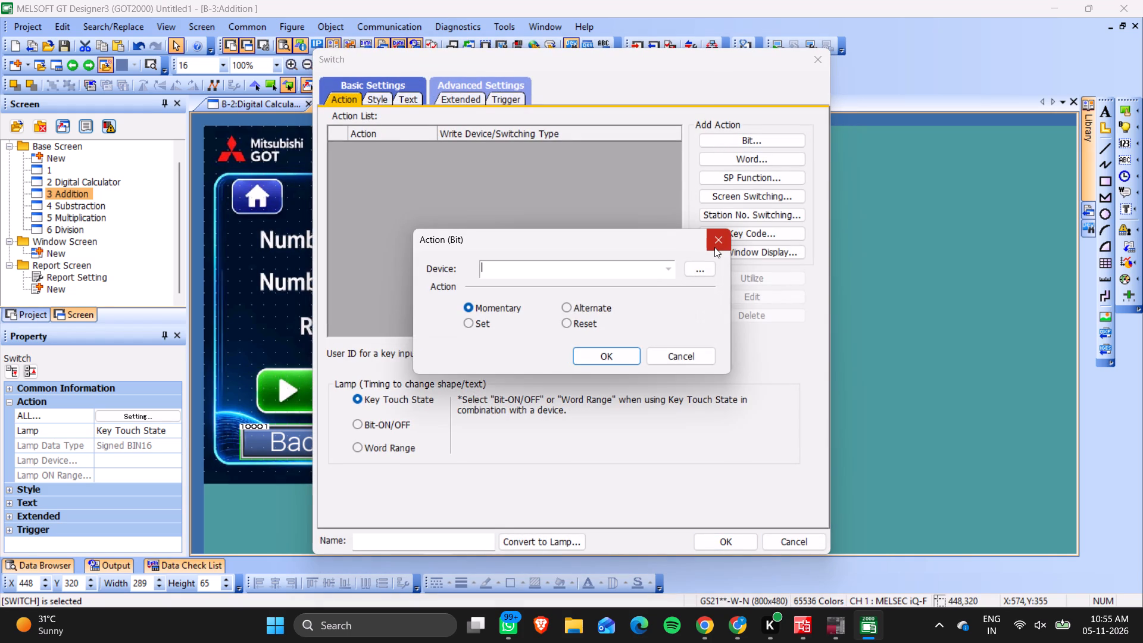
{"action": "left_click", "coordinate": [714, 247]}
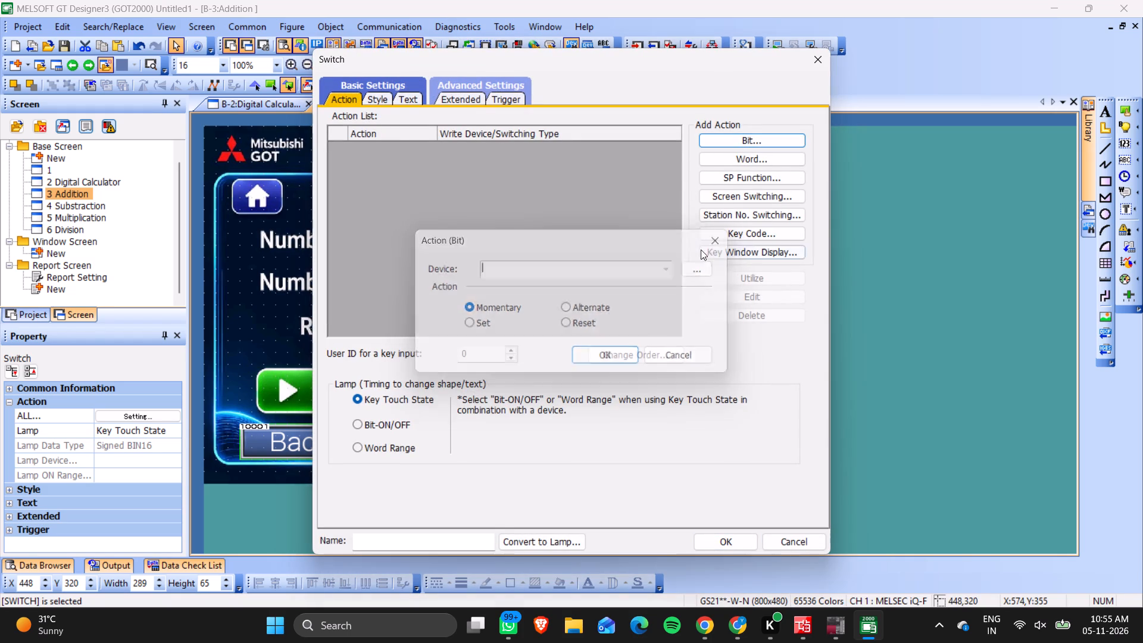
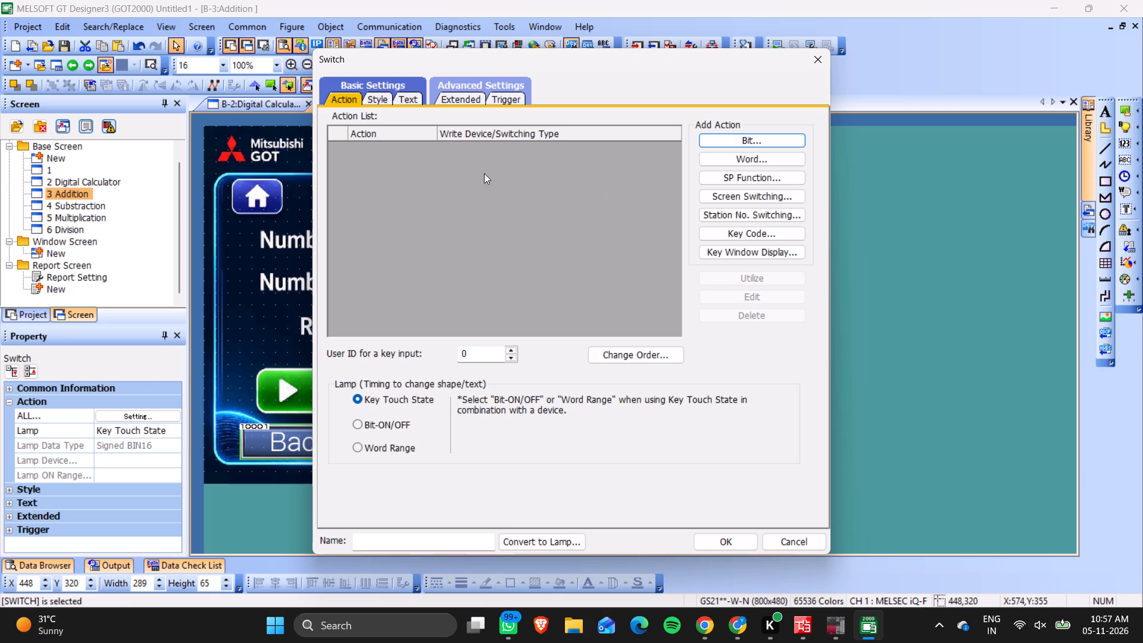
Add a momentary bit action on device M4 to the new switch and accept the switch settings.
{"action": "double_click", "coordinate": [733, 139]}
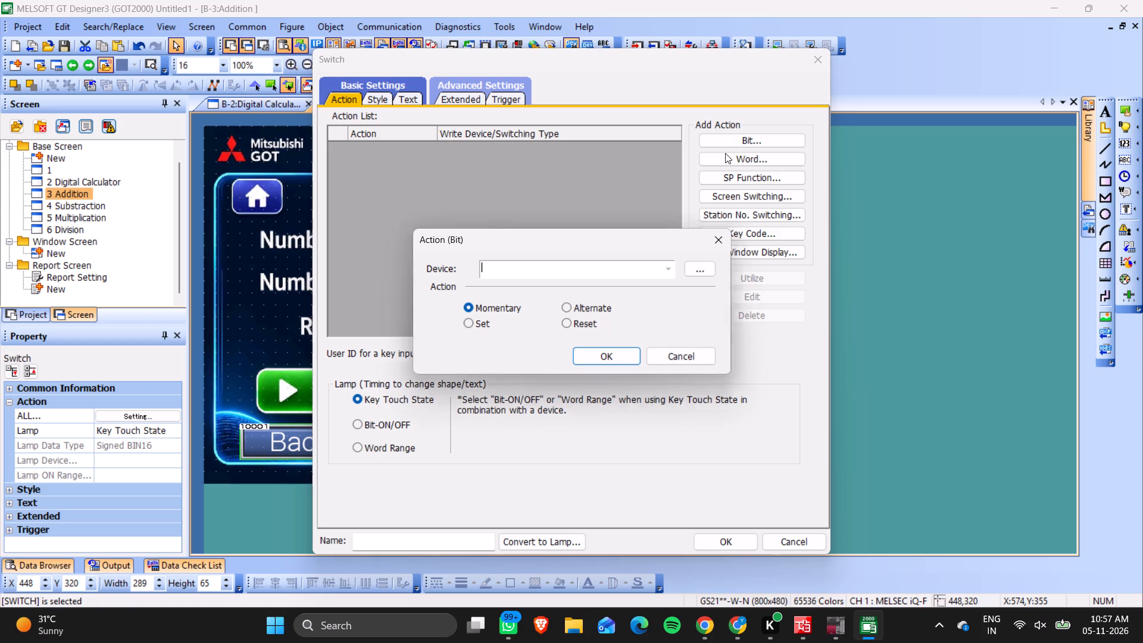
{"action": "left_click", "coordinate": [545, 274]}
{"action": "type", "text": "M4"}
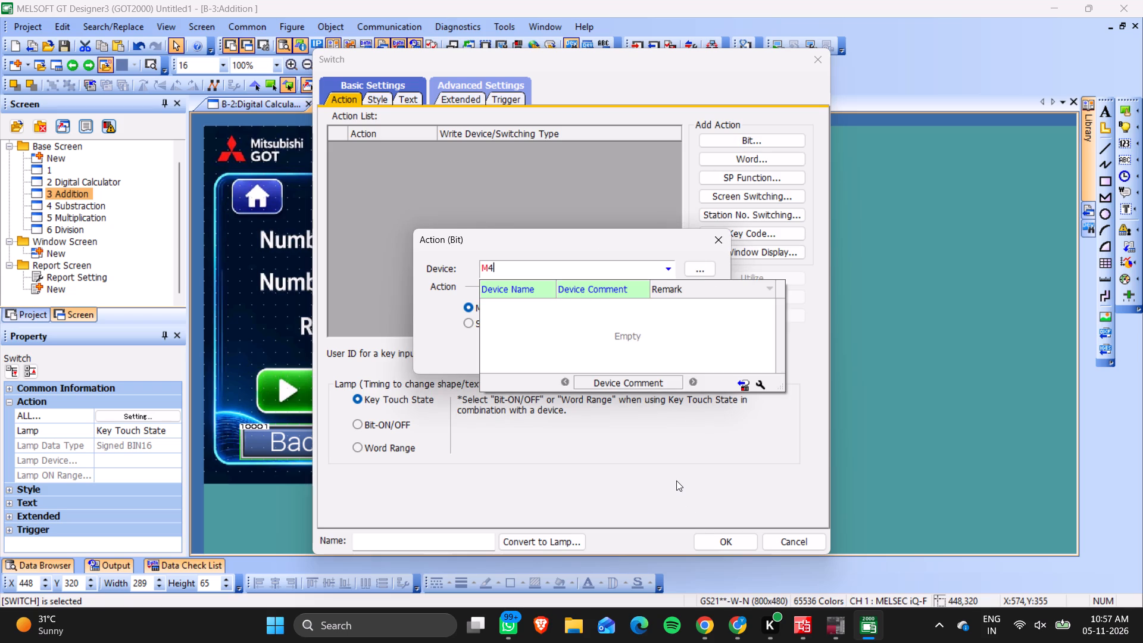
{"action": "left_click", "coordinate": [722, 544]}
{"action": "left_click", "coordinate": [622, 355]}
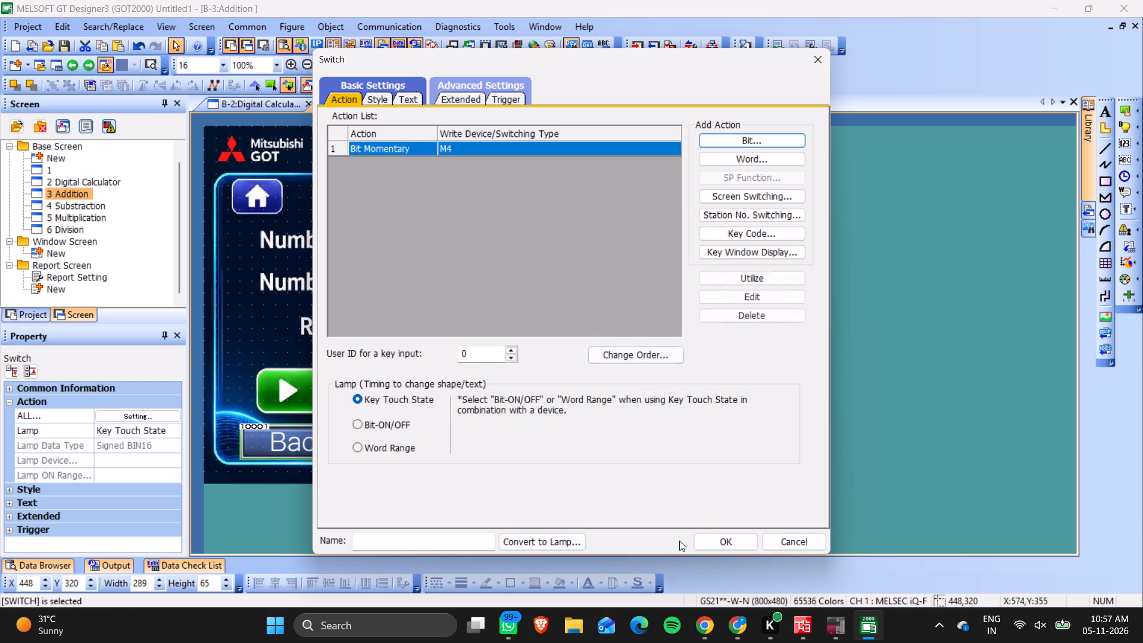
{"action": "left_click", "coordinate": [714, 541]}
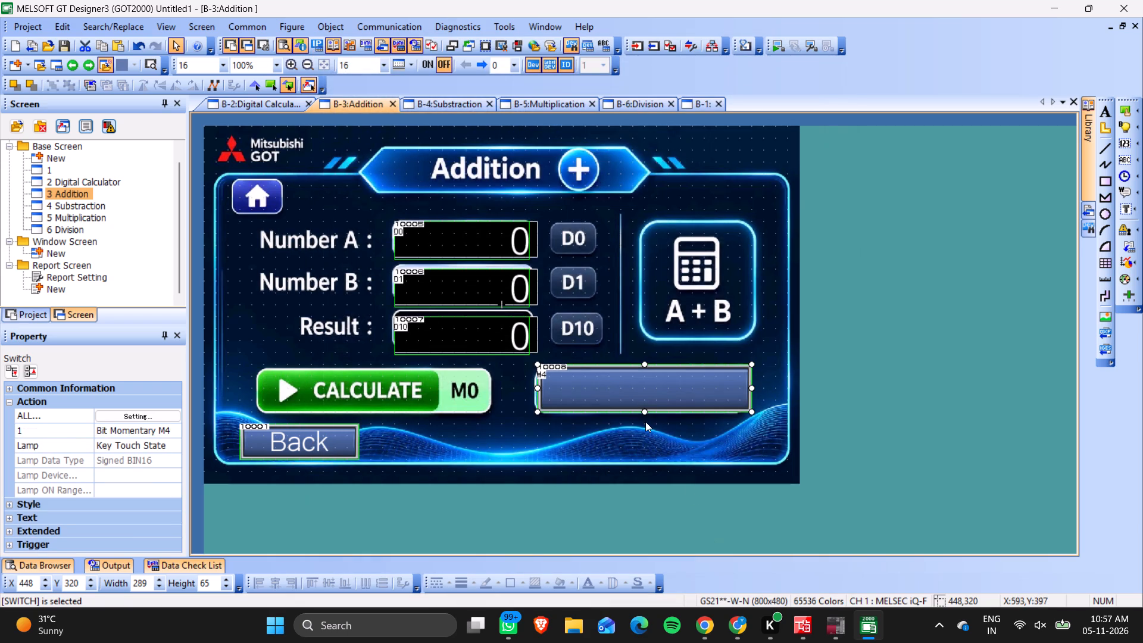
Label the M4 switch on the Addition screen "Reset" with a text size of 36 dots.
{"action": "double_click", "coordinate": [608, 397]}
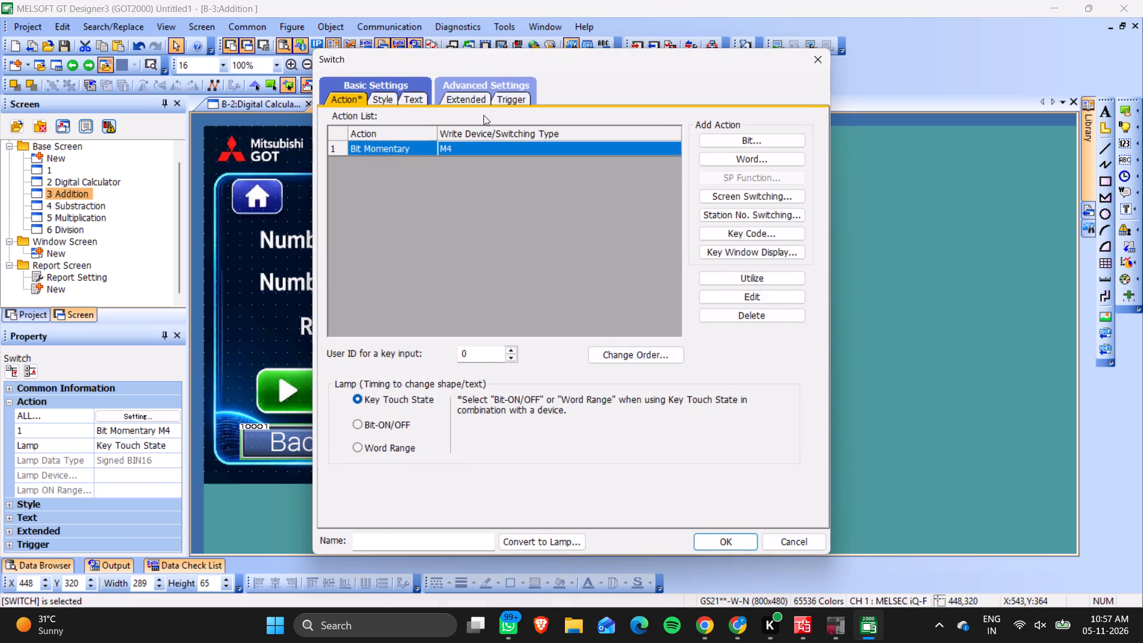
{"action": "left_click", "coordinate": [409, 95]}
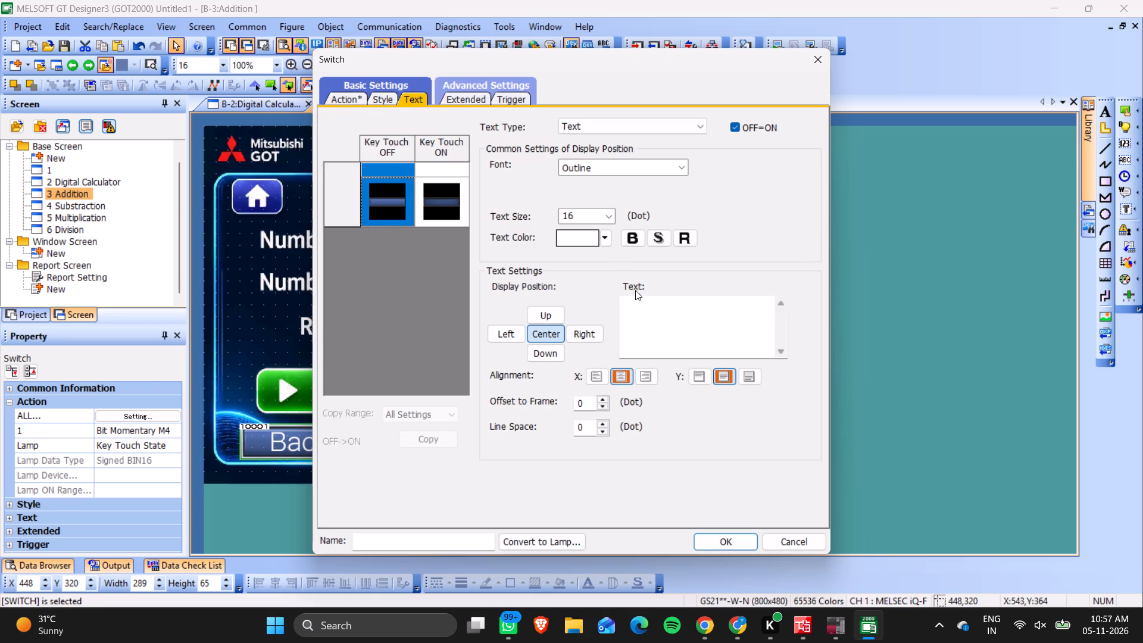
{"action": "left_click", "coordinate": [639, 295]}
{"action": "left_click", "coordinate": [630, 317]}
{"action": "type", "text": "Reset"}
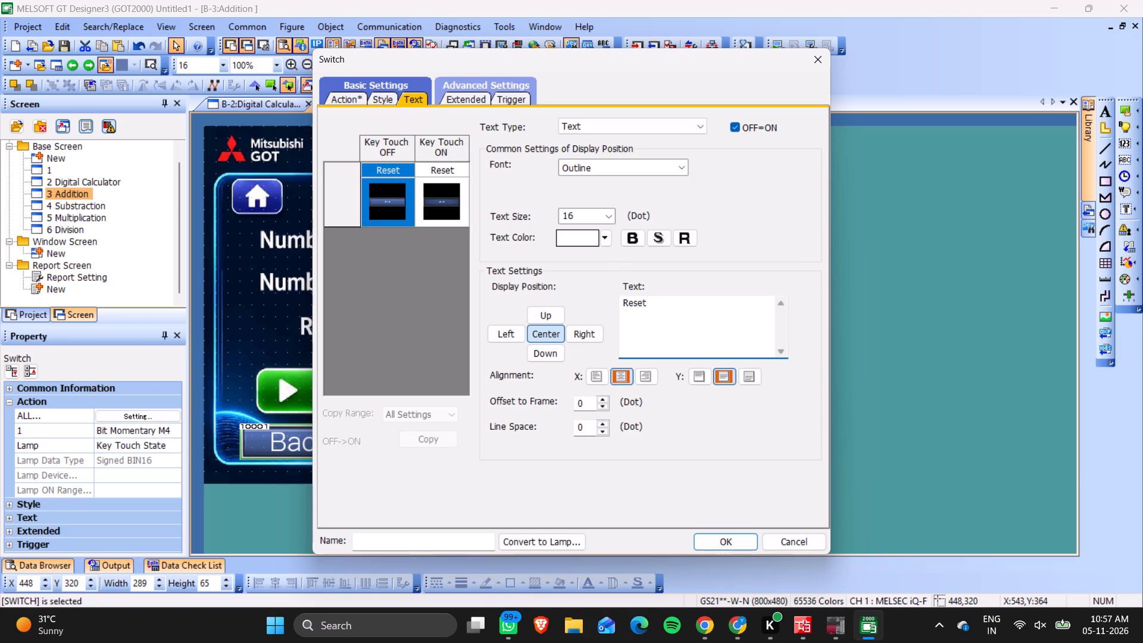
{"action": "left_click", "coordinate": [606, 217]}
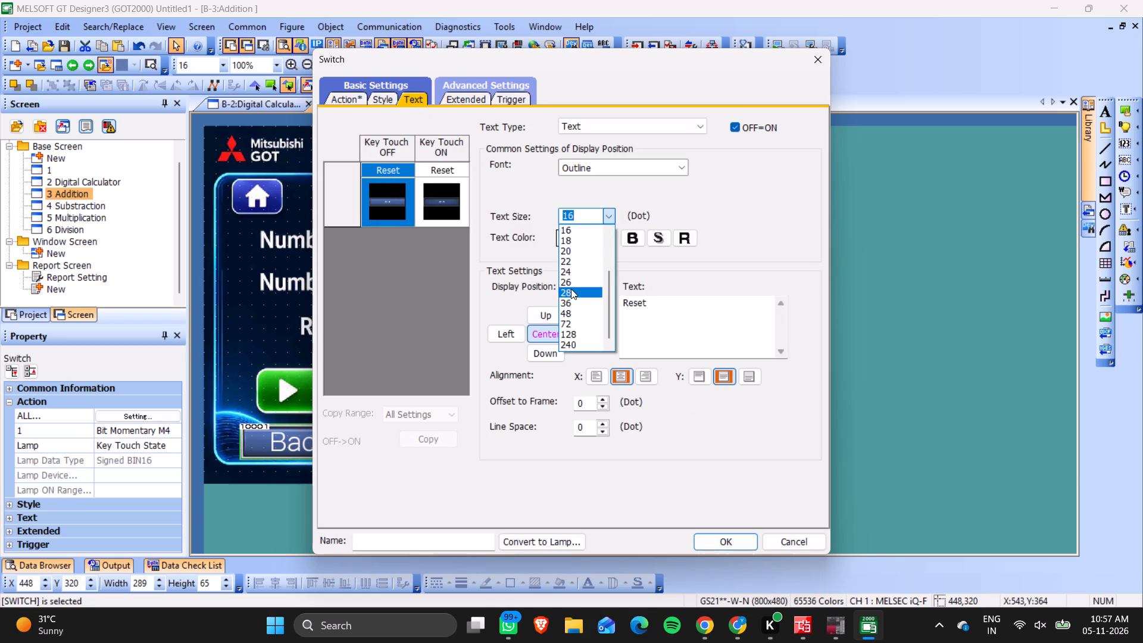
{"action": "left_click", "coordinate": [569, 299]}
{"action": "left_click", "coordinate": [725, 544]}
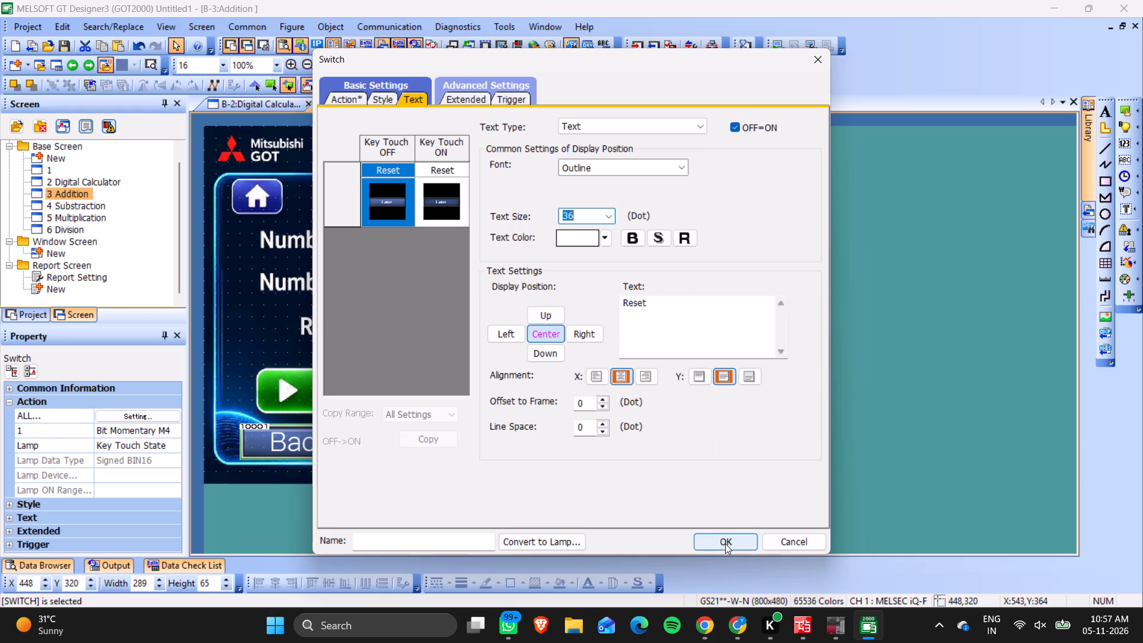
Copy the Reset switch from the Addition screen onto the reset graphics of the Subtraction and Multiplication screens.
{"action": "left_click", "coordinate": [665, 391]}
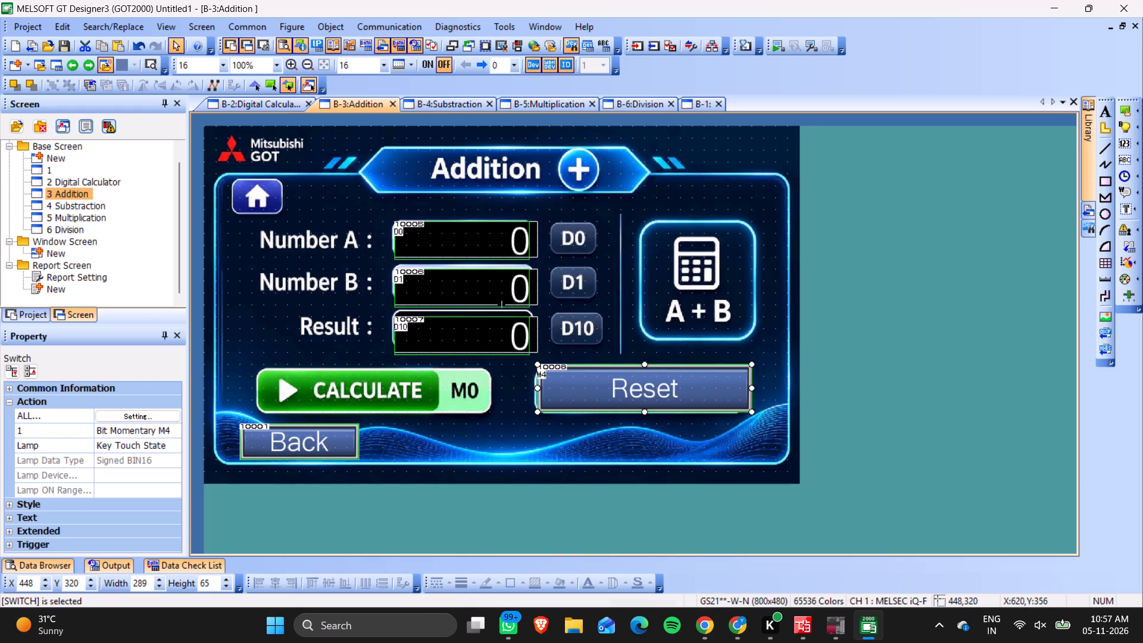
{"action": "key", "text": "ctrl+c"}
{"action": "left_click", "coordinate": [438, 101]}
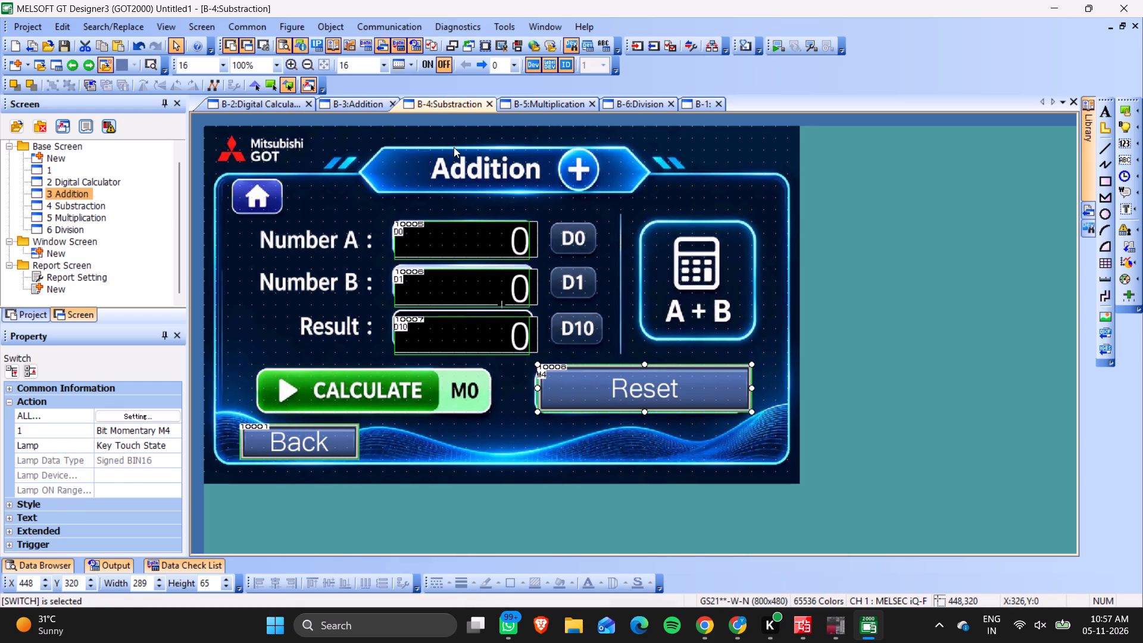
{"action": "key", "text": "ctrl+v"}
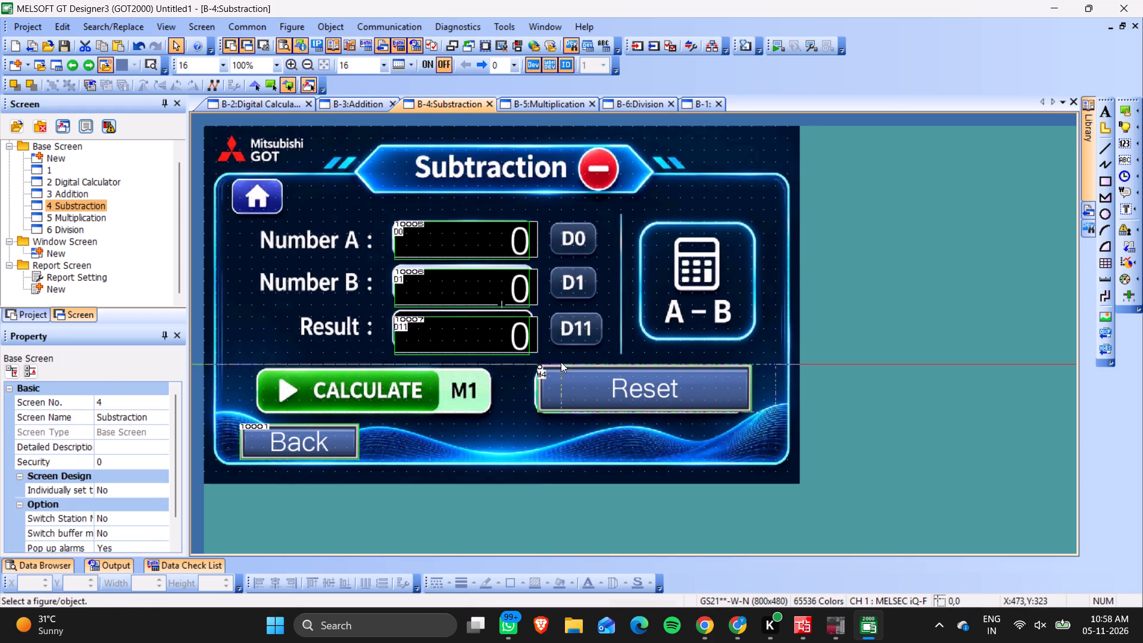
{"action": "left_click", "coordinate": [541, 369]}
{"action": "left_click", "coordinate": [528, 105]}
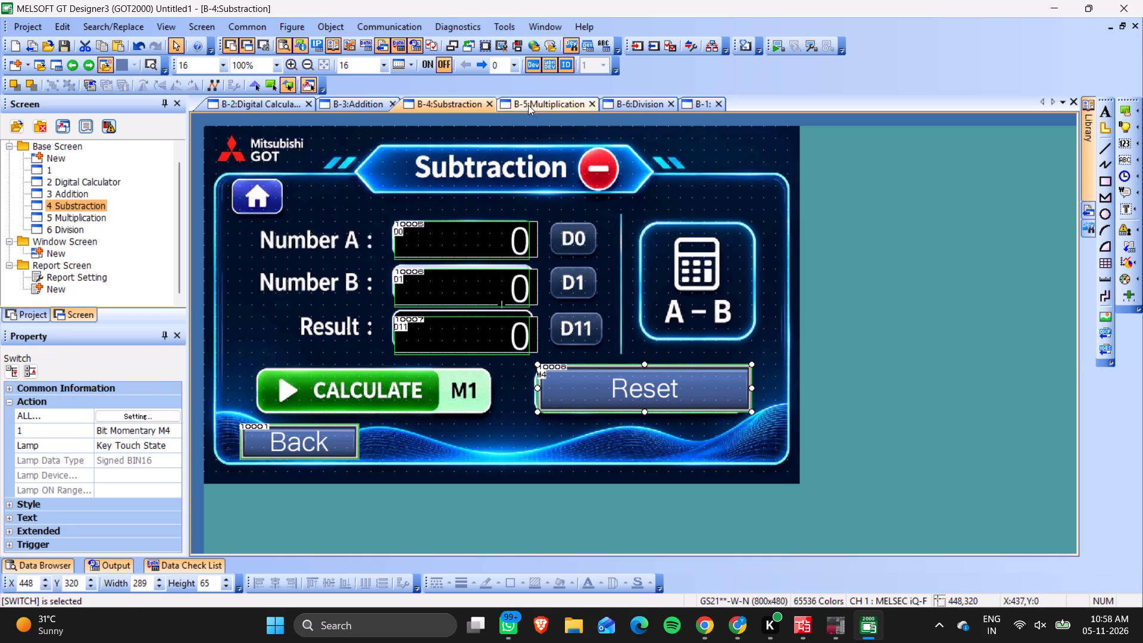
{"action": "key", "text": "ctrl+v"}
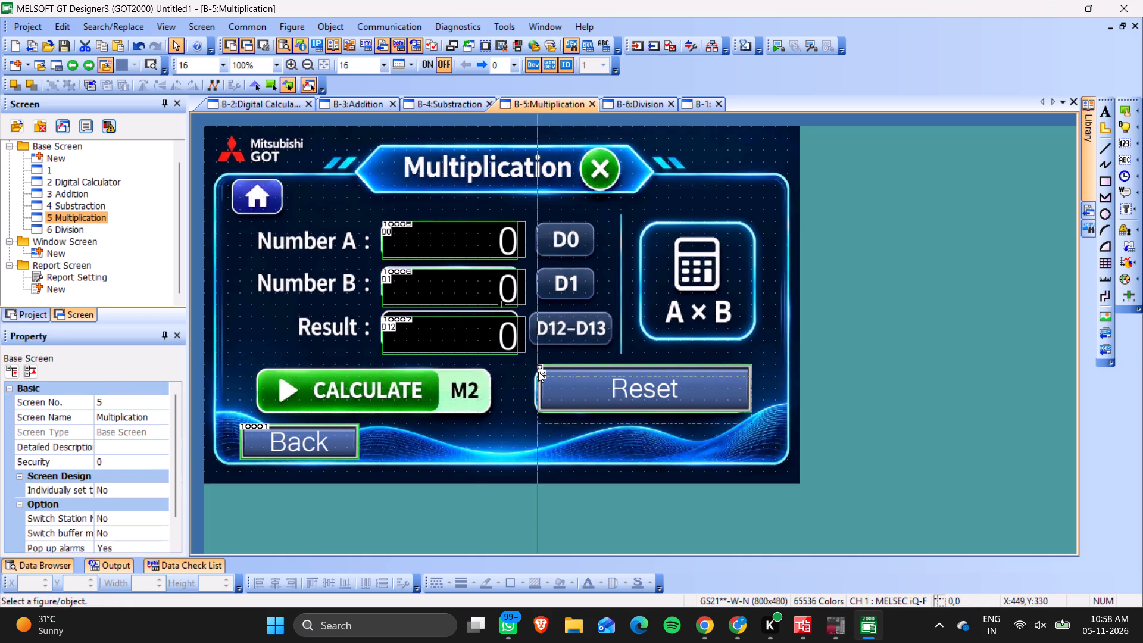
{"action": "left_click", "coordinate": [538, 365]}
Paste the Reset switch over the RESET M4 graphic on the Division screen at about X 432, Y 352, and save the project.
{"action": "left_click", "coordinate": [635, 100]}
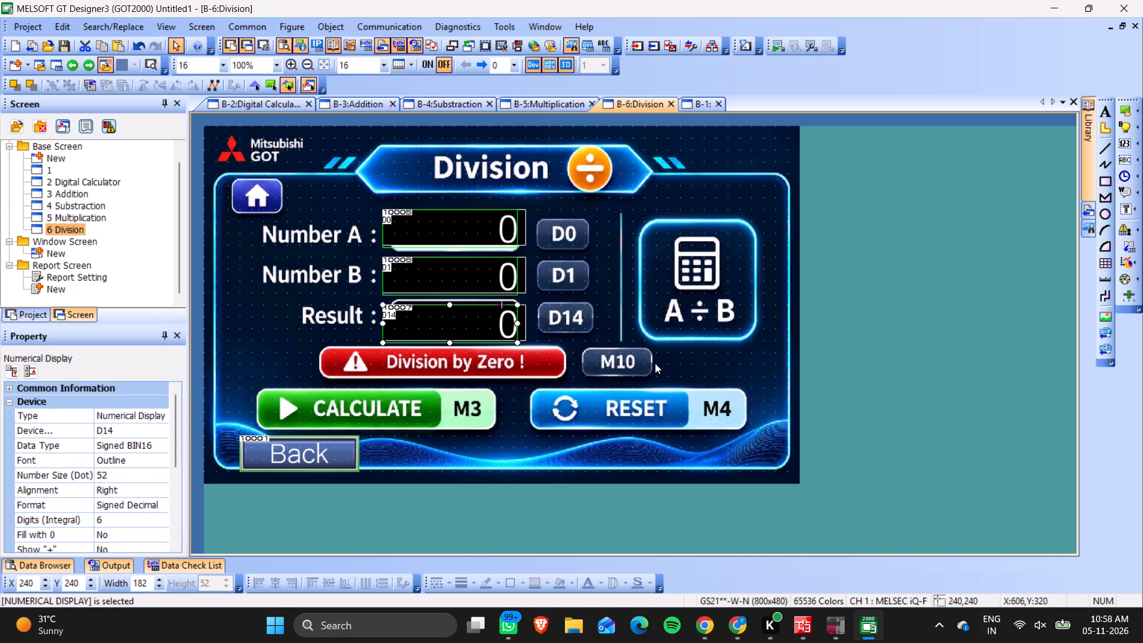
{"action": "key", "text": "ctrl+v"}
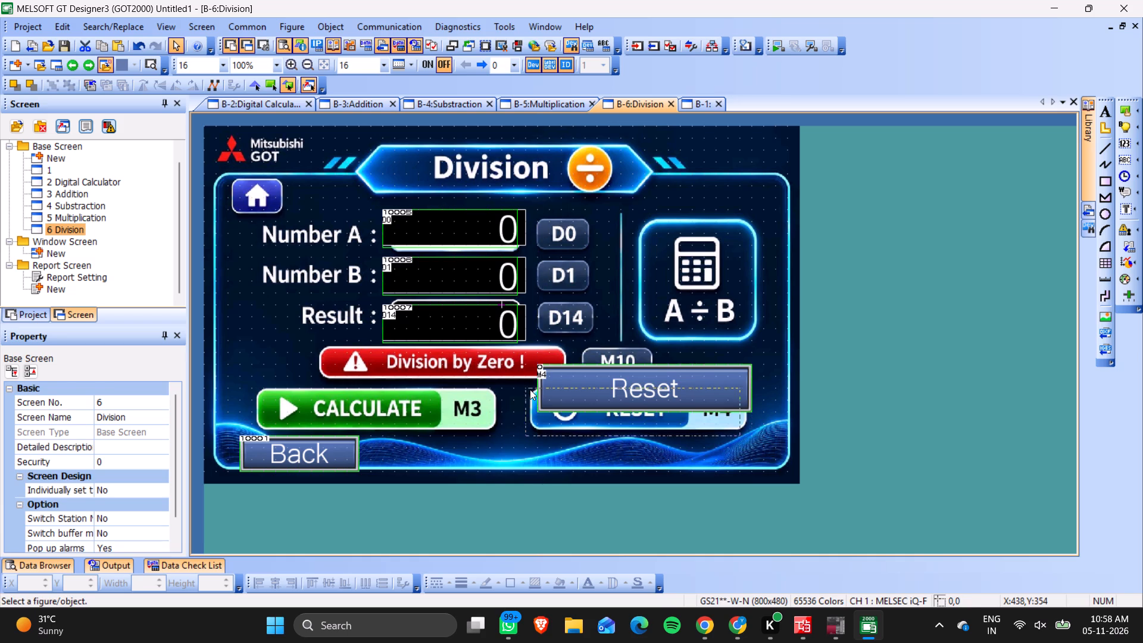
{"action": "left_click", "coordinate": [530, 389]}
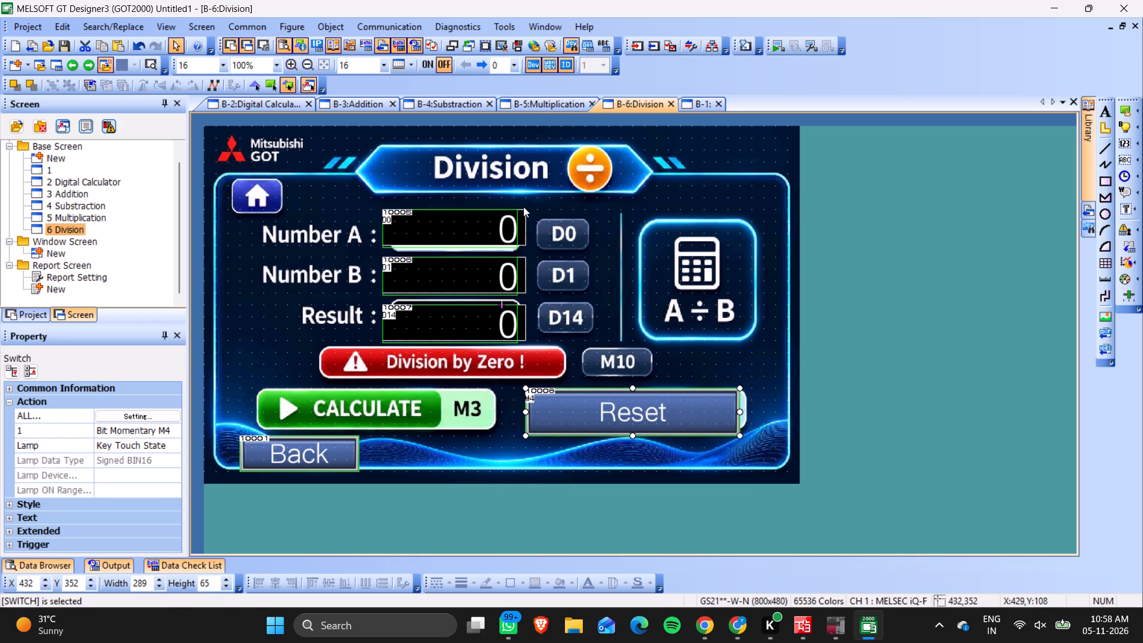
{"action": "key", "text": "ctrl+s"}
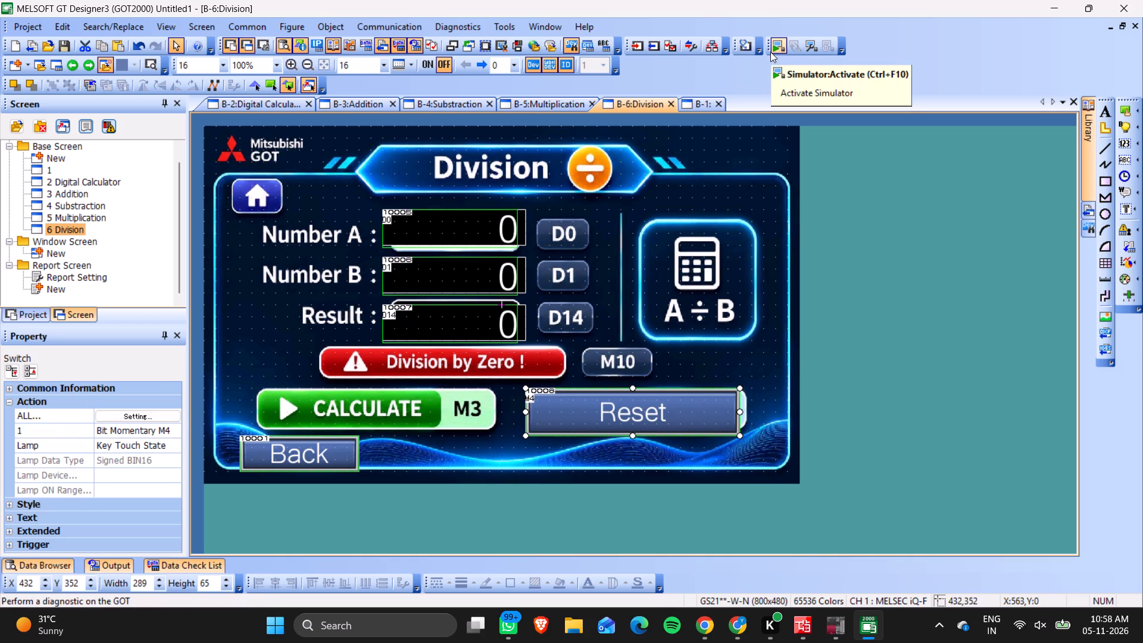
Run the GOT simulation, try the Reset switch on the Addition screen, and close the simulator.
{"action": "left_click", "coordinate": [783, 49]}
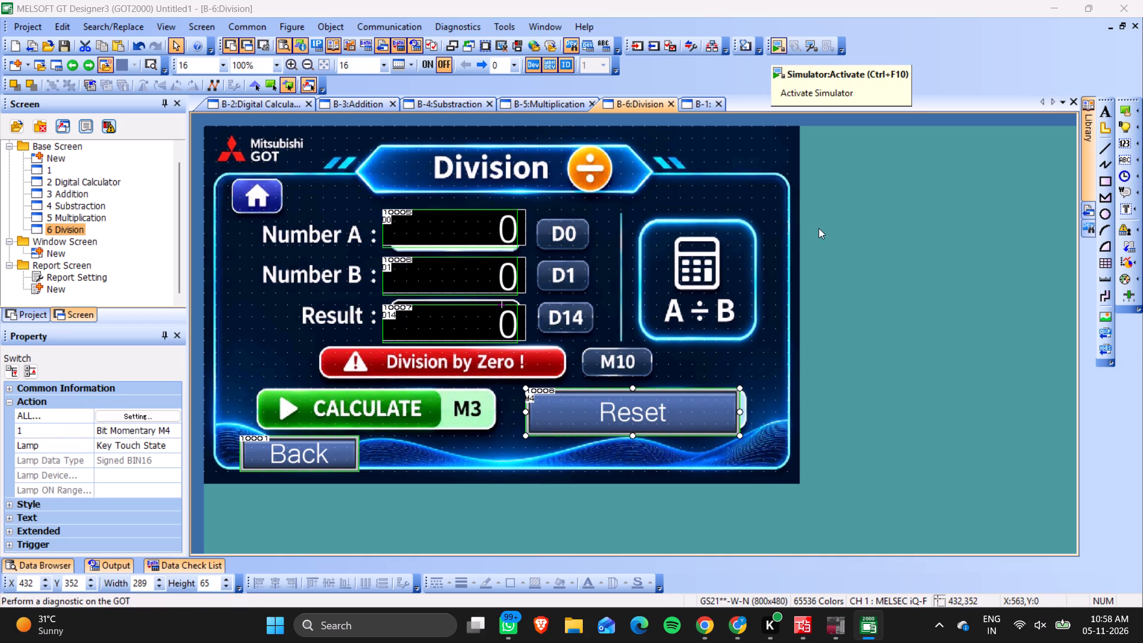
{"action": "left_click", "coordinate": [772, 146]}
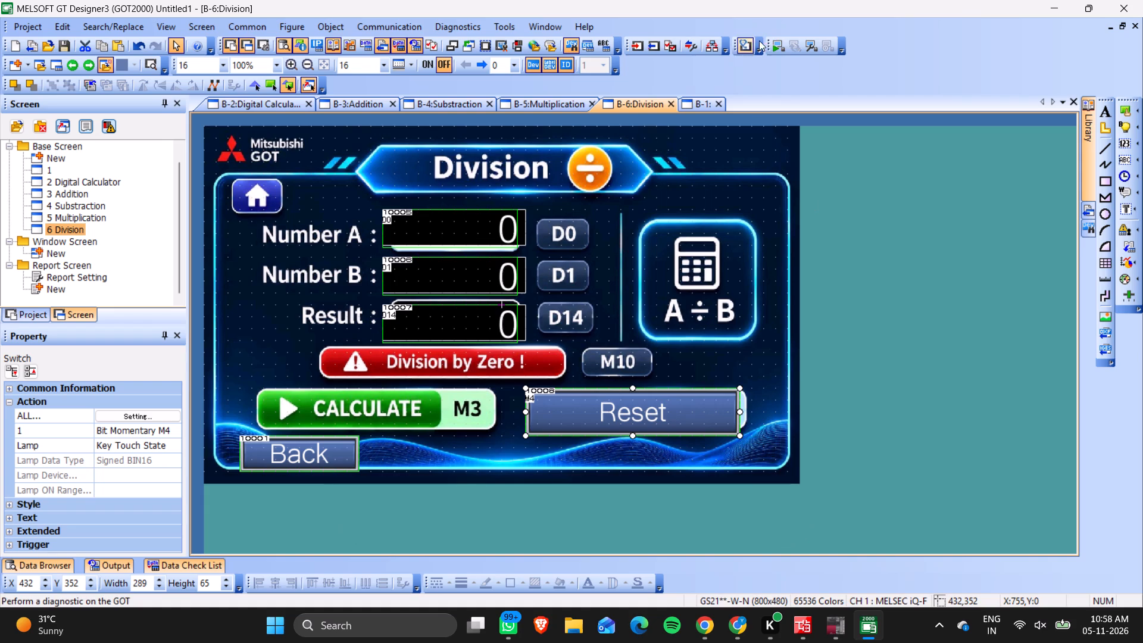
{"action": "left_click", "coordinate": [776, 47]}
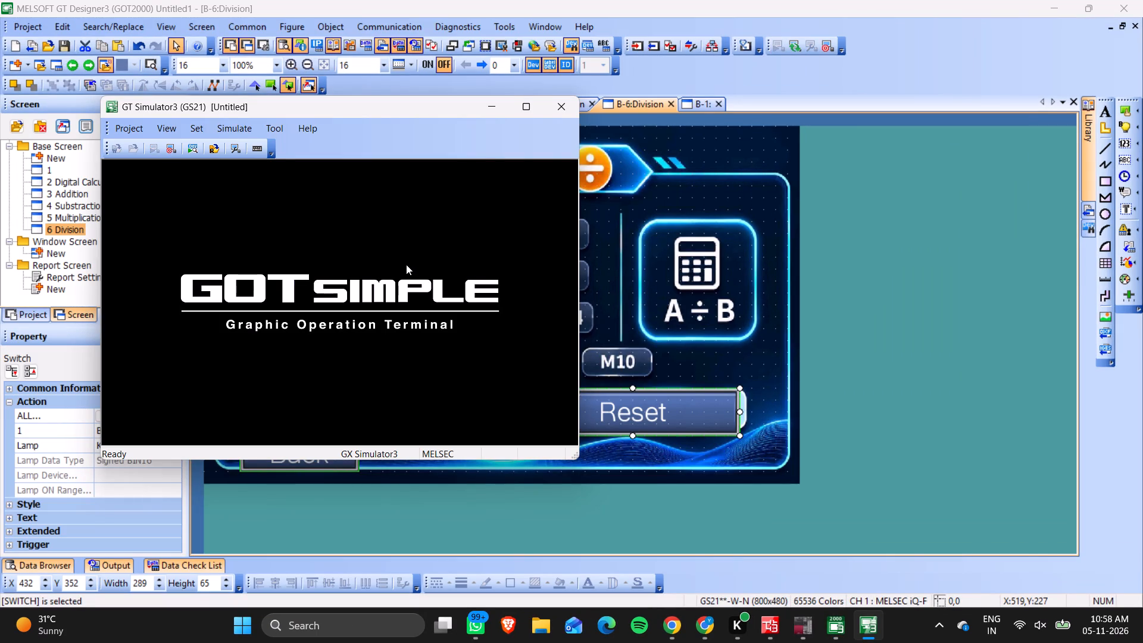
{"action": "left_click", "coordinate": [163, 428]}
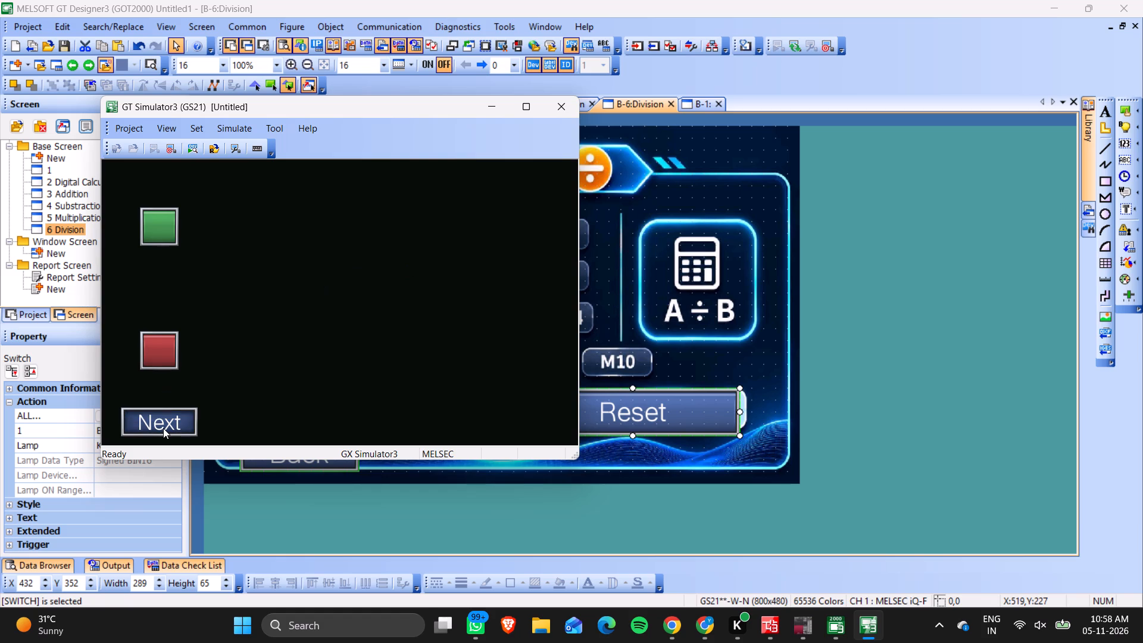
{"action": "left_click", "coordinate": [257, 298]}
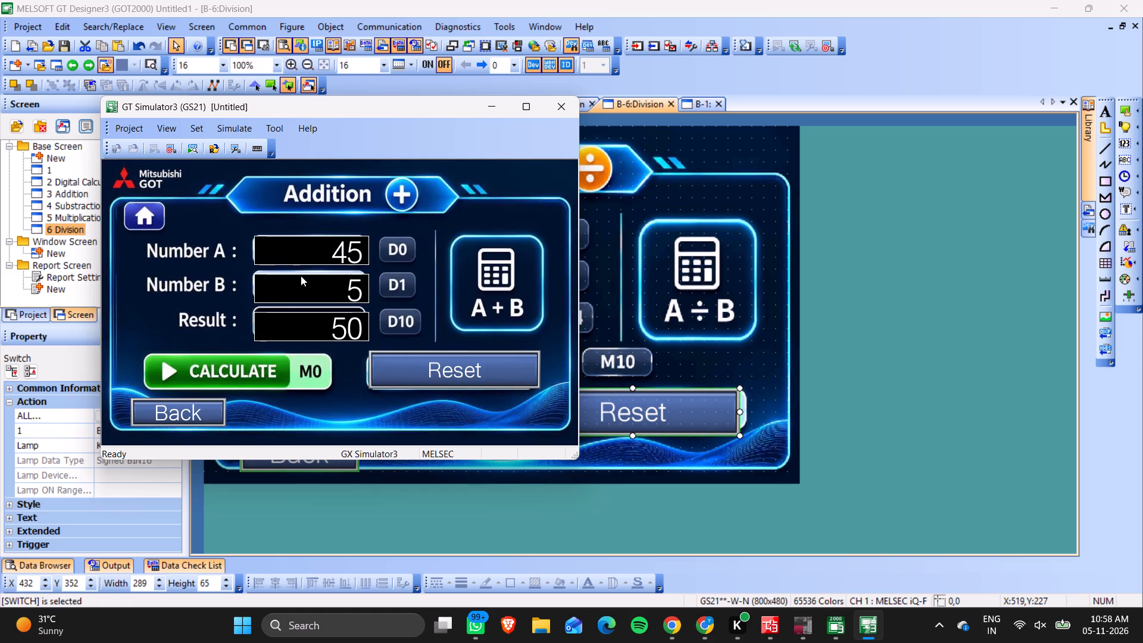
{"action": "left_click", "coordinate": [410, 373]}
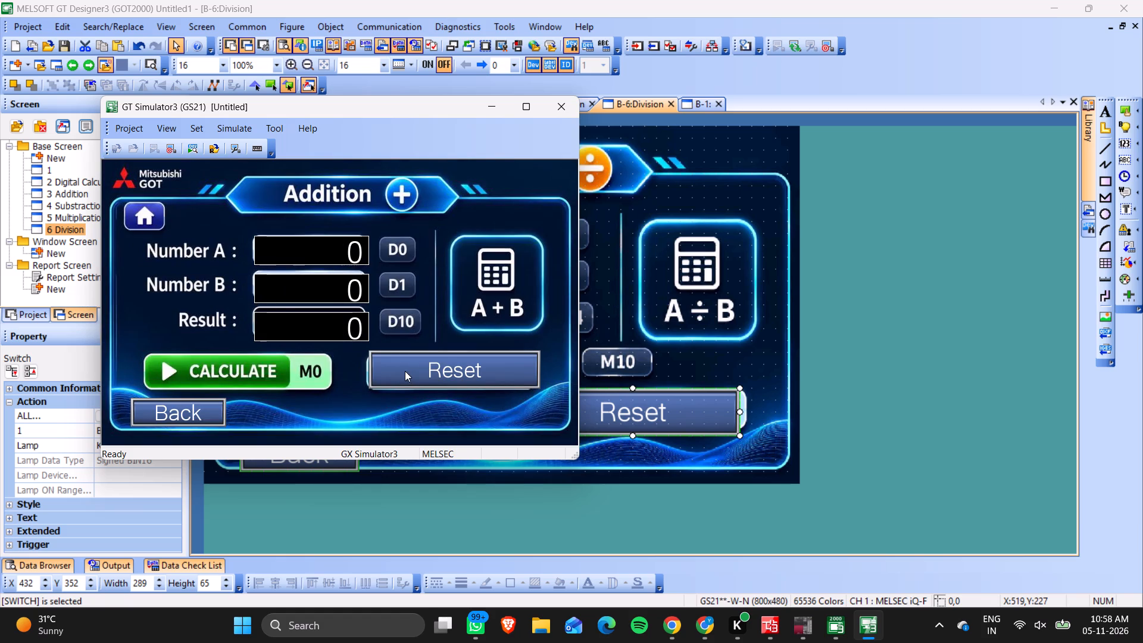
{"action": "left_click", "coordinate": [566, 111]}
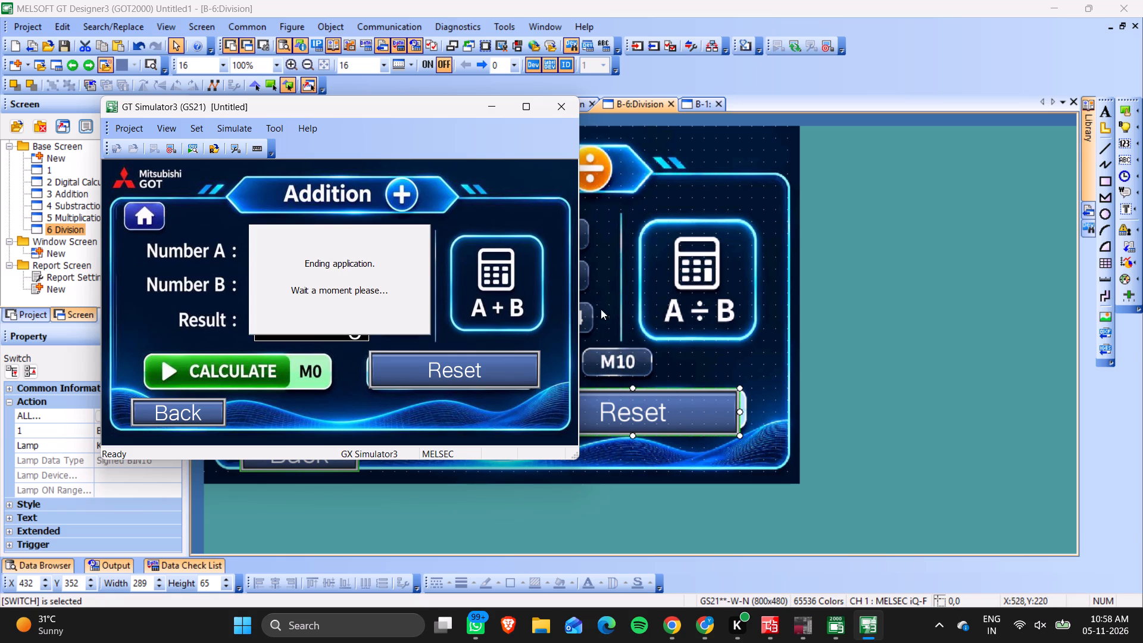
Switch to GX Works3, examine the monitored arithmetic and M4 reset rungs, and return to GT Designer3.
{"action": "left_click", "coordinate": [807, 635]}
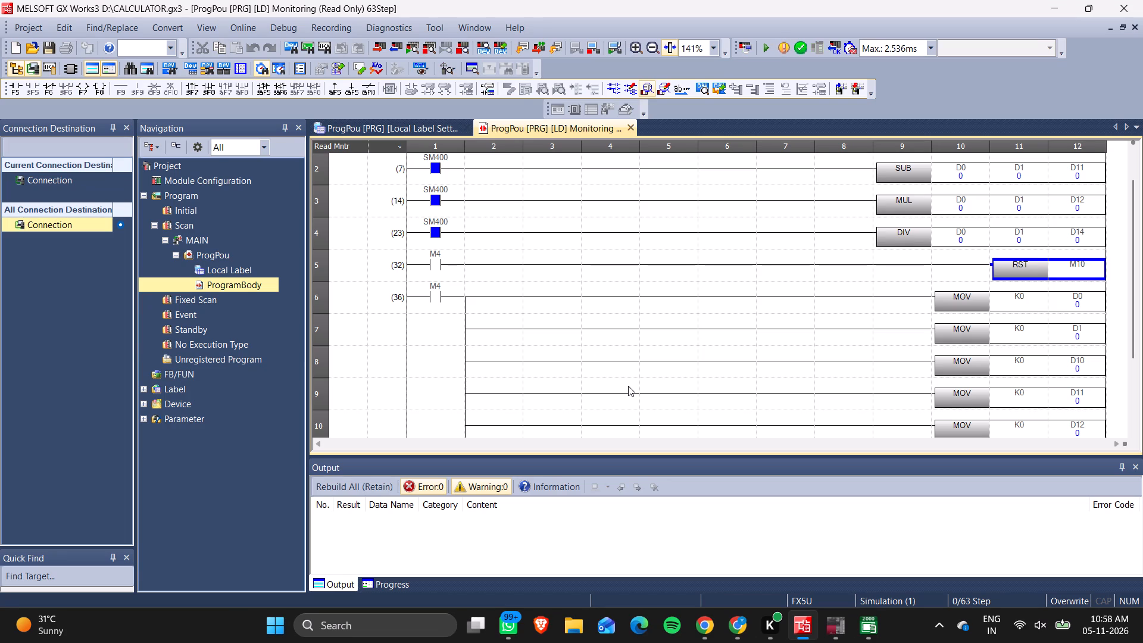
{"action": "scroll", "coordinate": [628, 386], "scroll_direction": "up", "scroll_amount": 7}
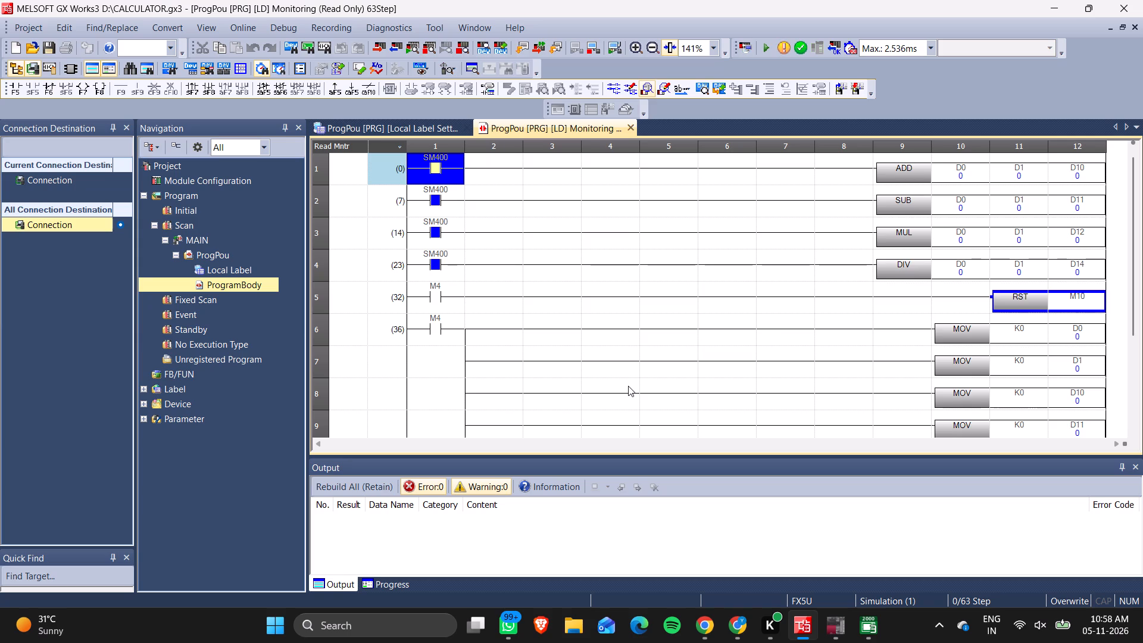
{"action": "scroll", "coordinate": [628, 386], "scroll_direction": "down", "scroll_amount": 4}
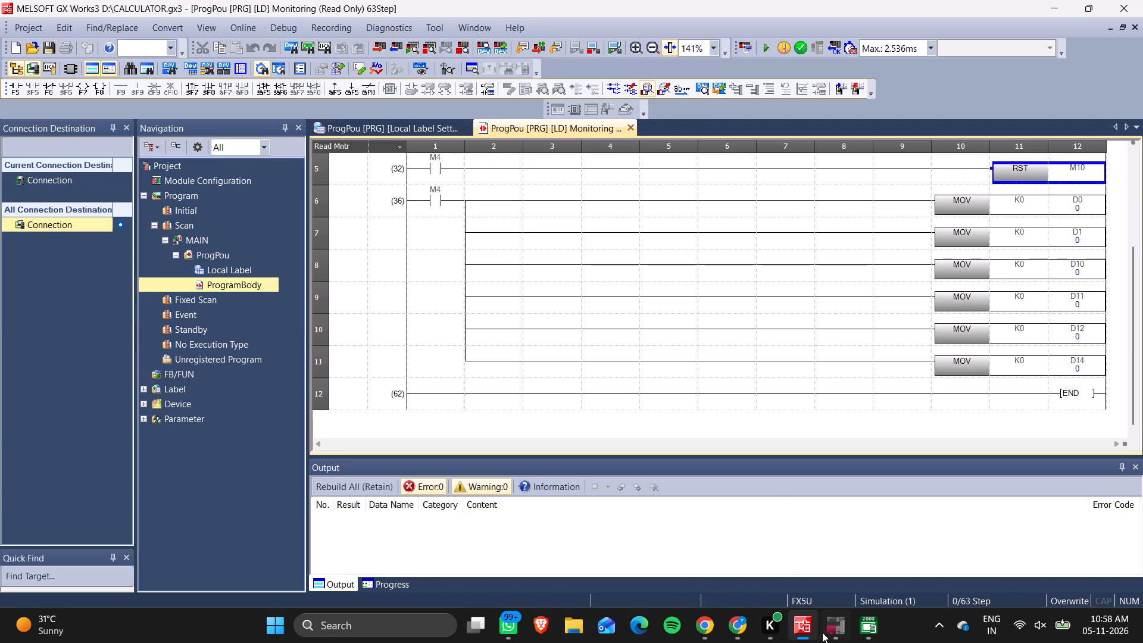
{"action": "left_click", "coordinate": [867, 629]}
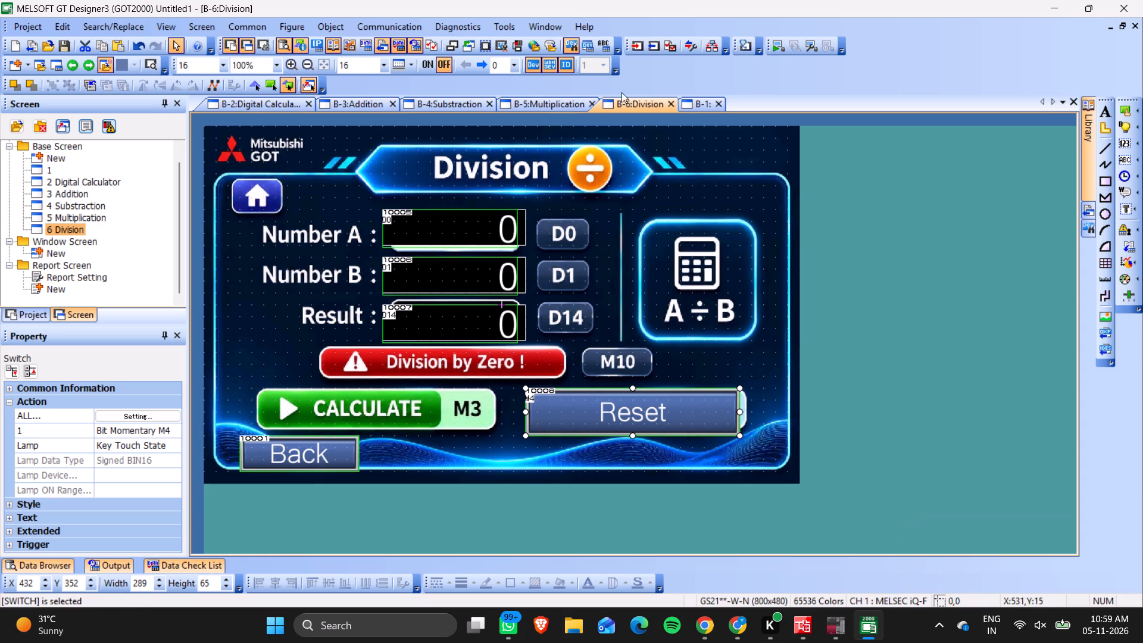
Start the GOT simulation and enter 55 as Number A on the Division screen.
{"action": "left_click", "coordinate": [779, 52]}
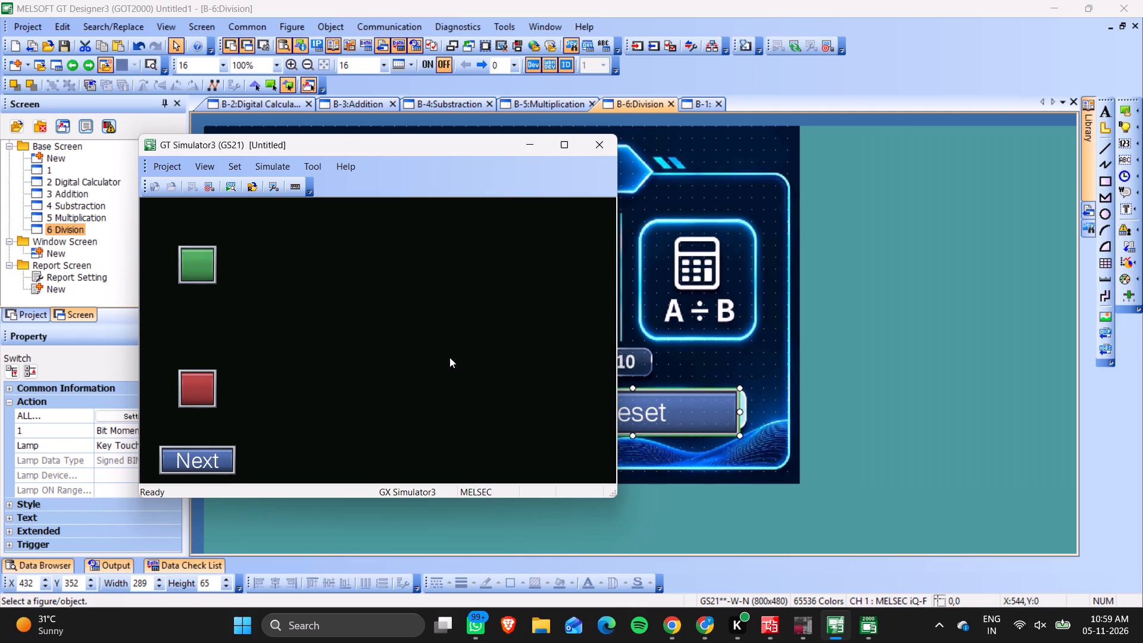
{"action": "left_click", "coordinate": [189, 459]}
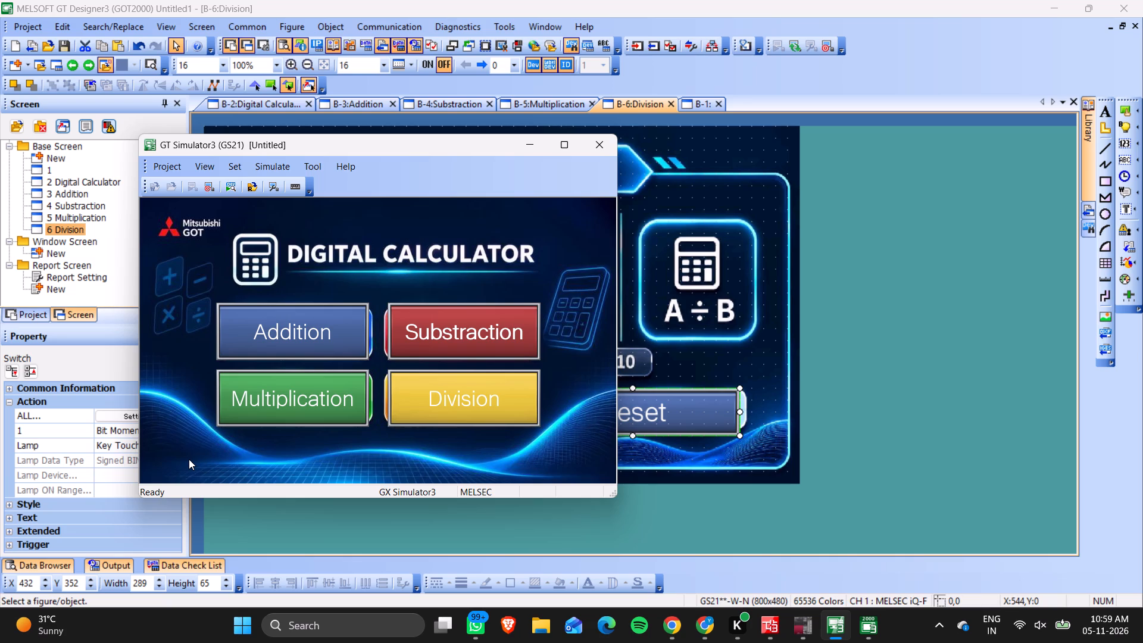
{"action": "left_click", "coordinate": [442, 397]}
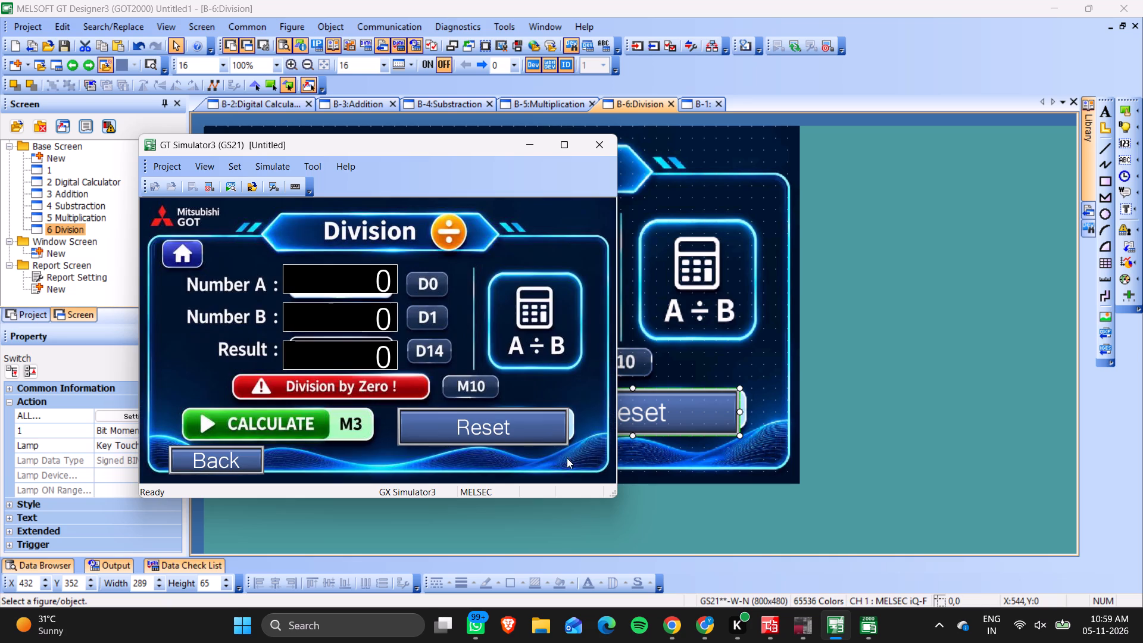
{"action": "left_click", "coordinate": [369, 271]}
{"action": "left_click", "coordinate": [471, 348]}
{"action": "left_click", "coordinate": [445, 335]}
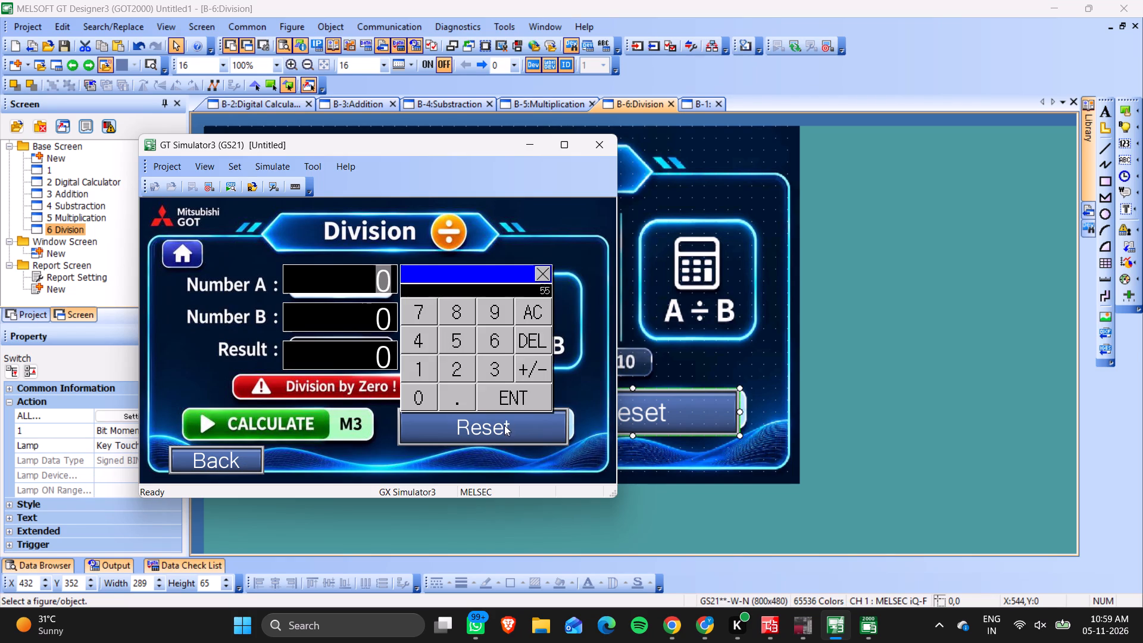
{"action": "left_click", "coordinate": [515, 398]}
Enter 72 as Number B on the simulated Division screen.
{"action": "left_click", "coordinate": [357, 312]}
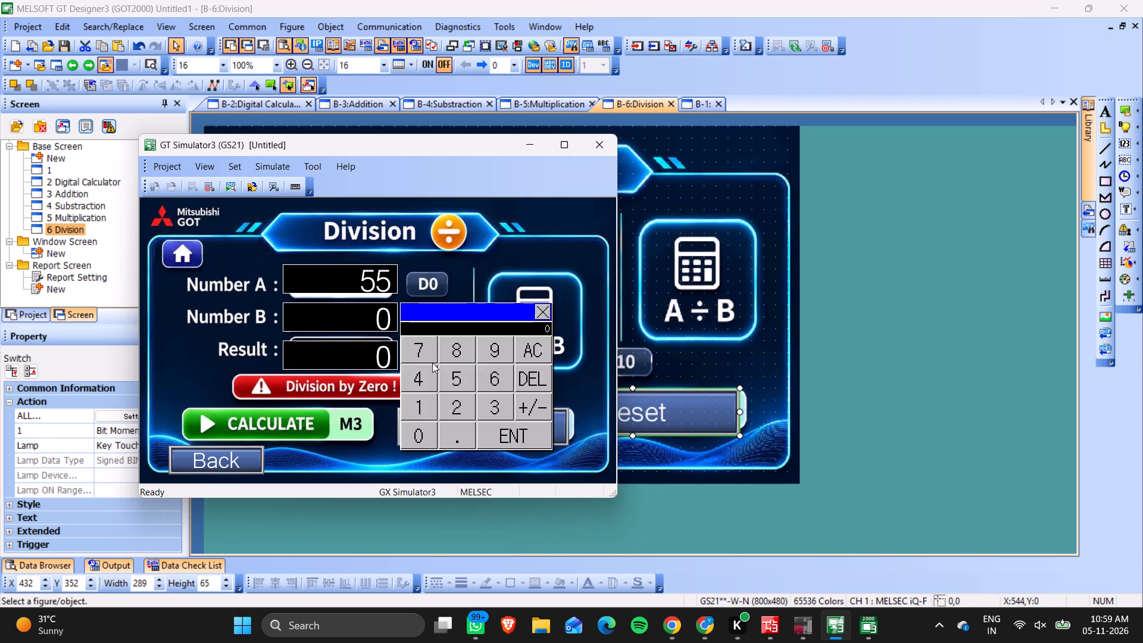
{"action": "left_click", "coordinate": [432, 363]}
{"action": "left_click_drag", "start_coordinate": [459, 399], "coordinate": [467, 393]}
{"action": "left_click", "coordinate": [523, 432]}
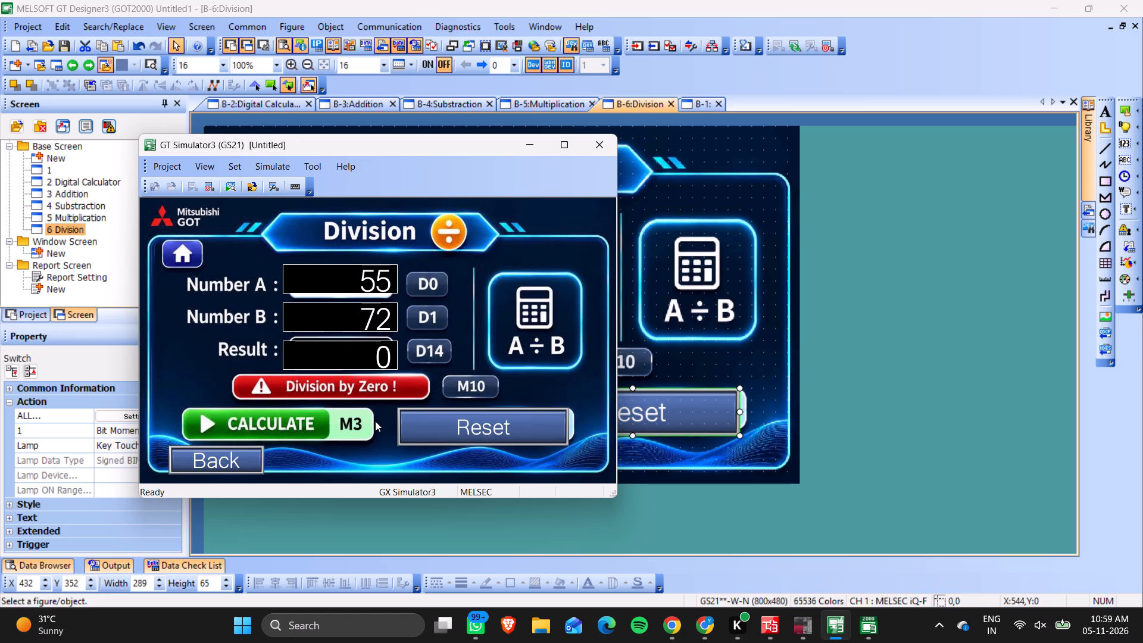
Replace Number B with 5 on the simulated Division screen to test the division.
{"action": "left_click_drag", "start_coordinate": [389, 312], "coordinate": [375, 312]}
{"action": "left_click_drag", "start_coordinate": [375, 312], "coordinate": [338, 307]}
{"action": "left_click", "coordinate": [532, 383]}
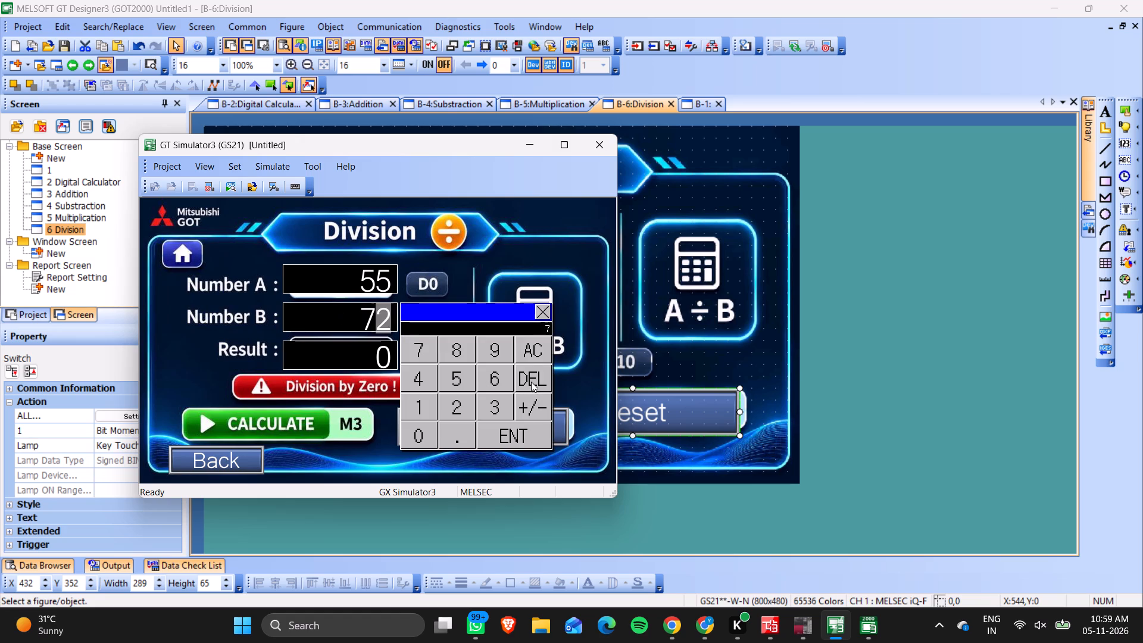
{"action": "left_click", "coordinate": [528, 356]}
{"action": "left_click", "coordinate": [456, 380]}
{"action": "left_click", "coordinate": [531, 434]}
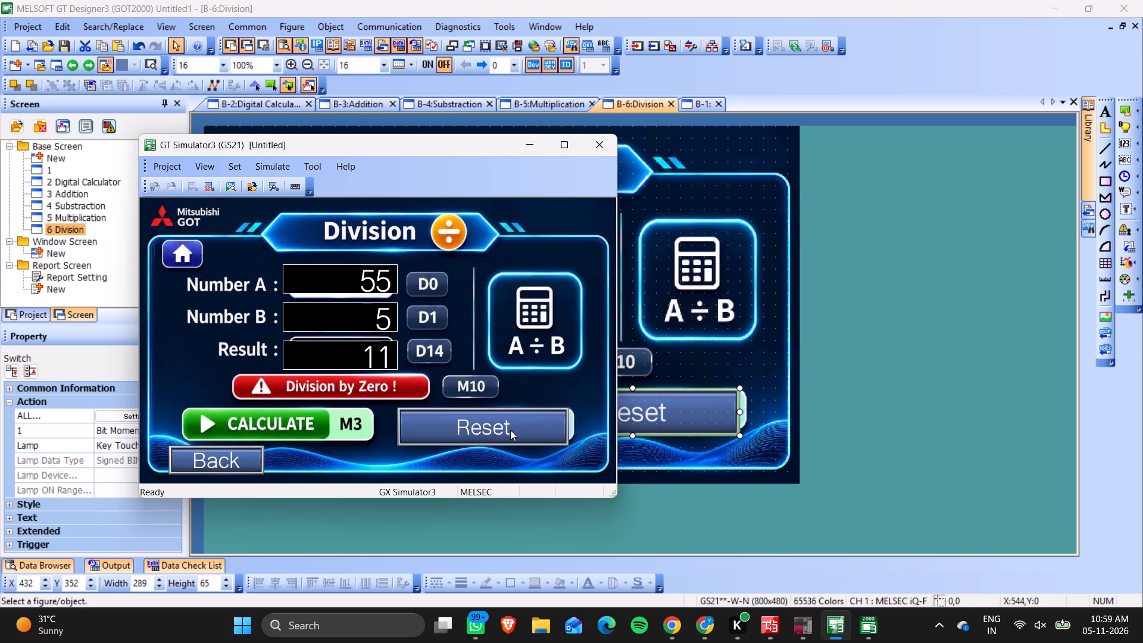
Try the Reset switch on the simulated Division screen and close the simulator.
{"action": "left_click", "coordinate": [510, 430]}
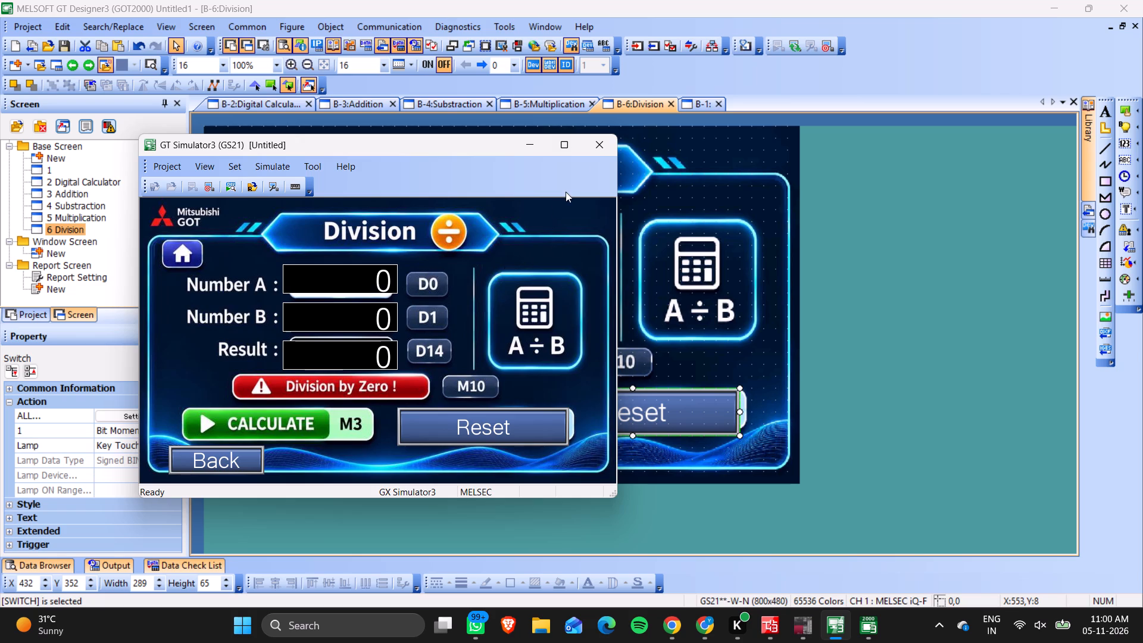
{"action": "left_click", "coordinate": [607, 146]}
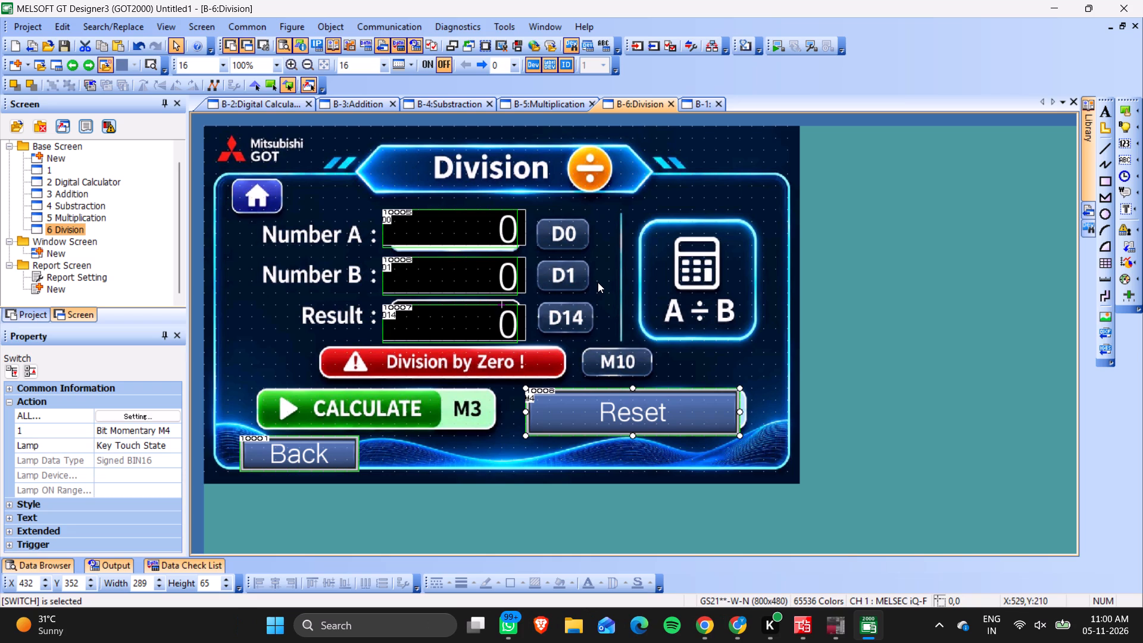
Switch to GX Works3 and examine the monitored arithmetic rungs and the M4 reset rungs.
{"action": "left_click", "coordinate": [816, 629]}
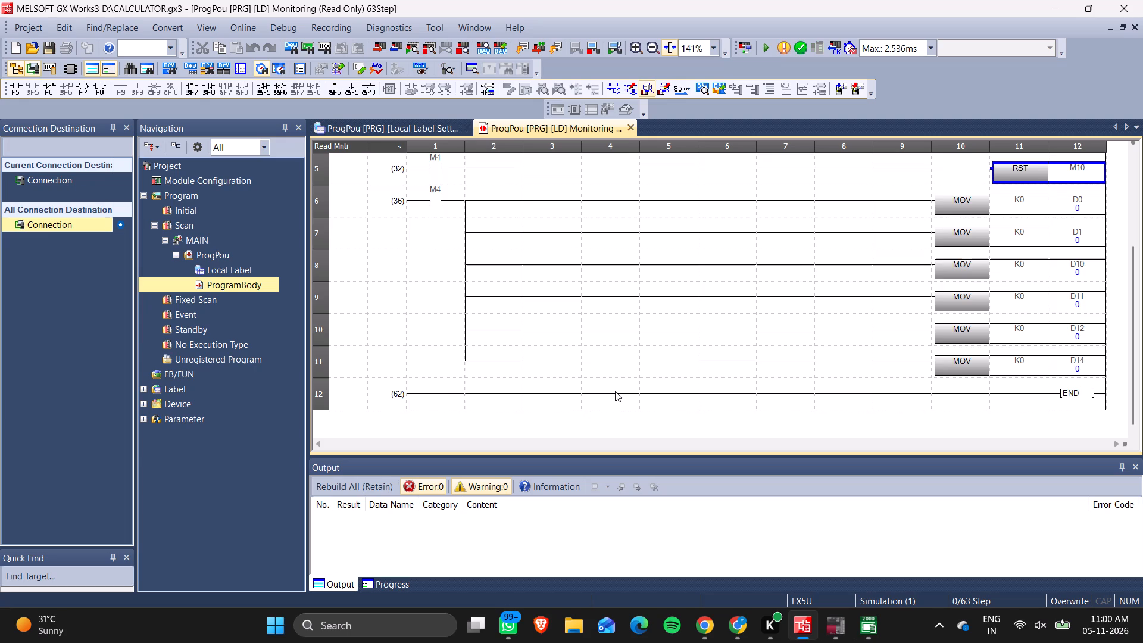
{"action": "scroll", "coordinate": [629, 389], "scroll_direction": "up", "scroll_amount": 5}
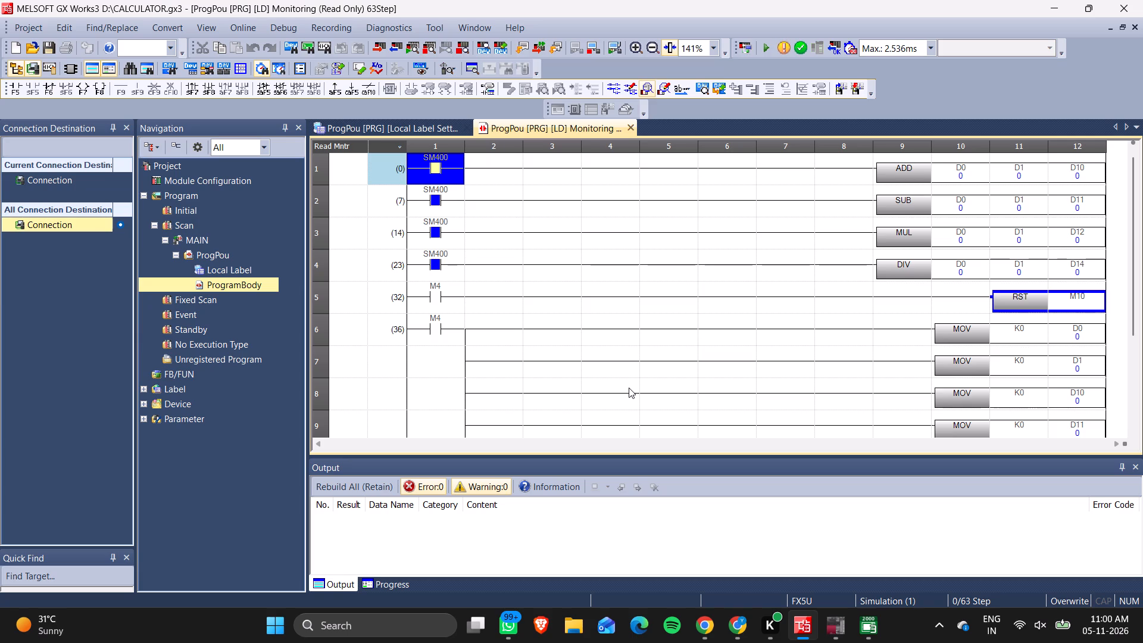
Switch from GX Works3 through GT Designer3 to the Classroom page in Chrome and open the Google apps list.
{"action": "left_click", "coordinate": [873, 639]}
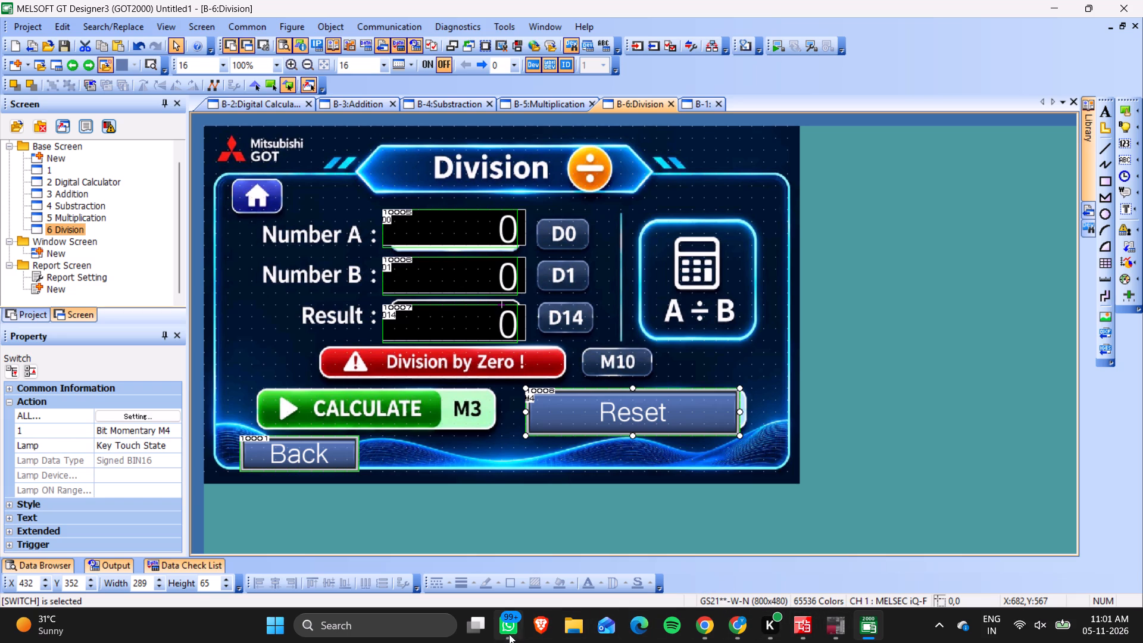
{"action": "left_click", "coordinate": [740, 633]}
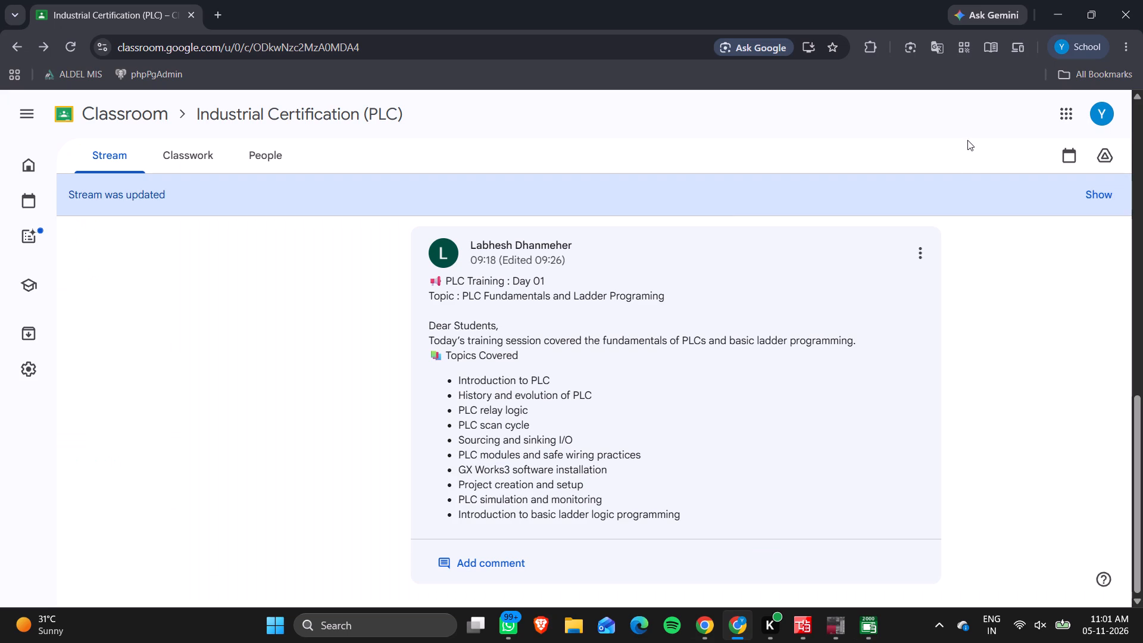
{"action": "left_click", "coordinate": [1070, 108]}
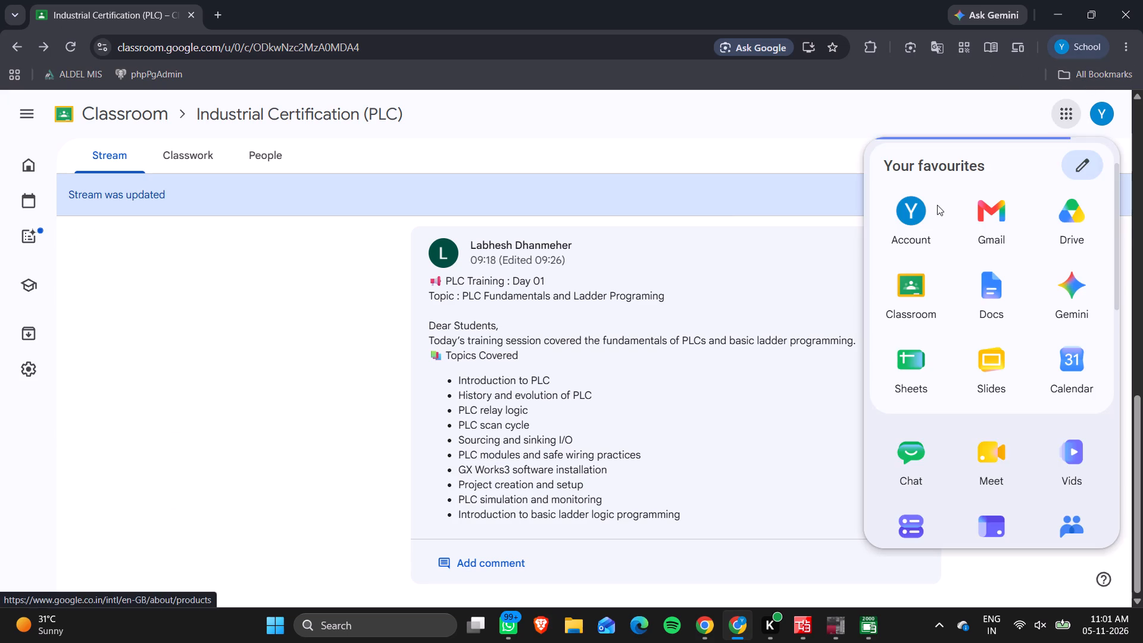